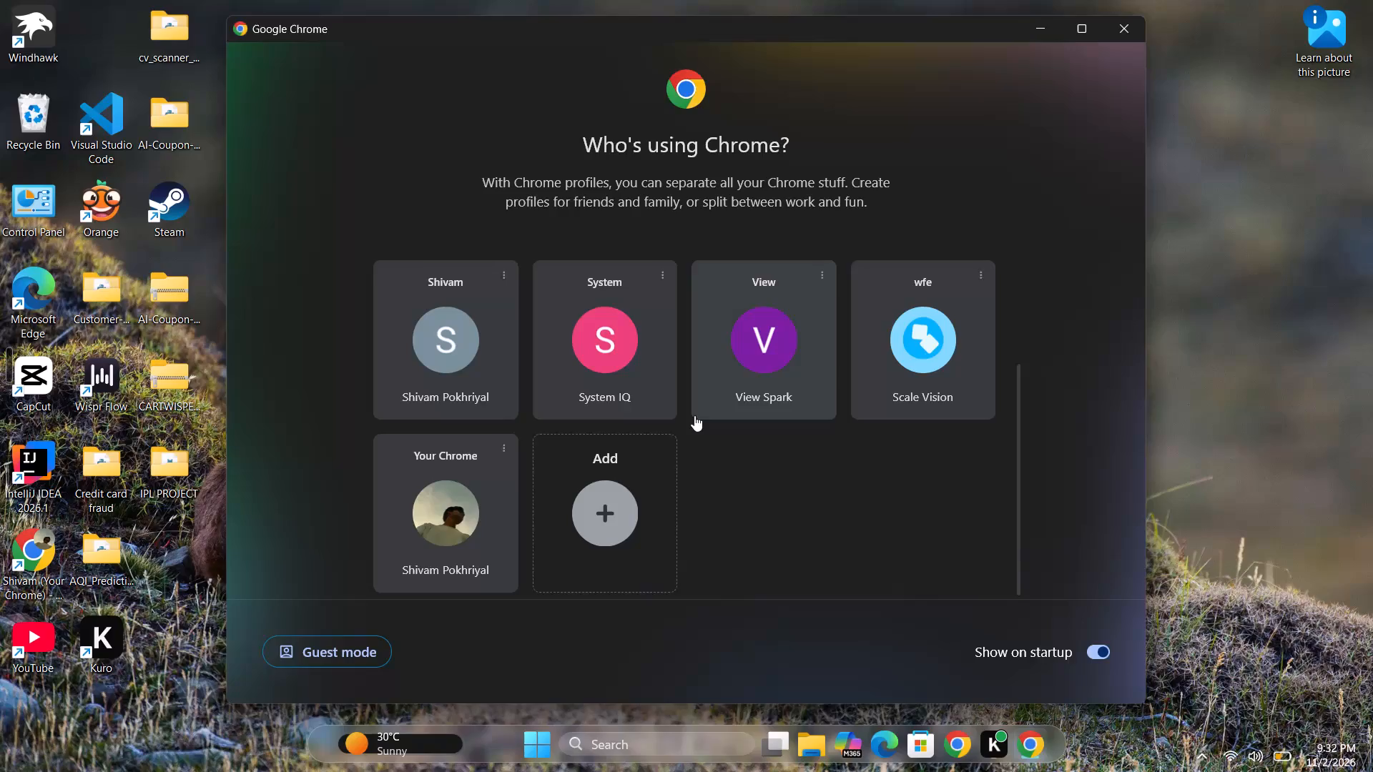
# Open the browser with the Goal Play profile.
pyautogui.scroll(4, 757, 475)
pyautogui.click(627, 362)
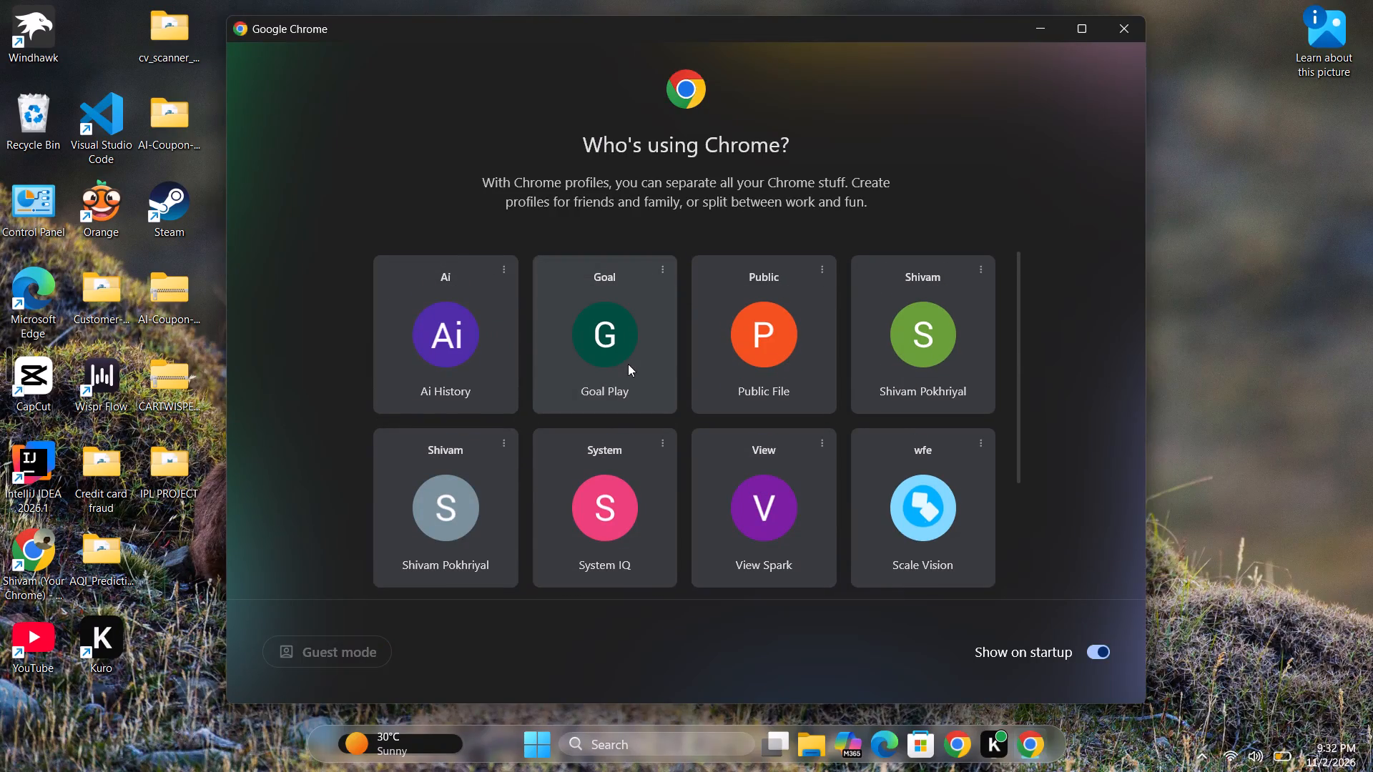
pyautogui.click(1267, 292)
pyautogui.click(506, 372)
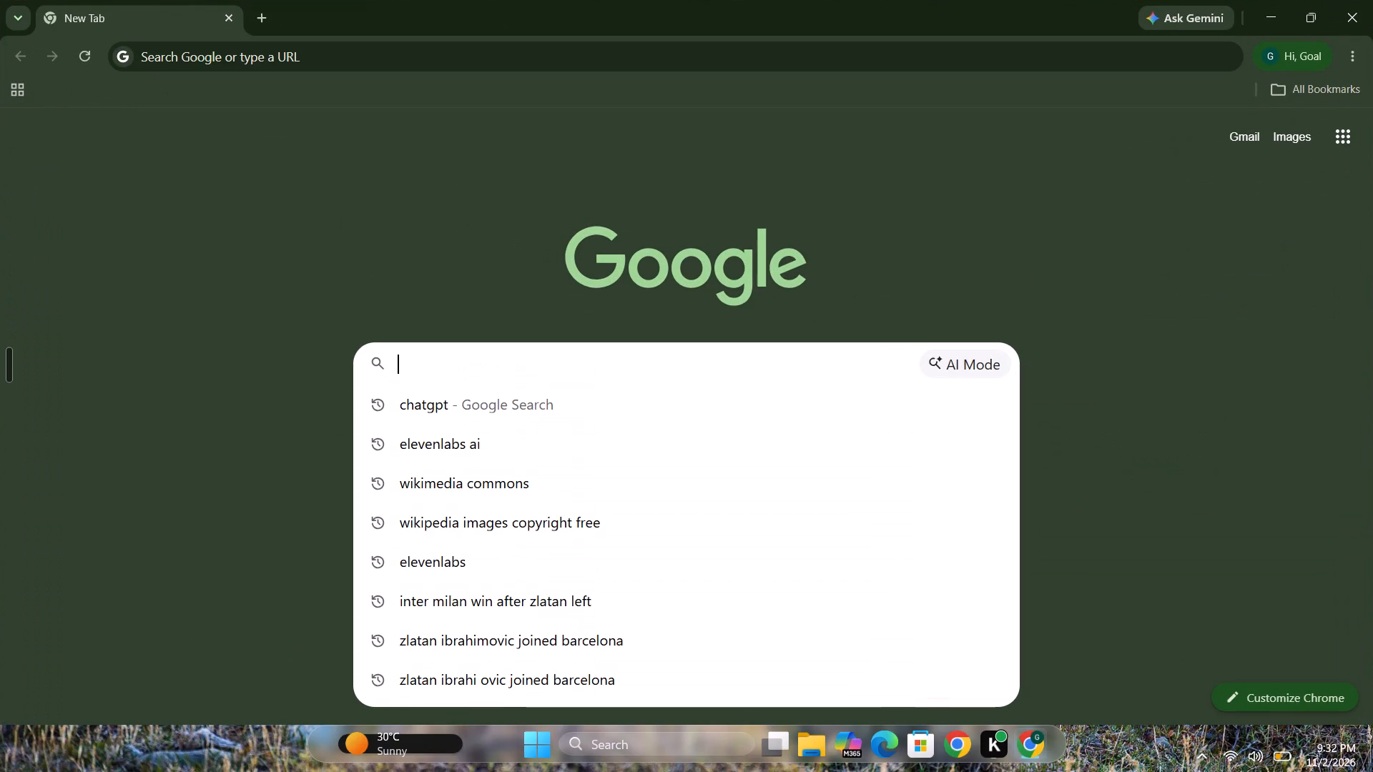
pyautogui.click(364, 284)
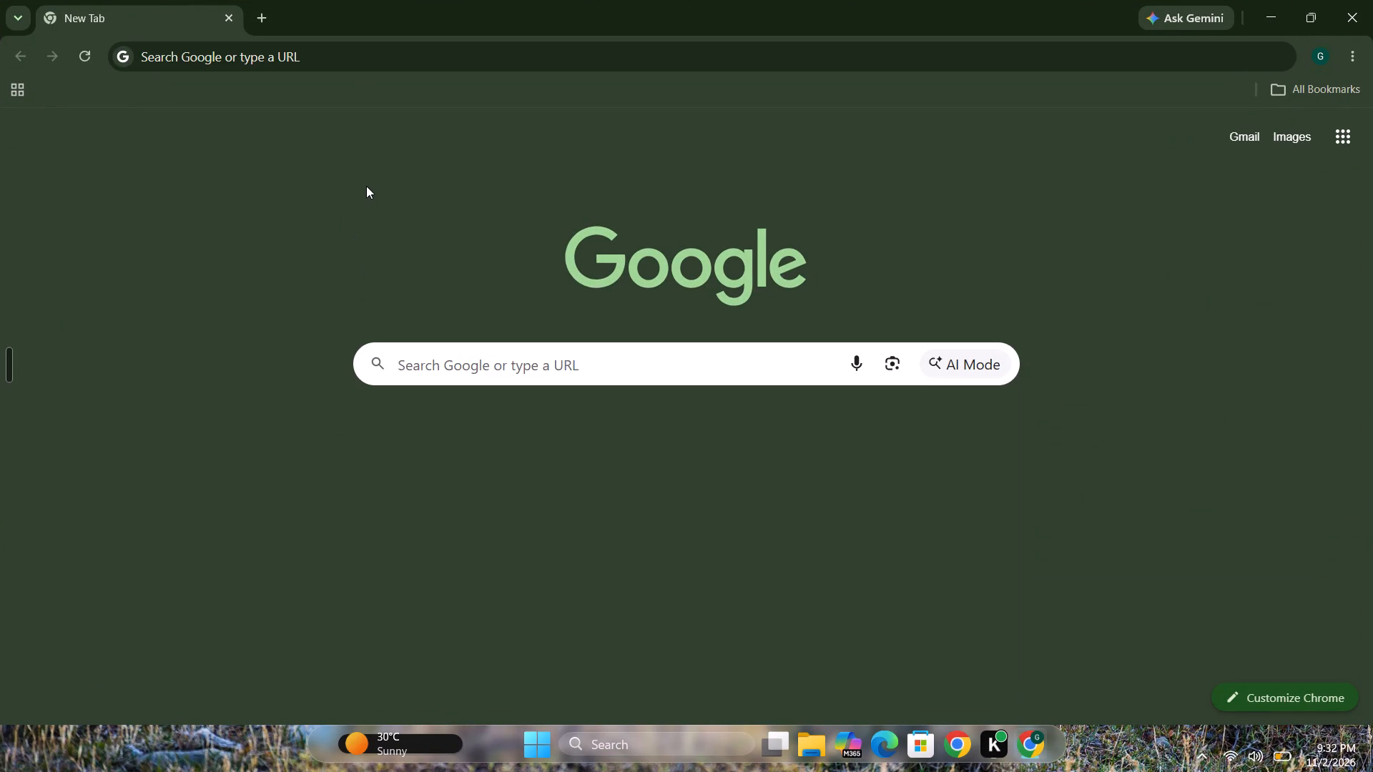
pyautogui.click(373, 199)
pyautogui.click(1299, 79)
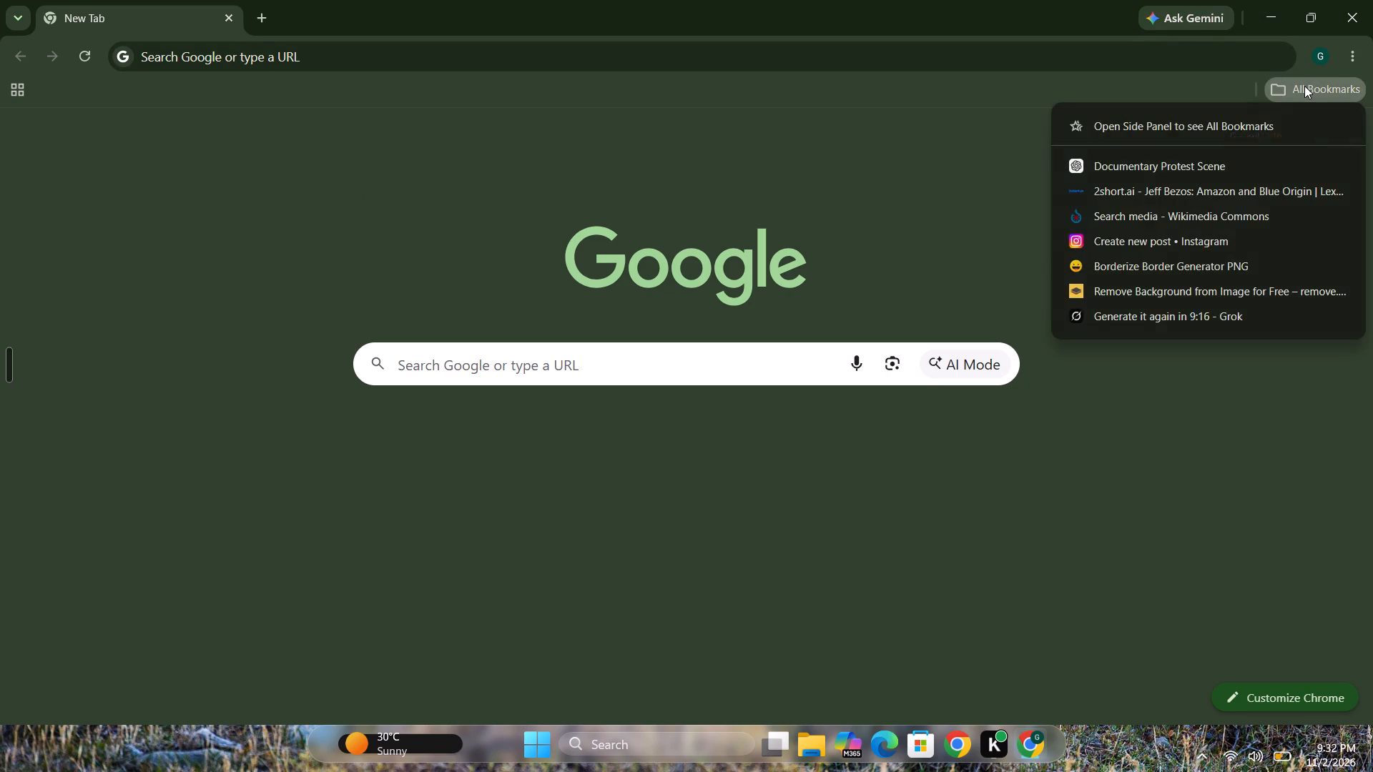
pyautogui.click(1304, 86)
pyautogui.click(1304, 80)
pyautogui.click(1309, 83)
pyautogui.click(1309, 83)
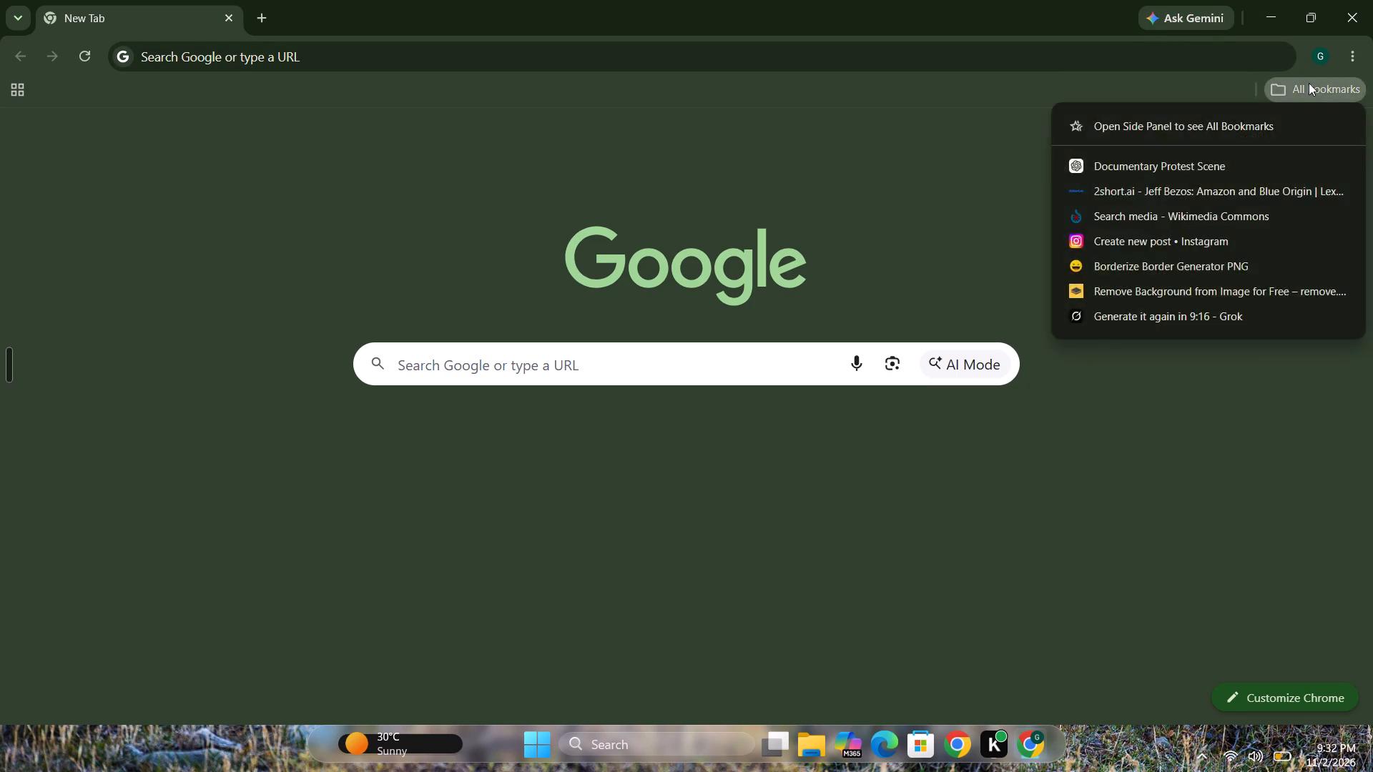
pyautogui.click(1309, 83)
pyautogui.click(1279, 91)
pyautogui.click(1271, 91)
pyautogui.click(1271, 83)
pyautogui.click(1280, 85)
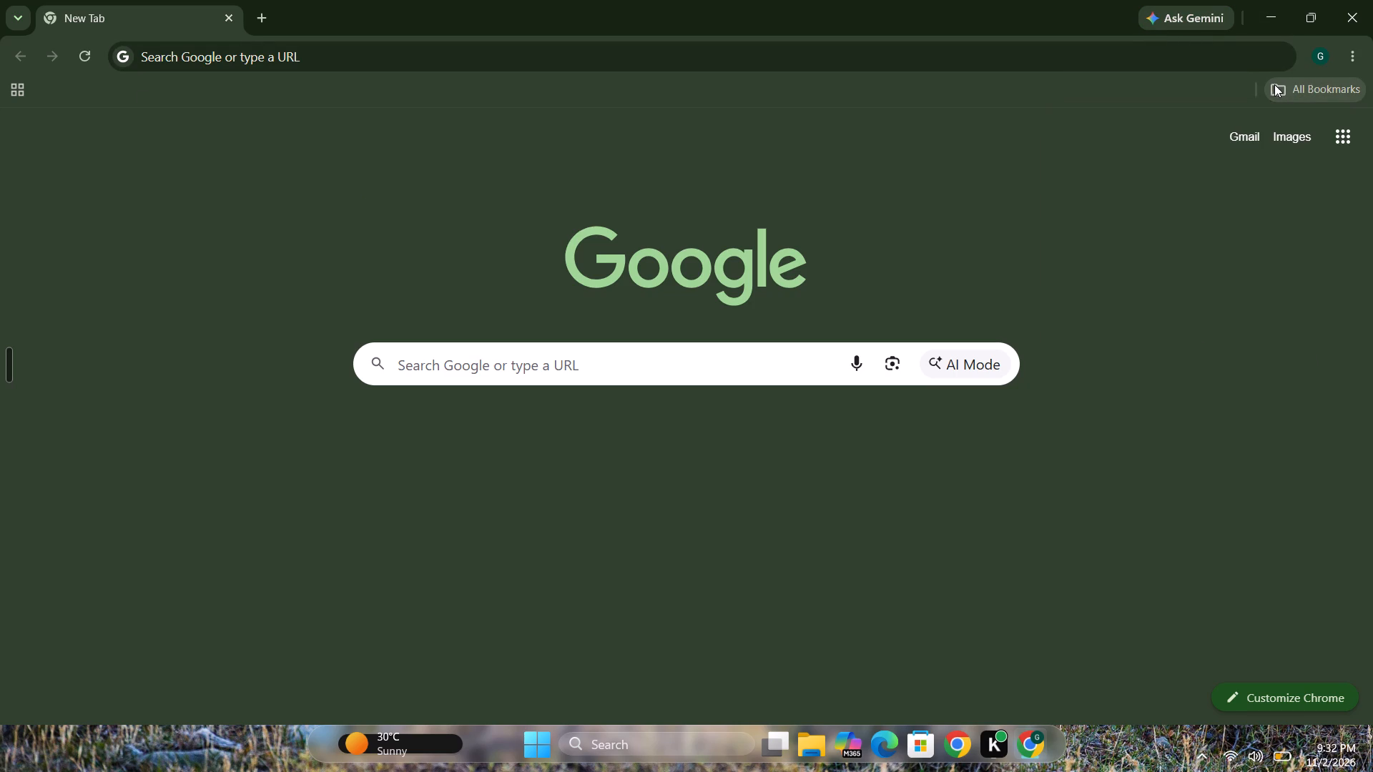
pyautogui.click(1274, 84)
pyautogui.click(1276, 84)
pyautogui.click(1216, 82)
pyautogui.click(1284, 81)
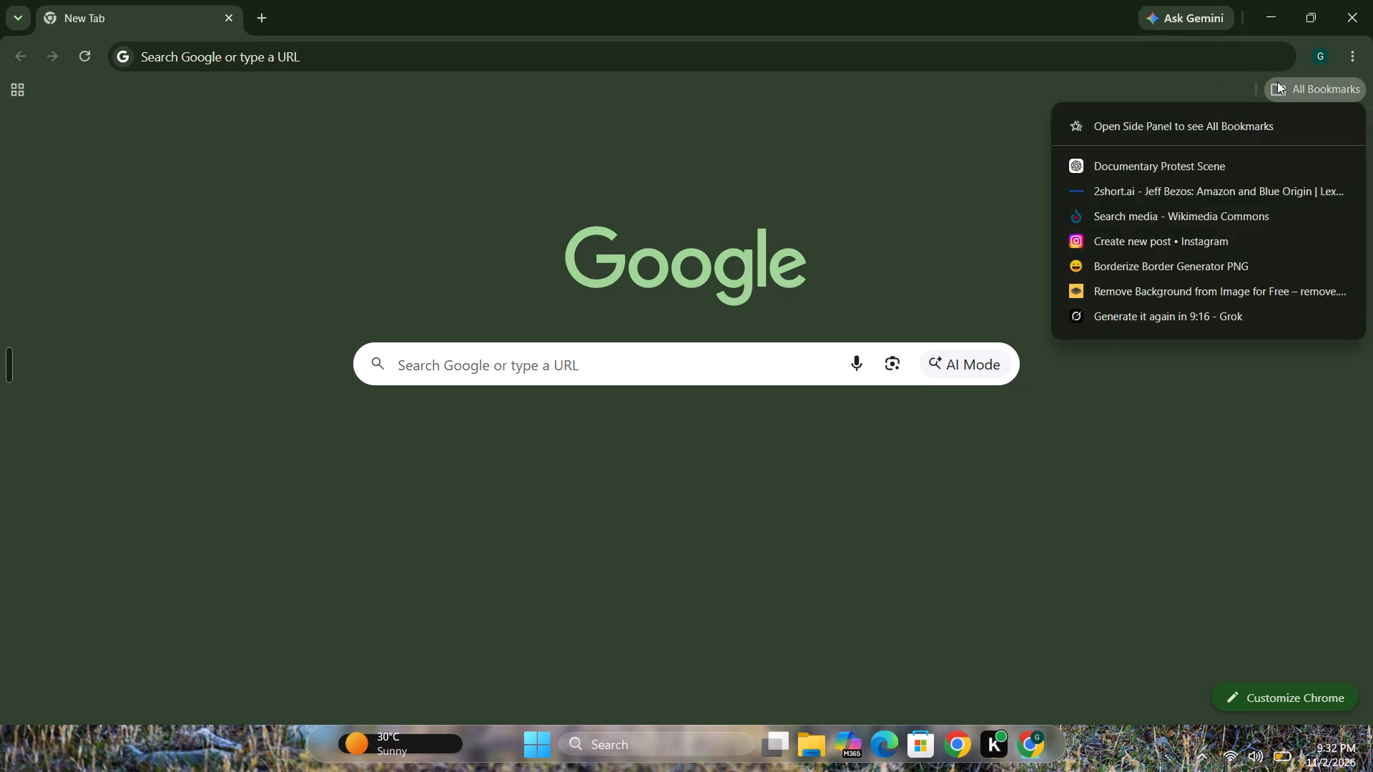
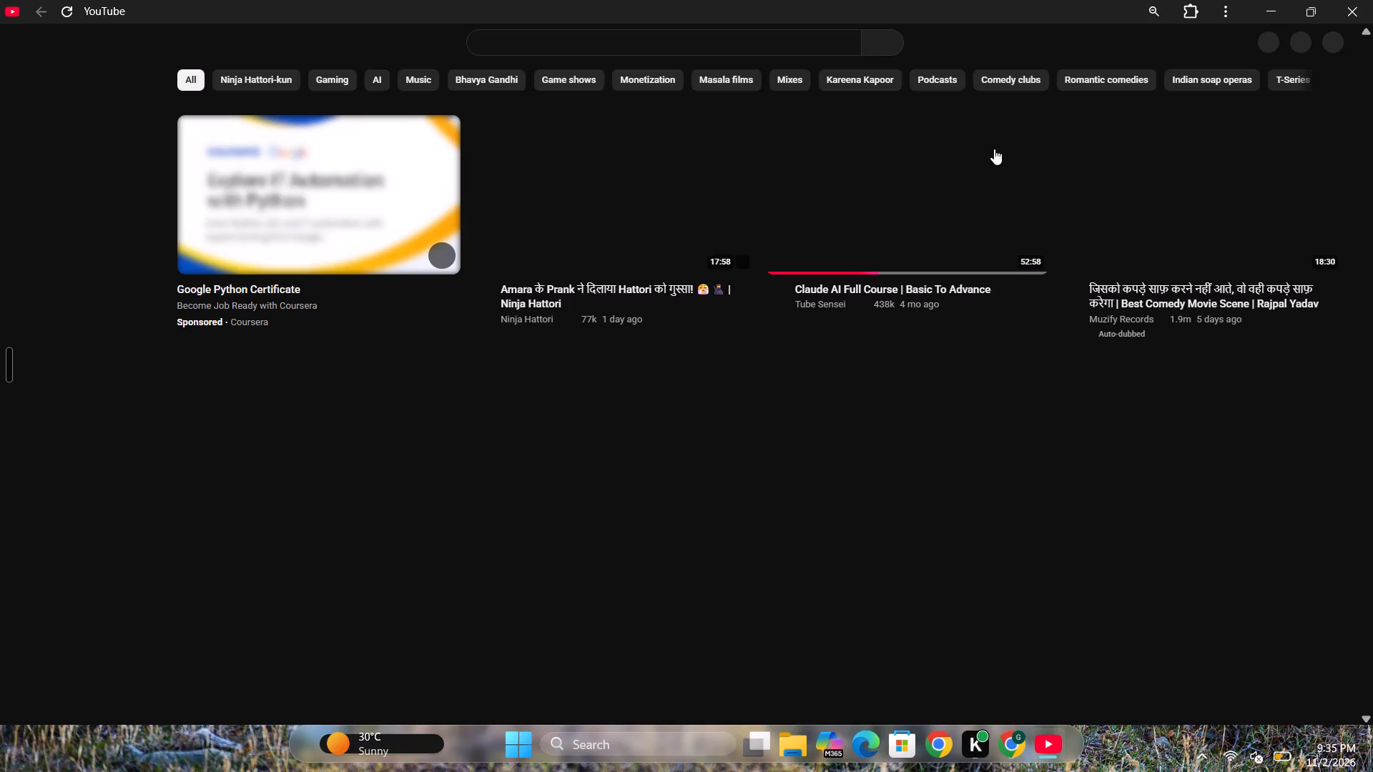
pyautogui.click(1339, 46)
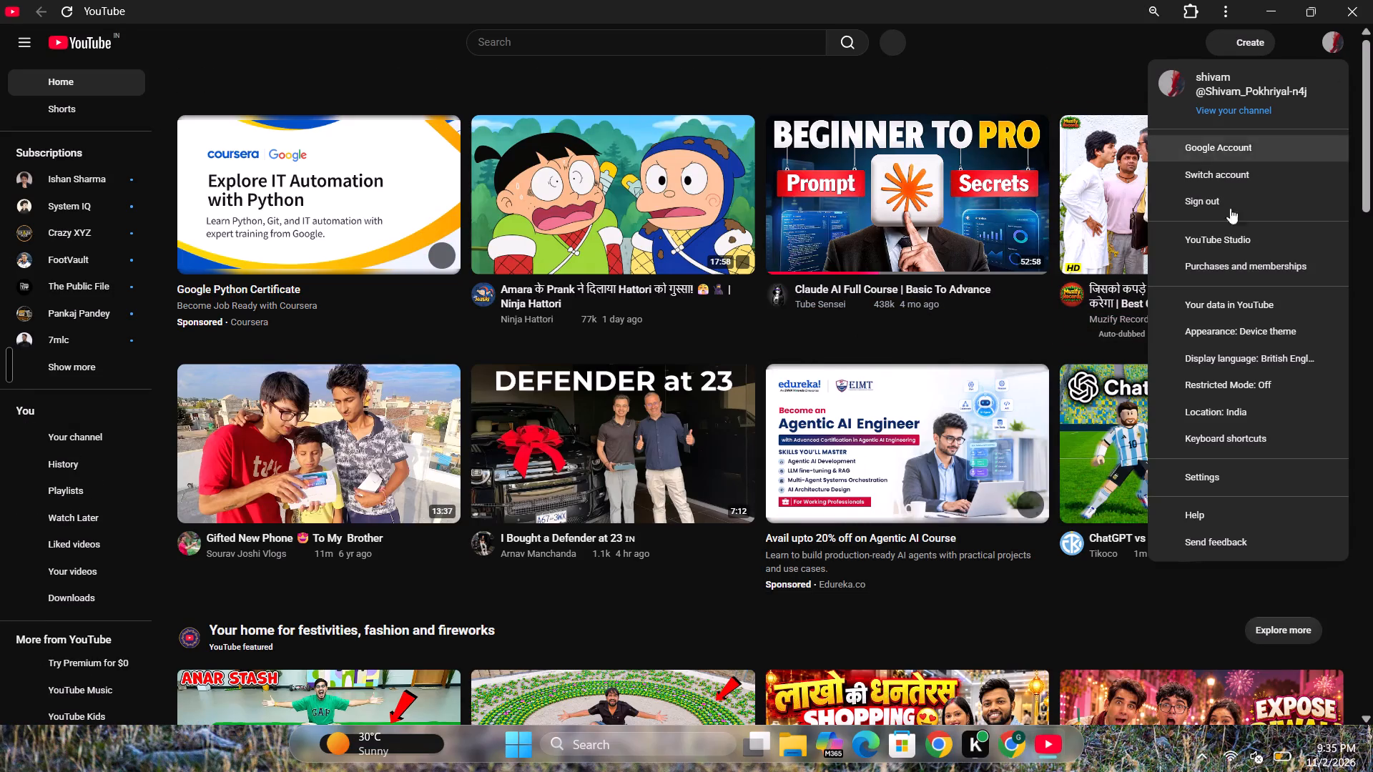
pyautogui.click(1264, 174)
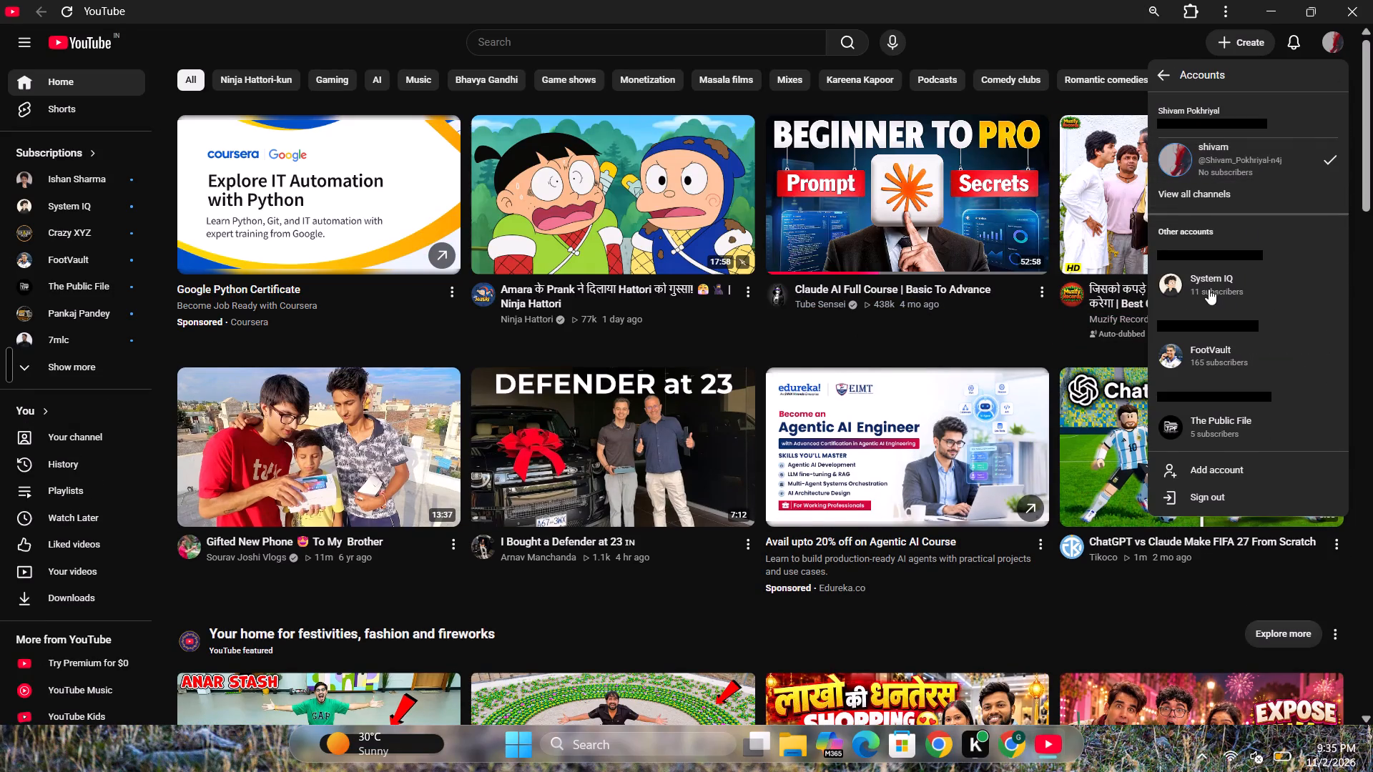
pyautogui.click(1206, 347)
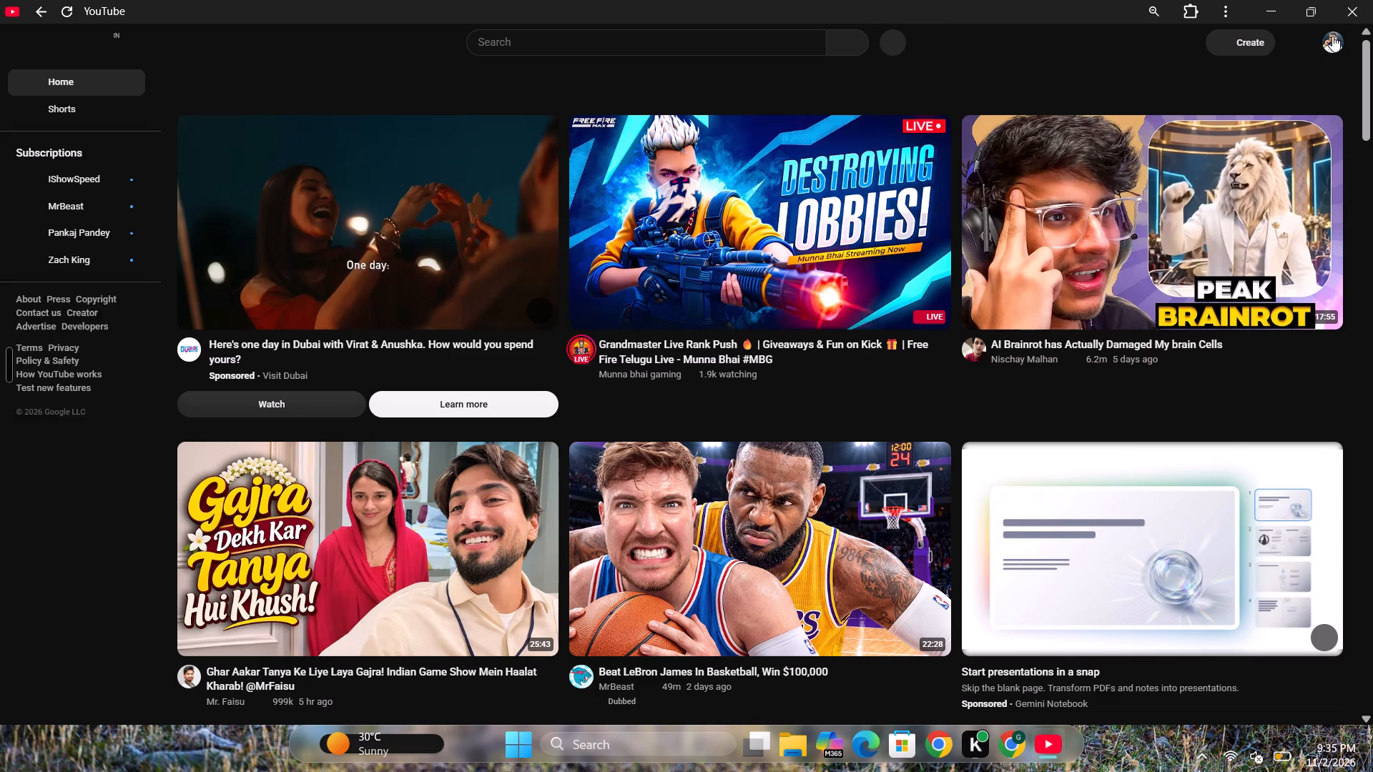
# Open YouTube Studio for the FootVault channel.
pyautogui.click(1332, 36)
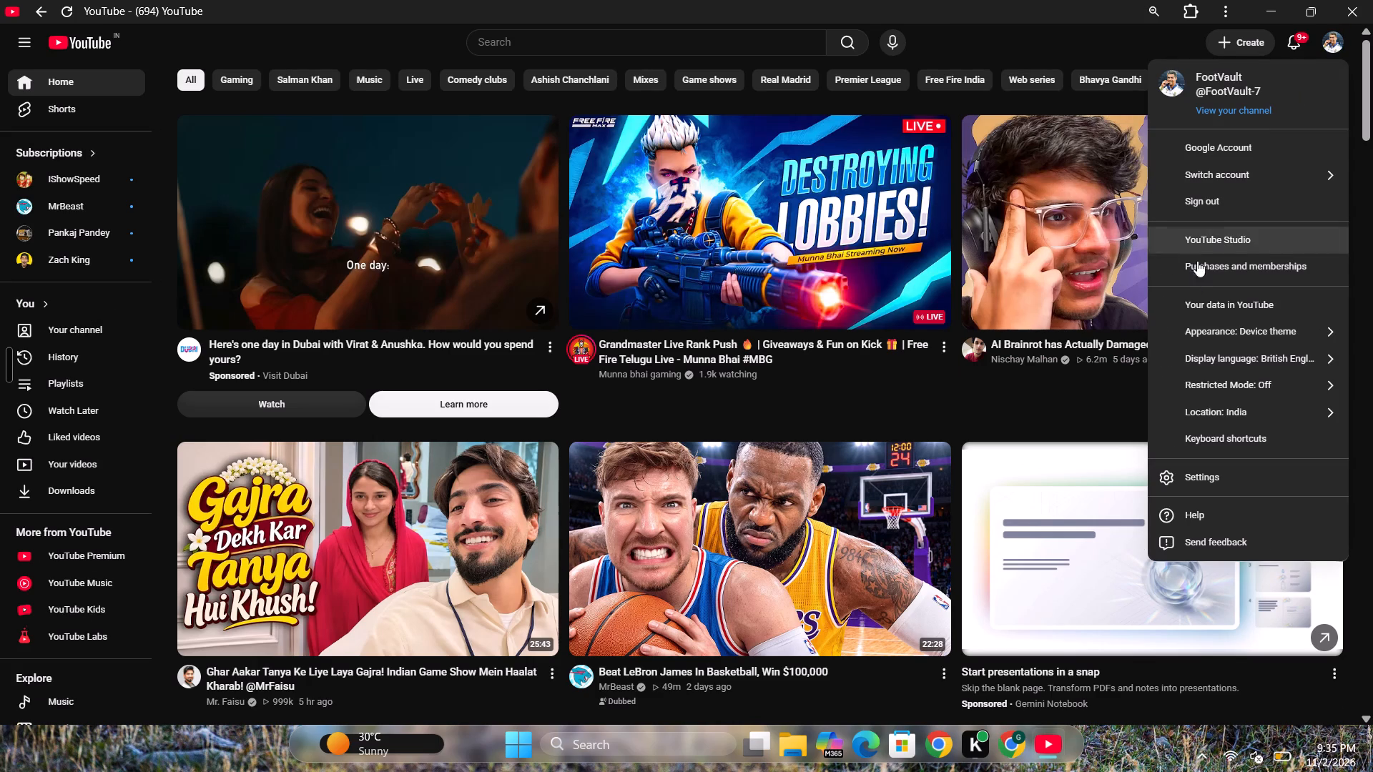
pyautogui.click(1211, 234)
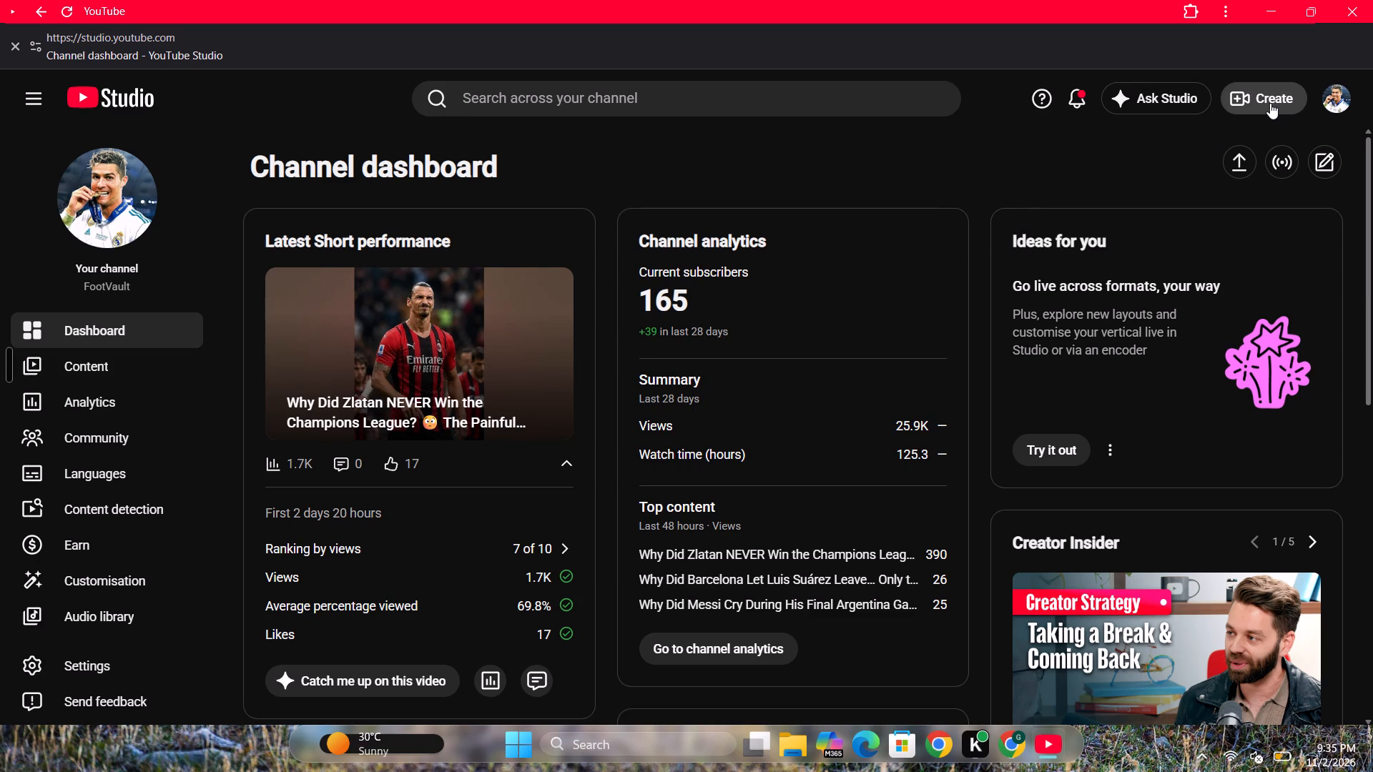
# Ask the Ask Studio assistant to summarise the channel performance using its suggested prompt.
pyautogui.click(1189, 94)
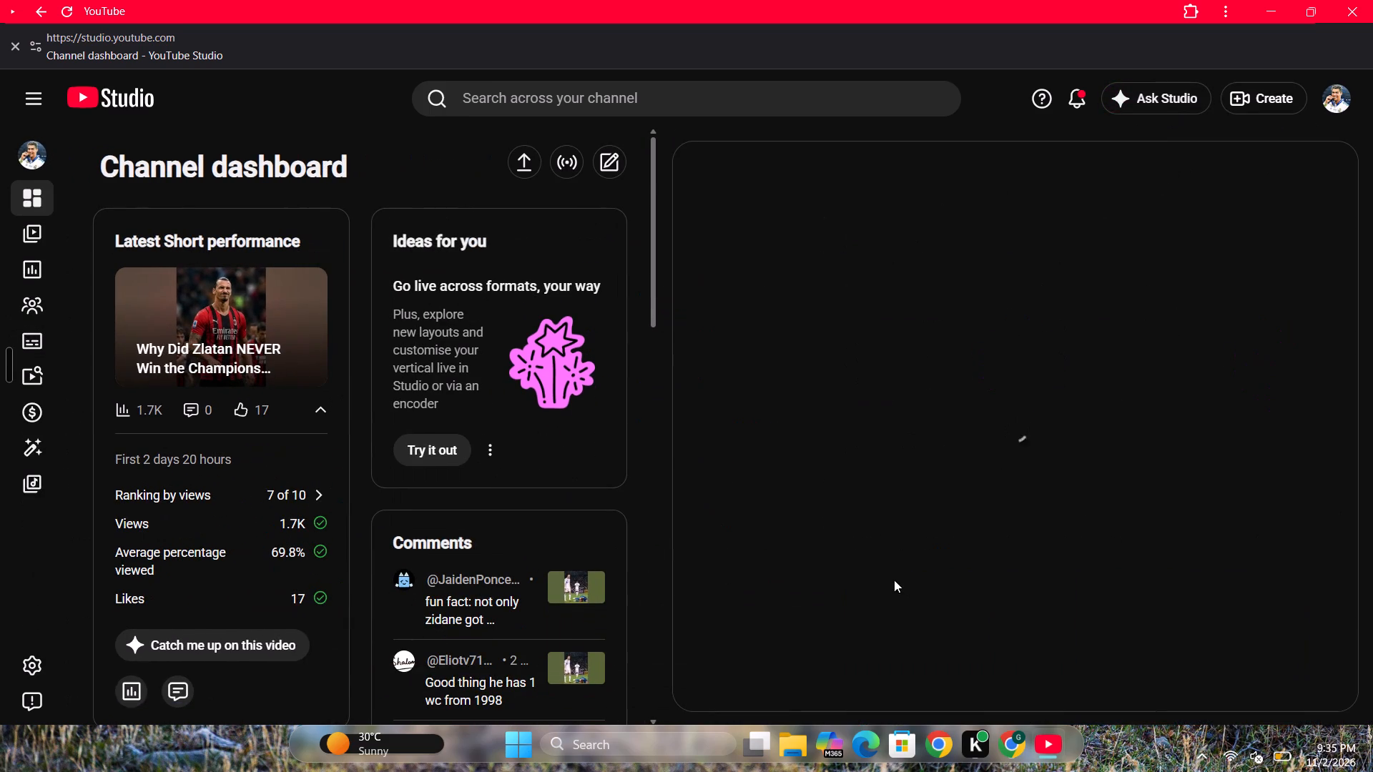
pyautogui.click(885, 617)
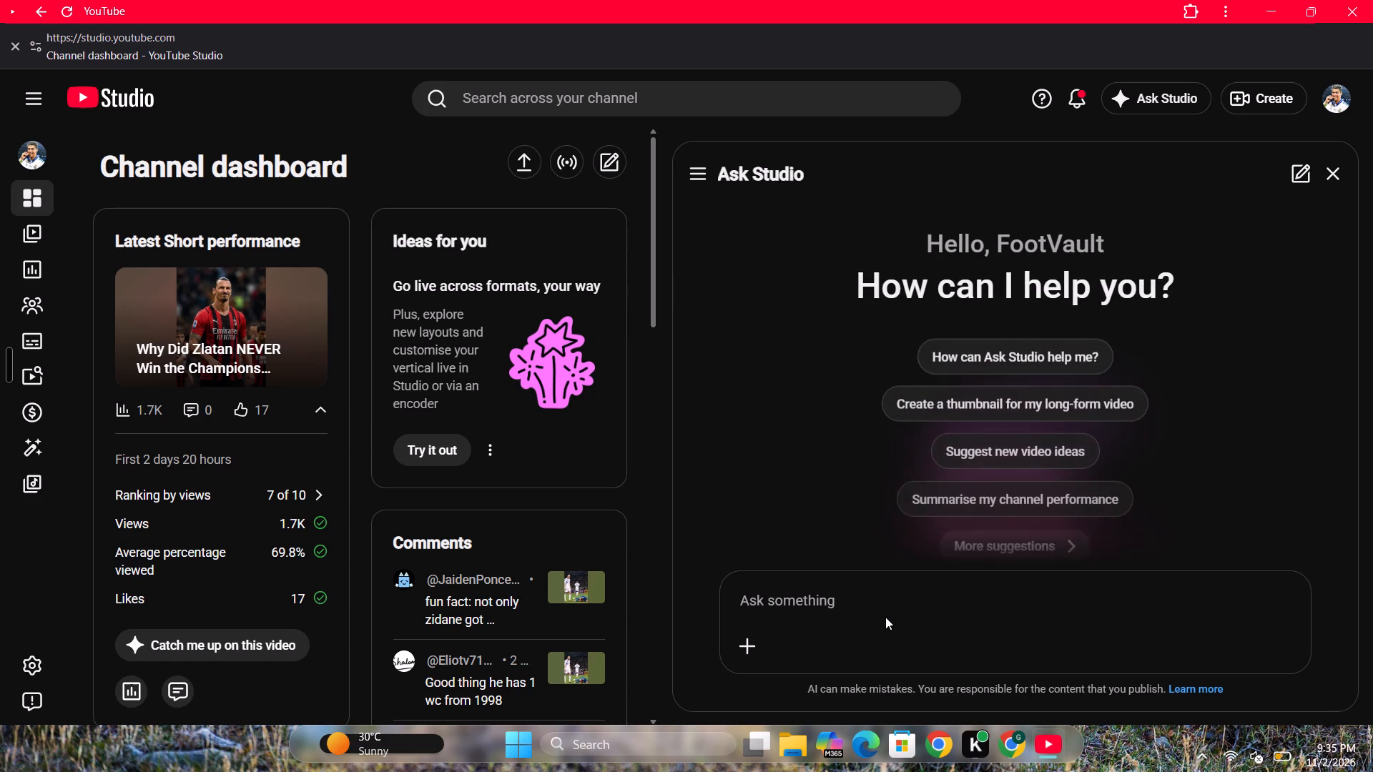
pyautogui.click(1024, 497)
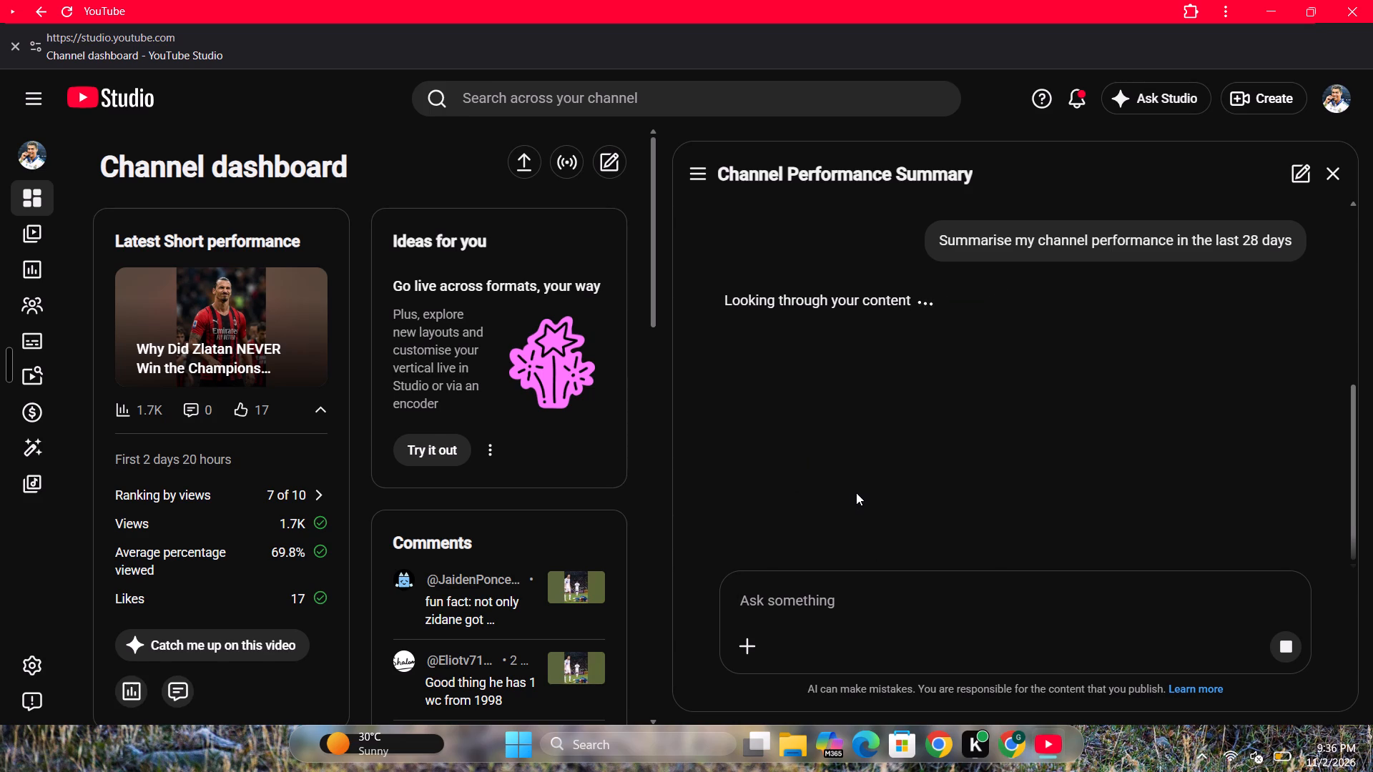
# Read the channel performance summary, including the key metrics, data insights, top performing Shorts and actionable takeaways.
pyautogui.scroll(2, 796, 372)
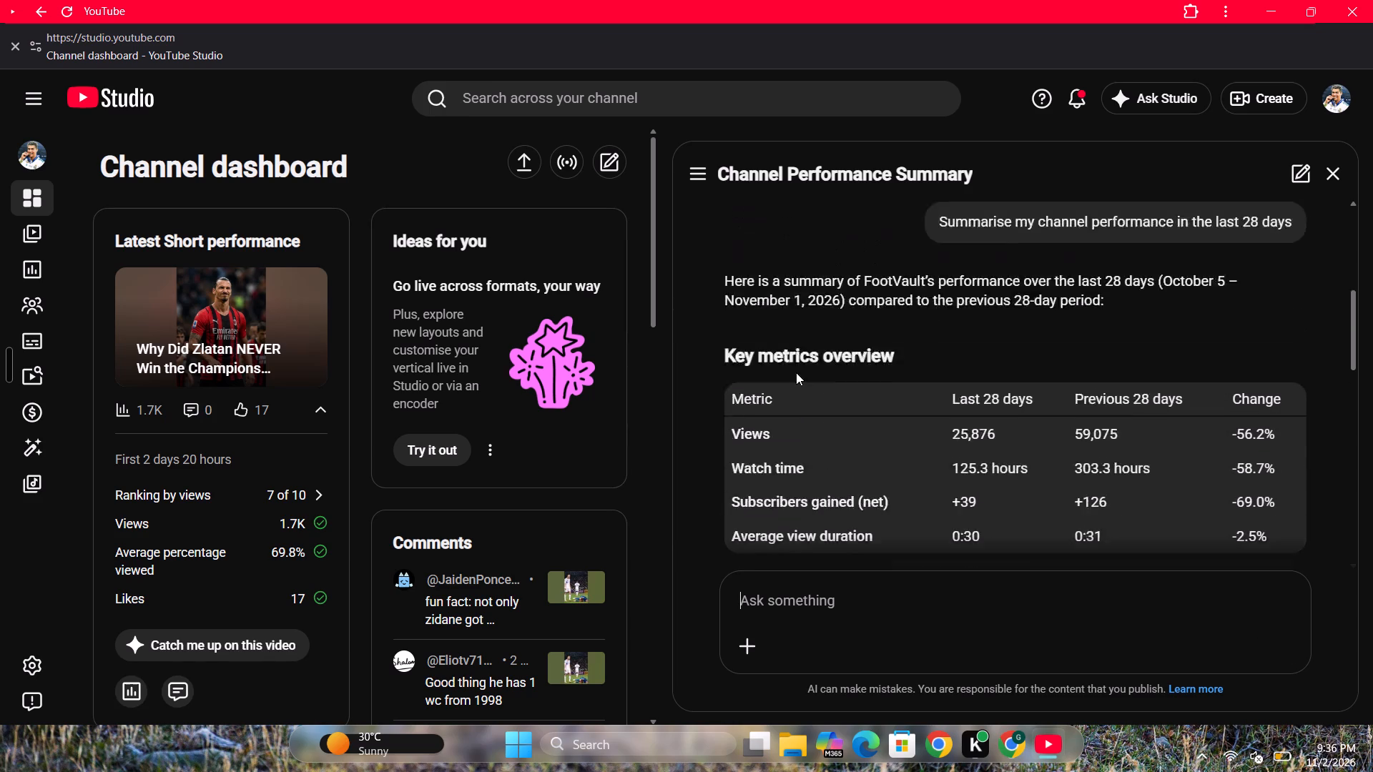
pyautogui.scroll(2, 796, 372)
pyautogui.scroll(-6, 796, 372)
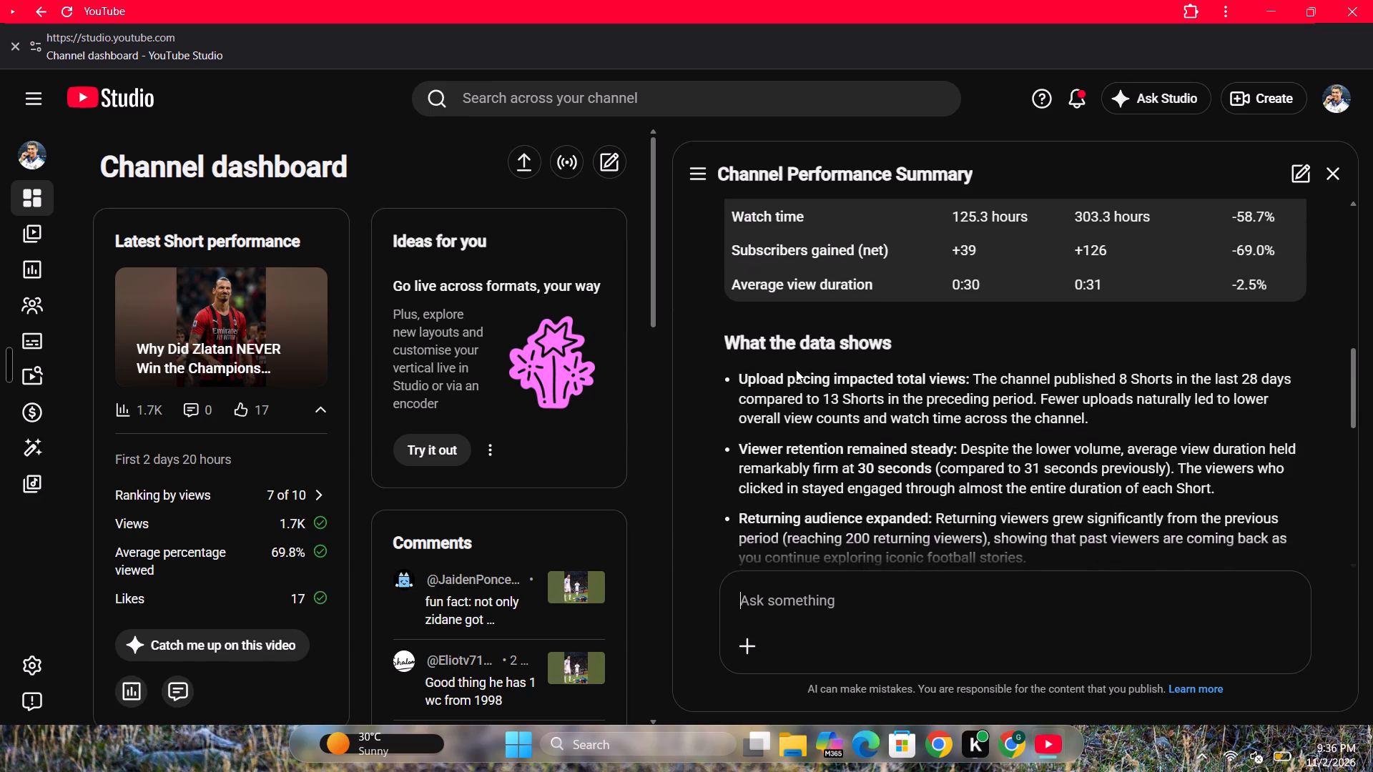
pyautogui.scroll(-1, 797, 370)
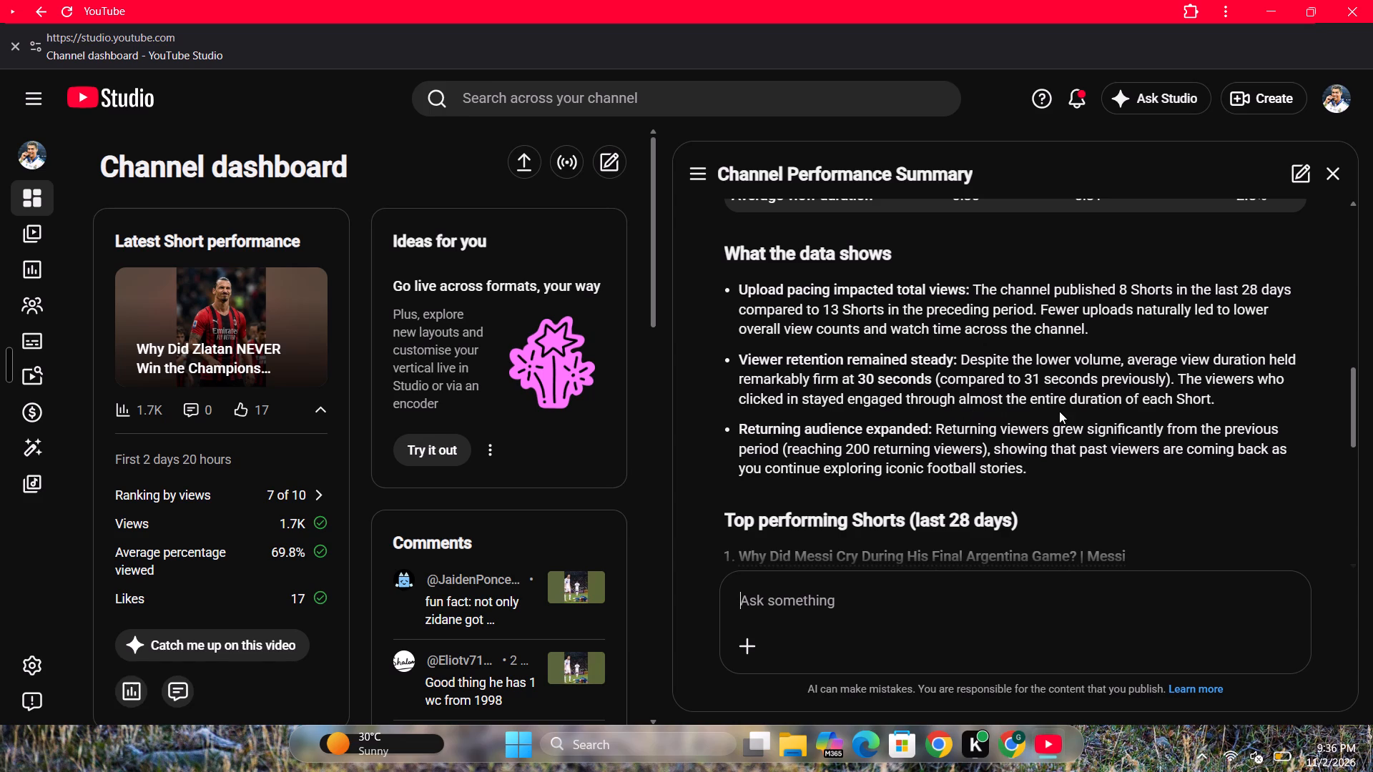
pyautogui.scroll(-1, 1020, 483)
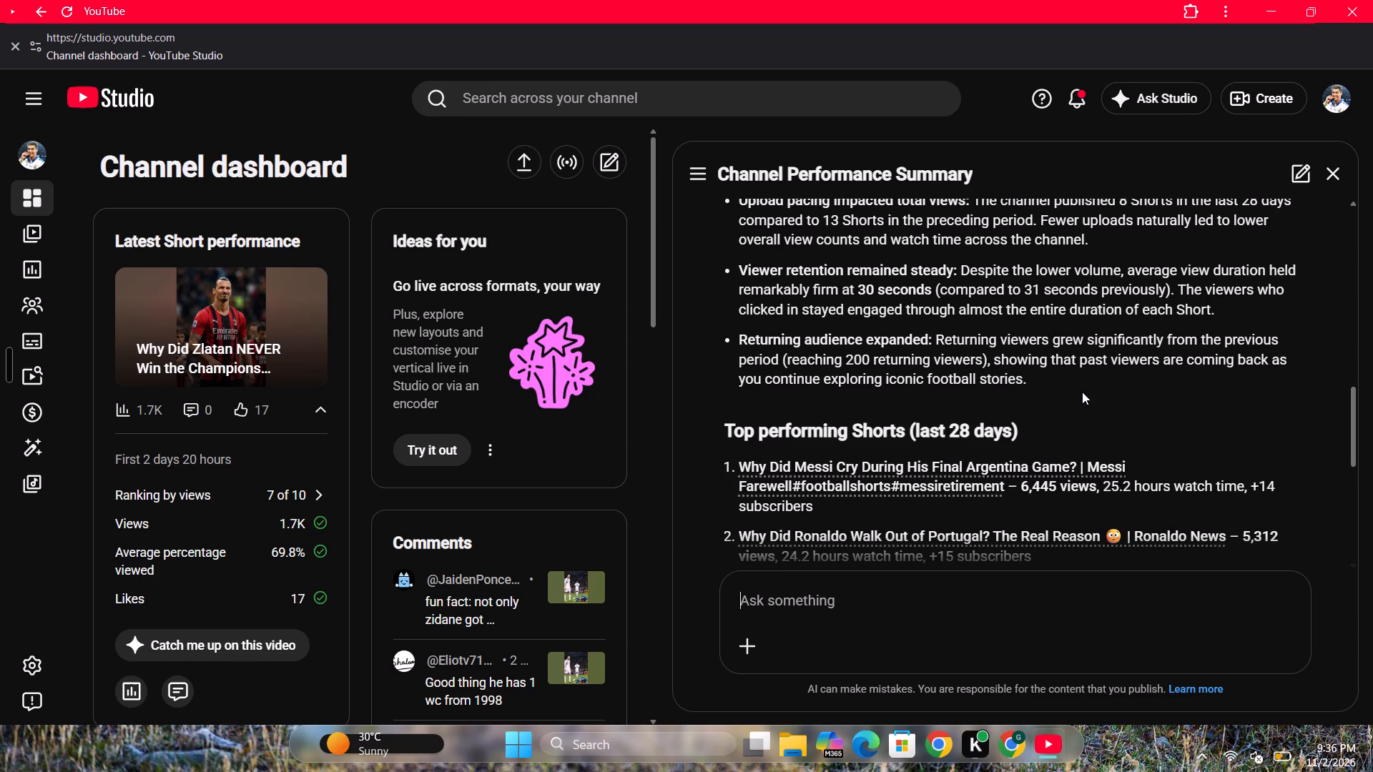
pyautogui.scroll(-2, 1082, 392)
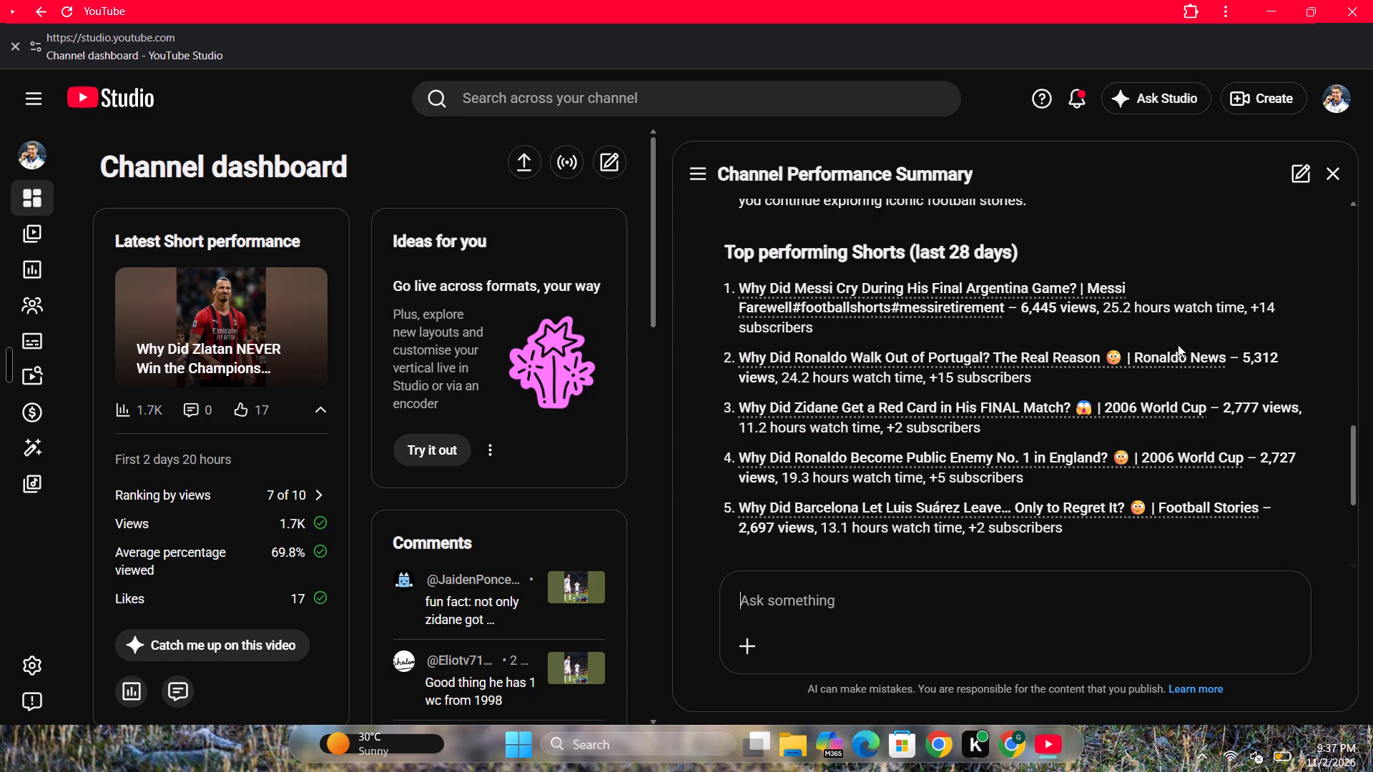
pyautogui.click(1222, 330)
pyautogui.click(1295, 548)
pyautogui.scroll(-2, 1300, 529)
pyautogui.scroll(1, 1300, 529)
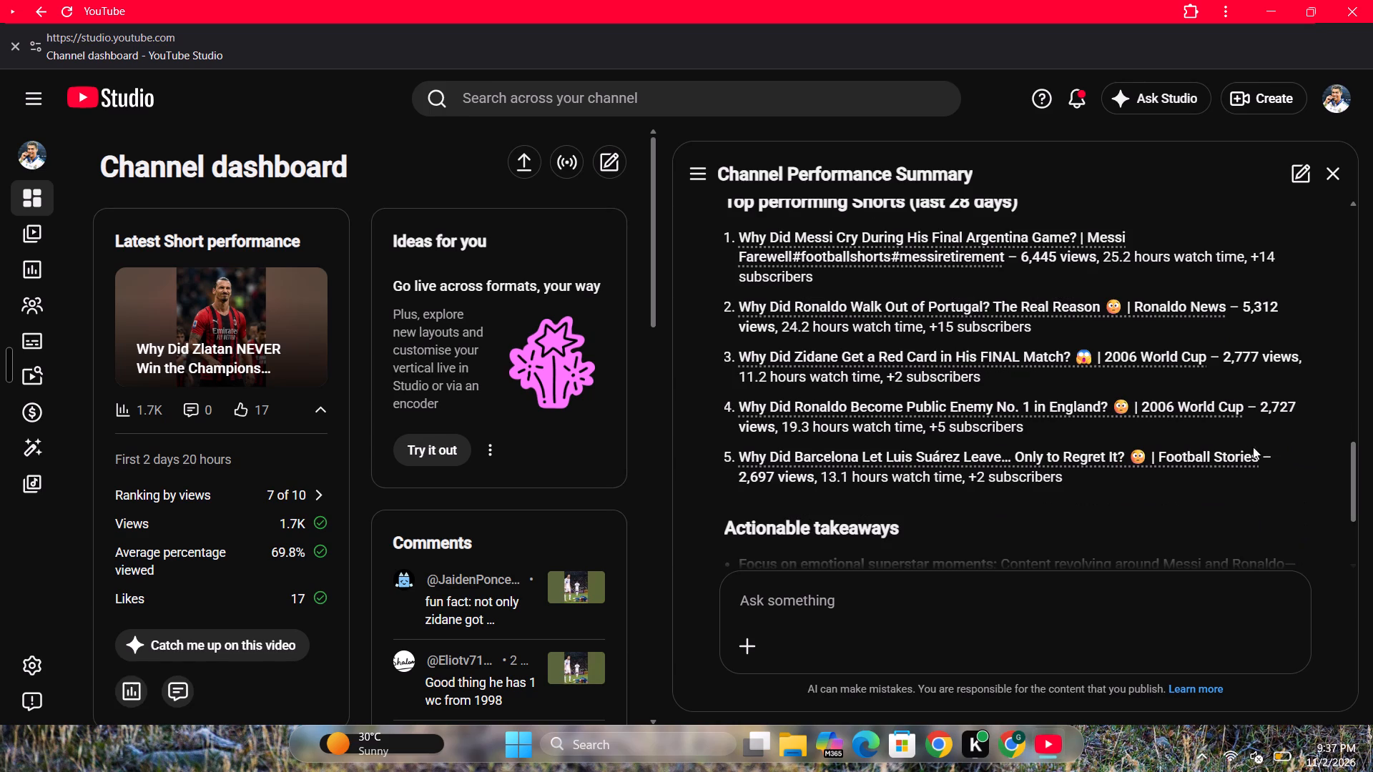
pyautogui.scroll(-2, 1168, 435)
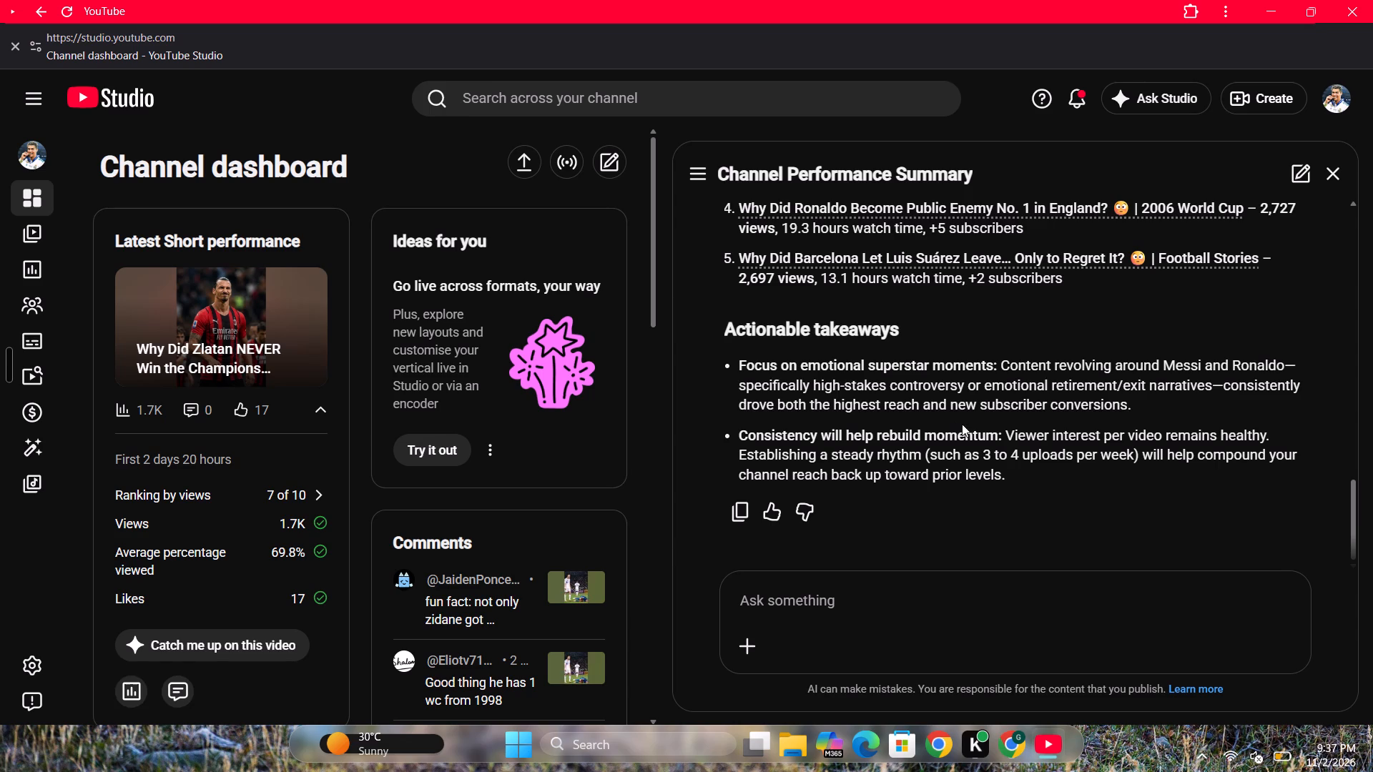
pyautogui.click(943, 419)
# Copy the entire performance summary reply, from its introductory sentence through the end of the actionable takeaways.
pyautogui.scroll(14, 935, 417)
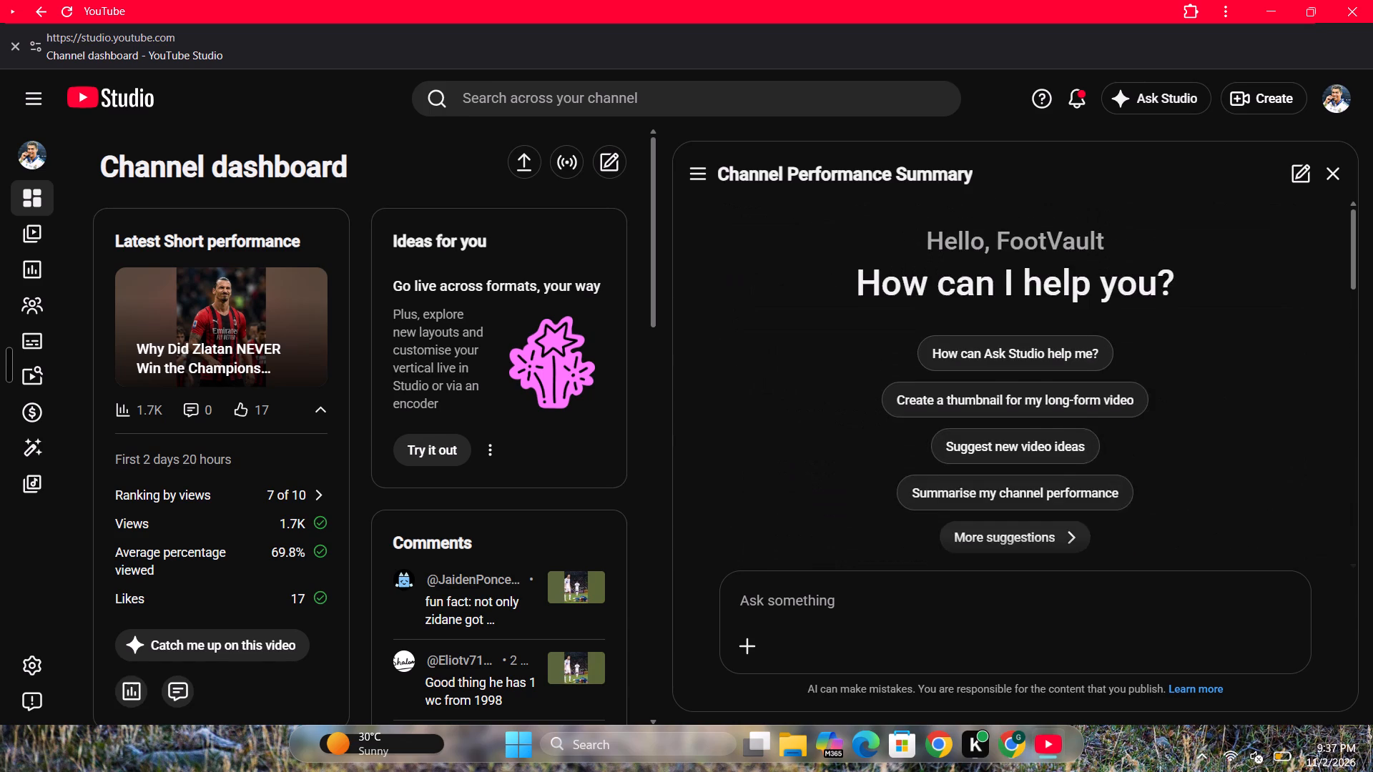
pyautogui.scroll(-6, 938, 413)
pyautogui.scroll(3, 927, 405)
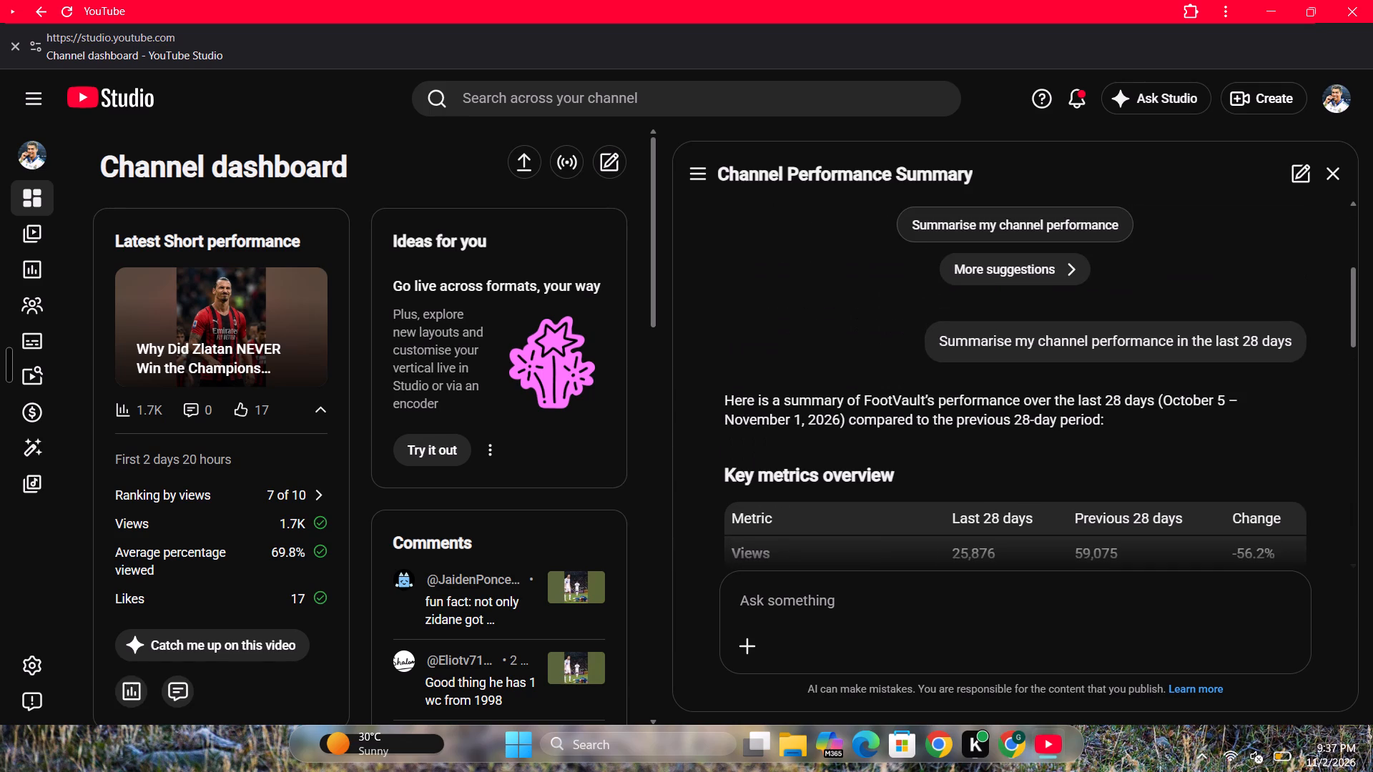
pyautogui.moveTo(723, 402); pyautogui.dragTo(1081, 488)
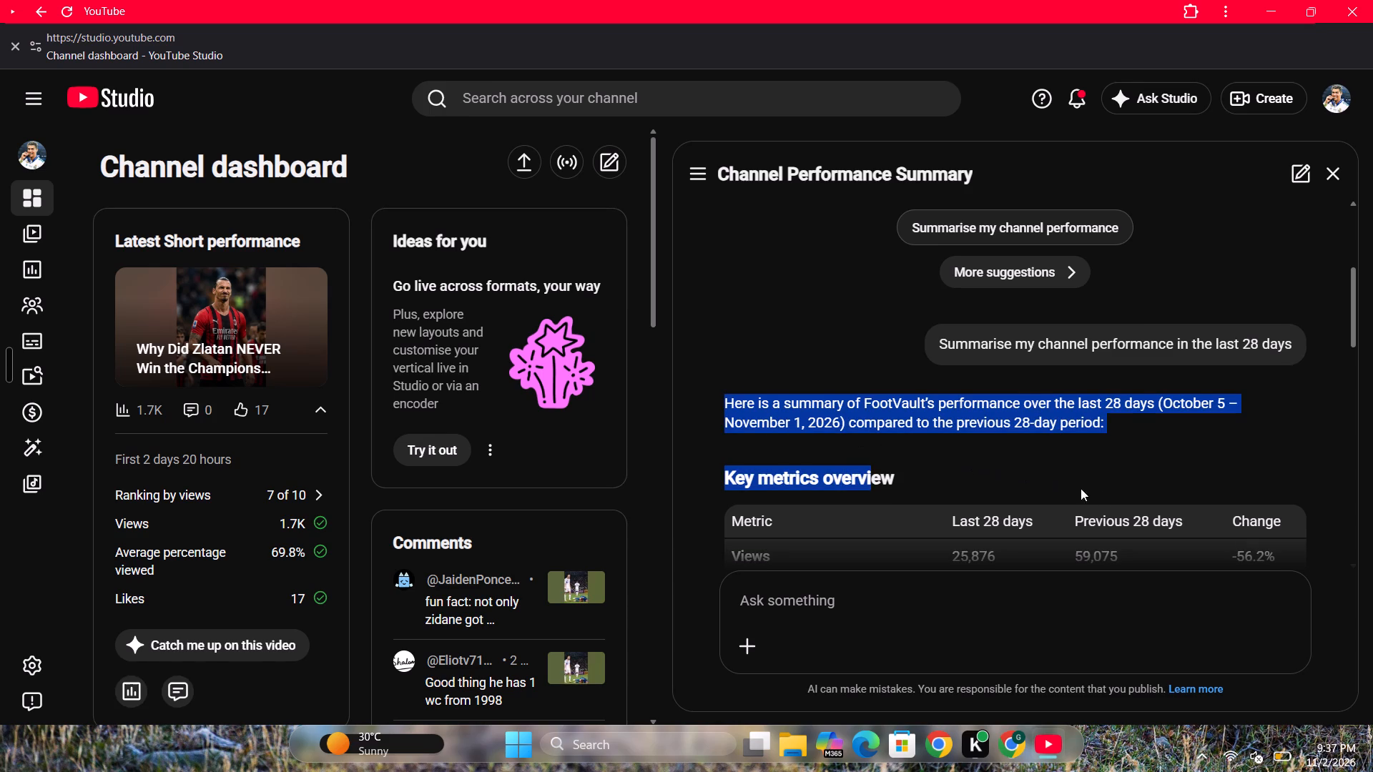
pyautogui.moveTo(1081, 488); pyautogui.dragTo(1188, 529)
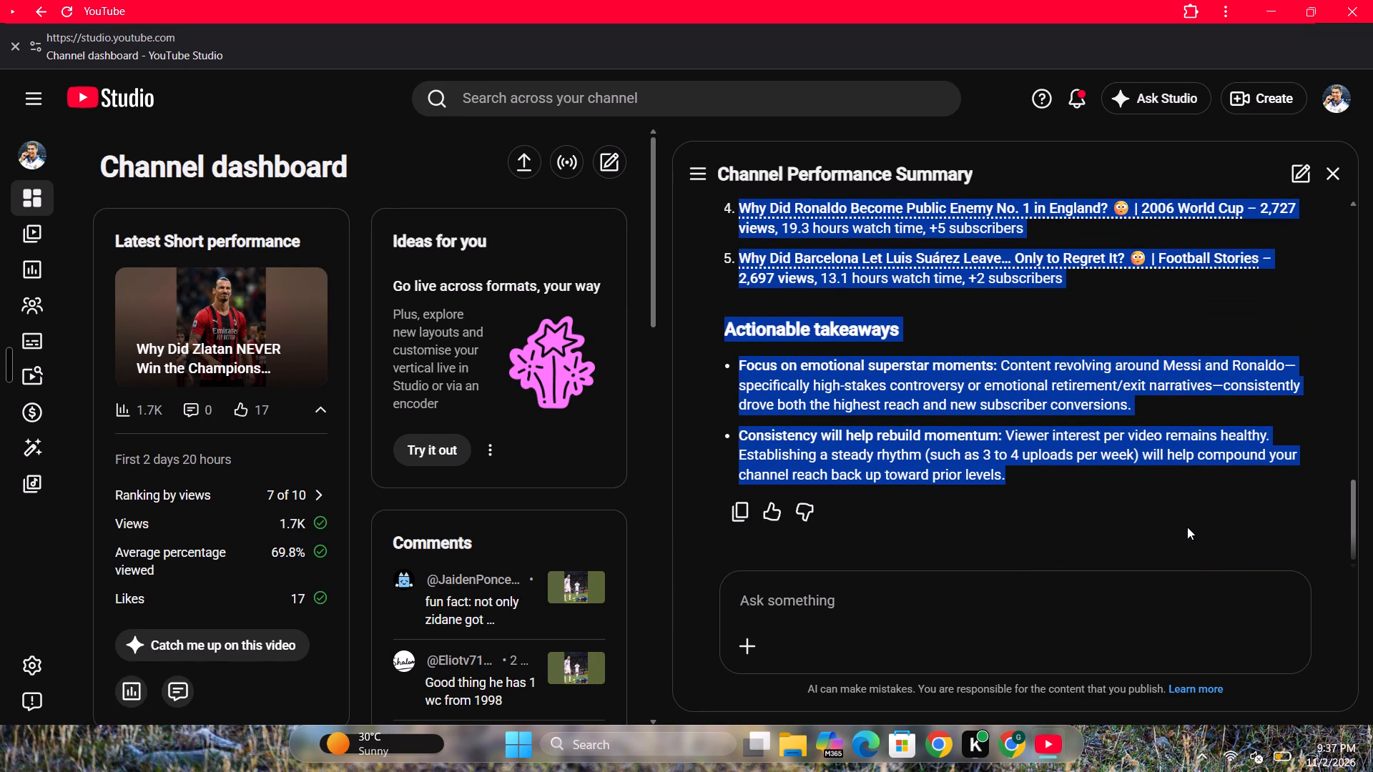
pyautogui.hotkey('ctrl', 'c')
# Switch back to ChatGPT and send the copied performance summary in the Create Football Shorts Plan chat.
pyautogui.click(1013, 745)
pyautogui.click(797, 690)
pyautogui.hotkey('ctrl', 'v')
pyautogui.press('Return')
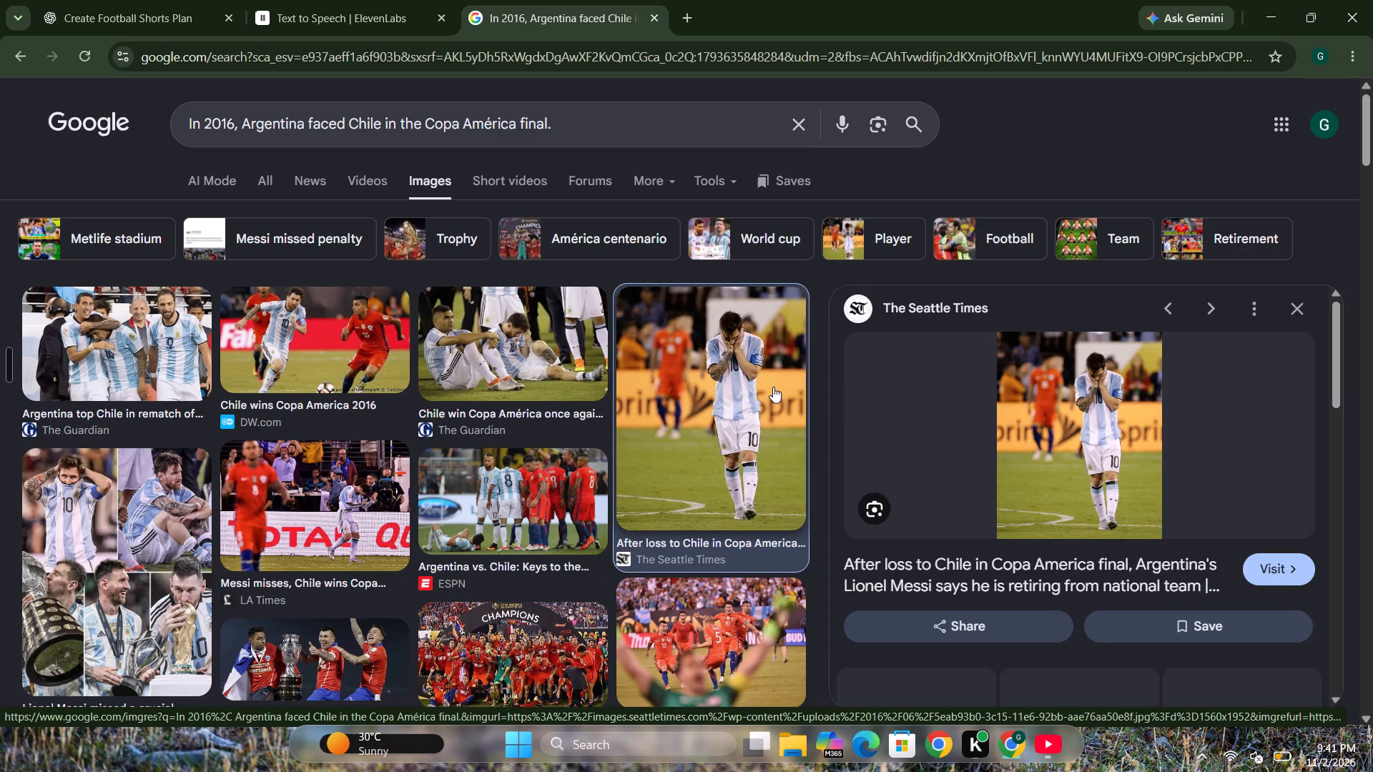
# Save the LA Times "Messi misses, Chile wins Copa America title" photo as JPEG "download" in the shorts > messi folder on drive D.
pyautogui.click(356, 495)
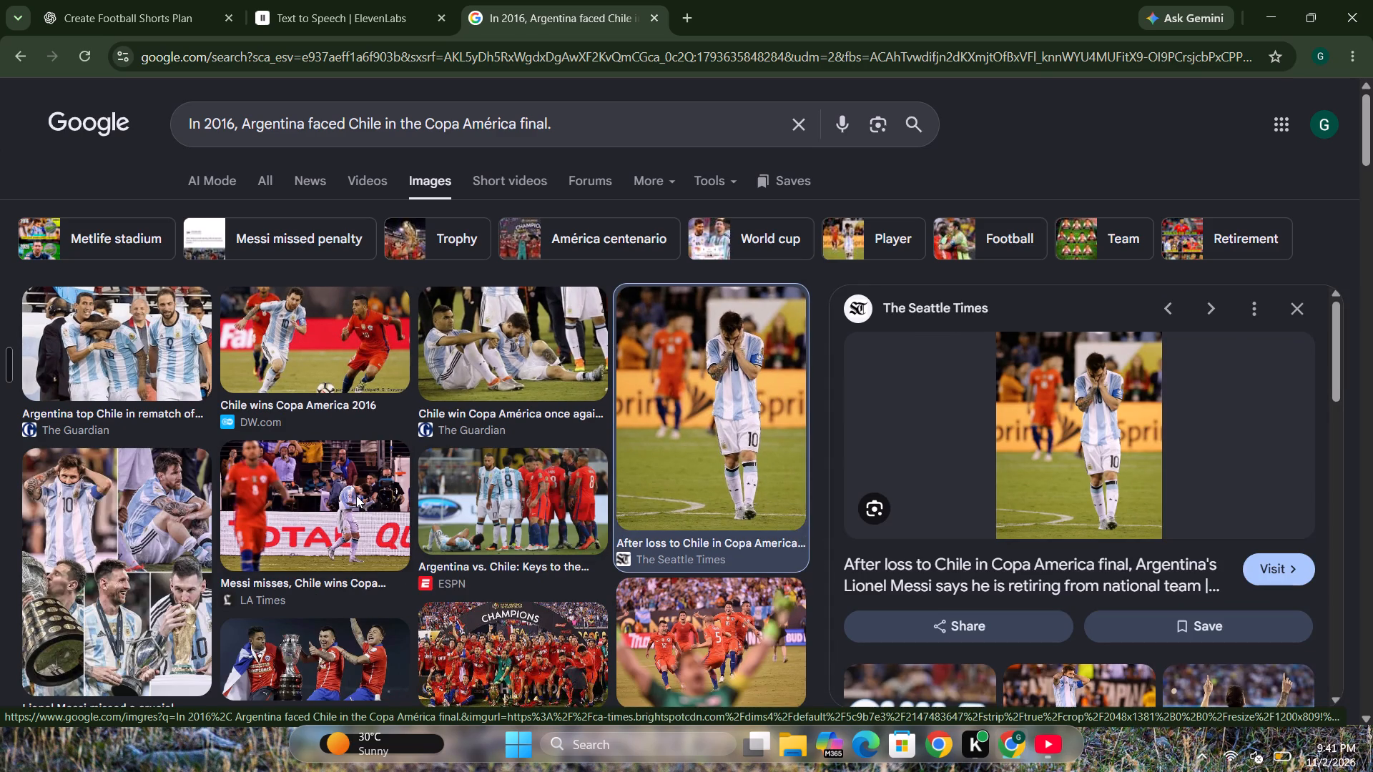
pyautogui.rightClick(1066, 421)
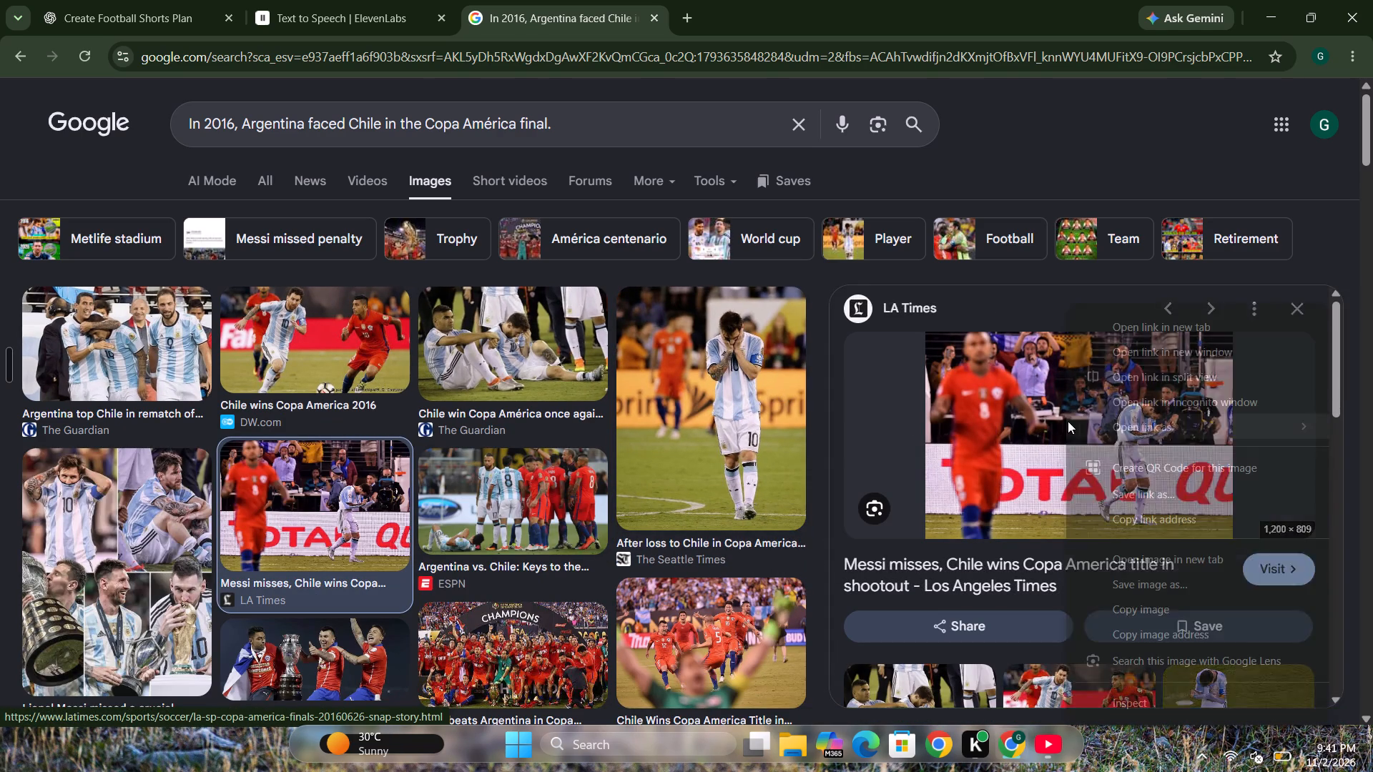
pyautogui.click(1160, 589)
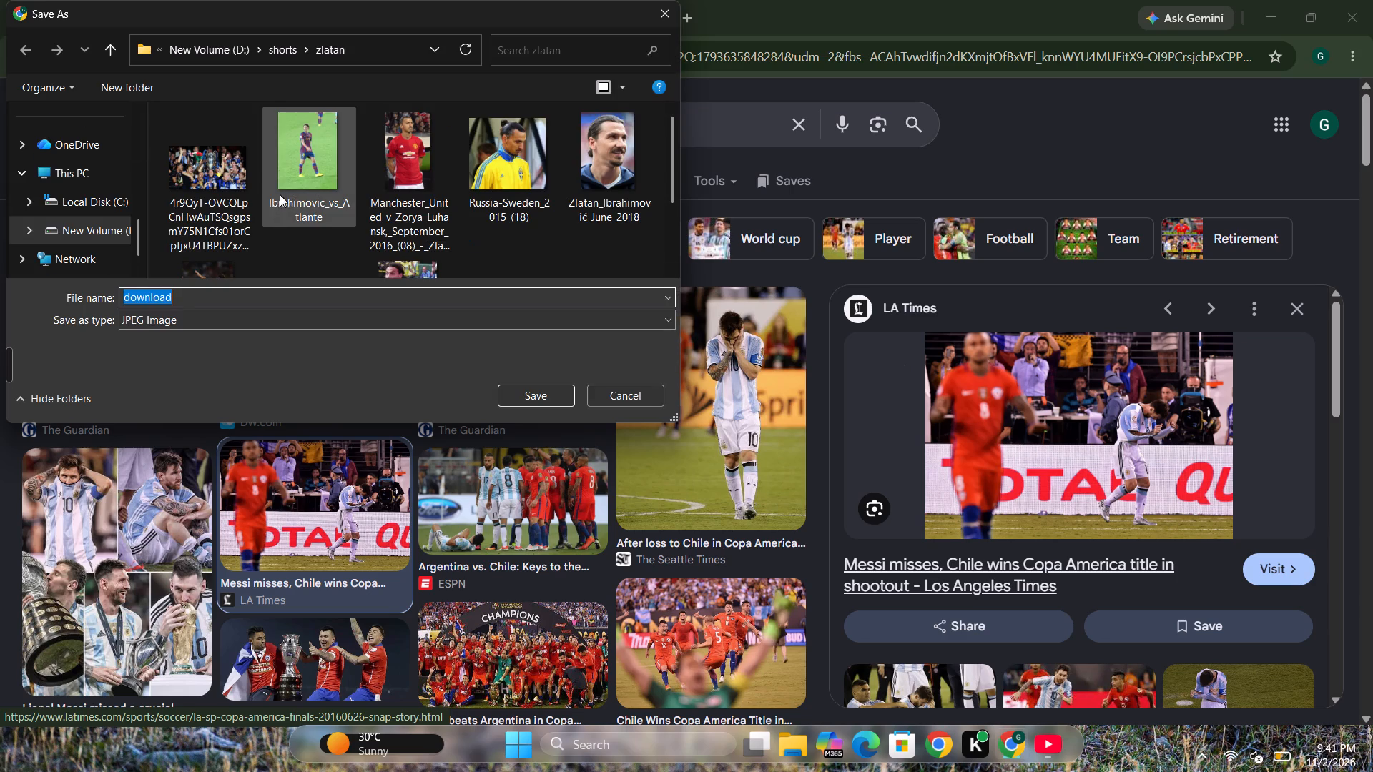
pyautogui.click(36, 234)
pyautogui.scroll(-3, 308, 222)
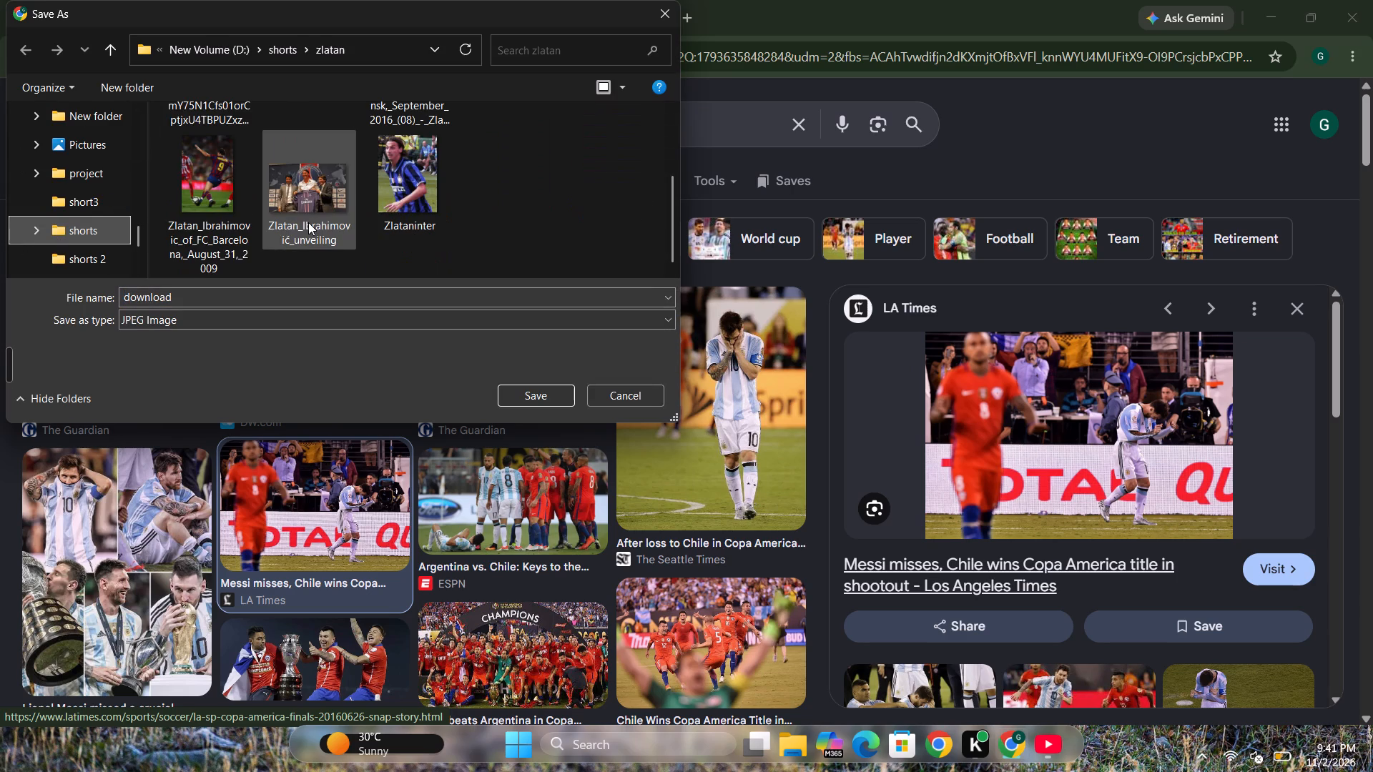
pyautogui.scroll(-2, 308, 222)
pyautogui.scroll(2, 277, 227)
pyautogui.click(89, 225)
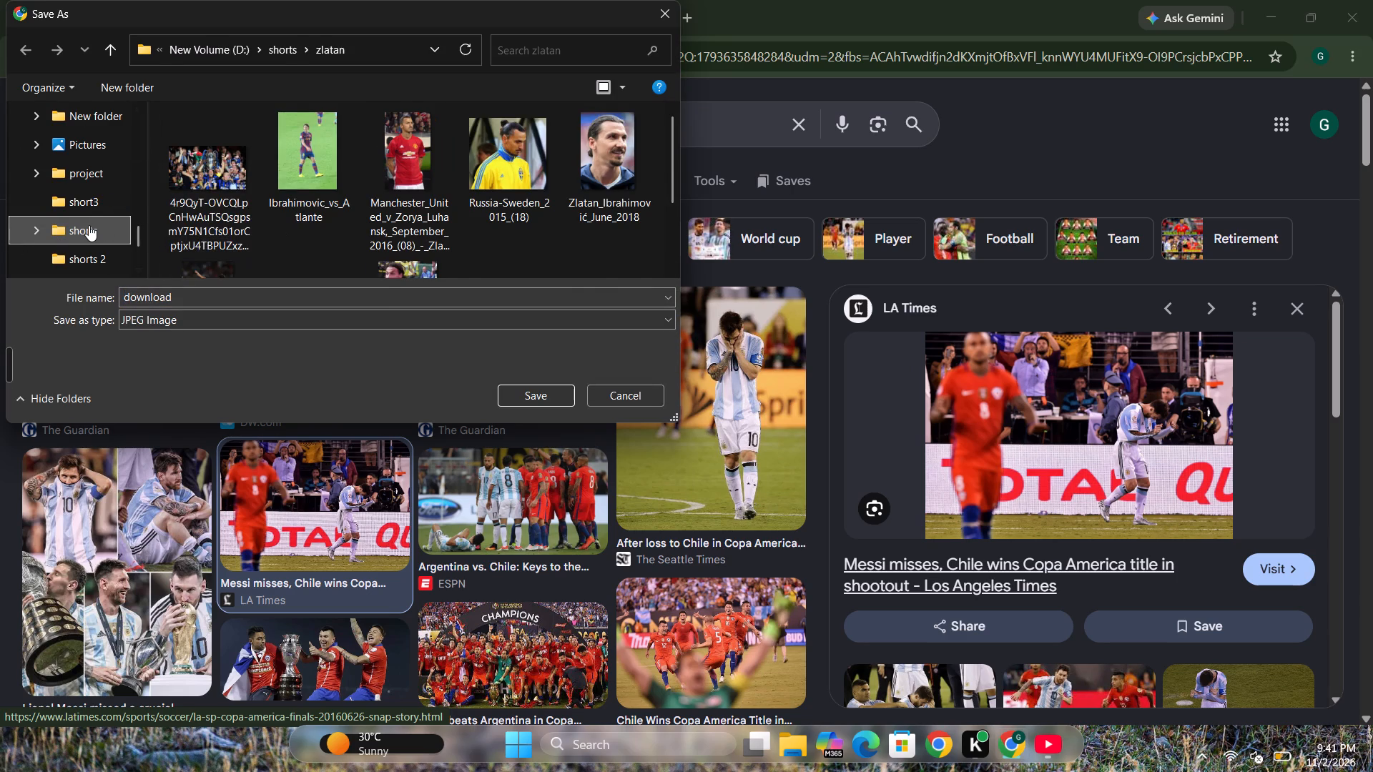
pyautogui.doubleClick(481, 167)
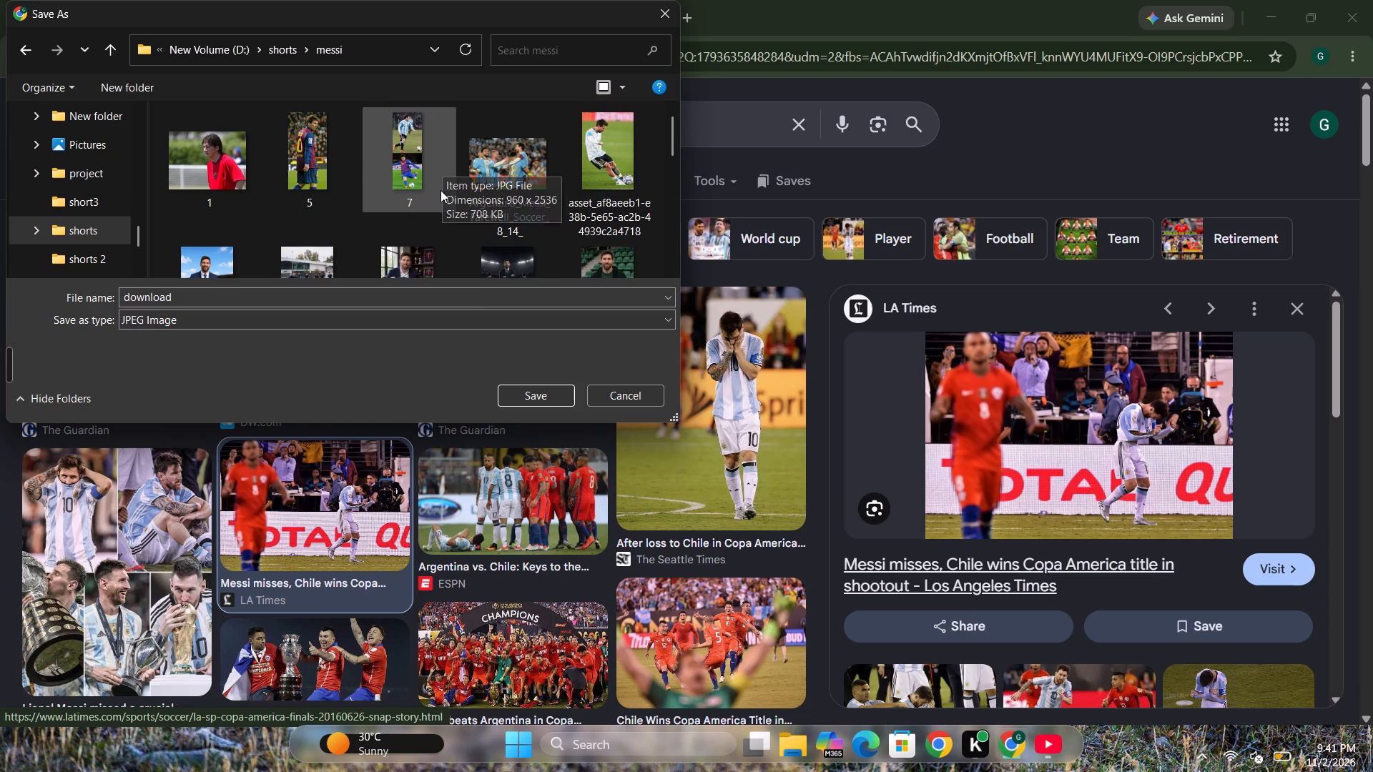
pyautogui.scroll(-7, 441, 192)
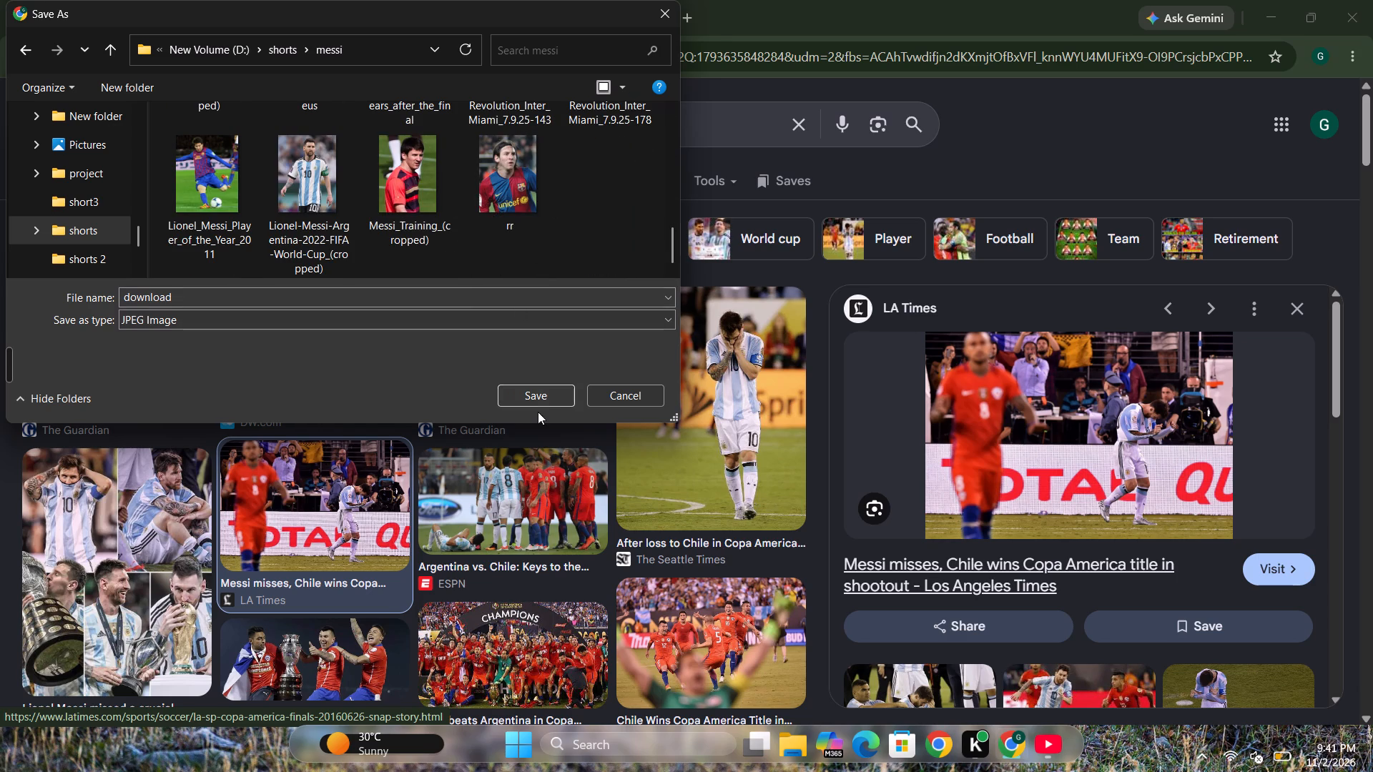
pyautogui.click(542, 394)
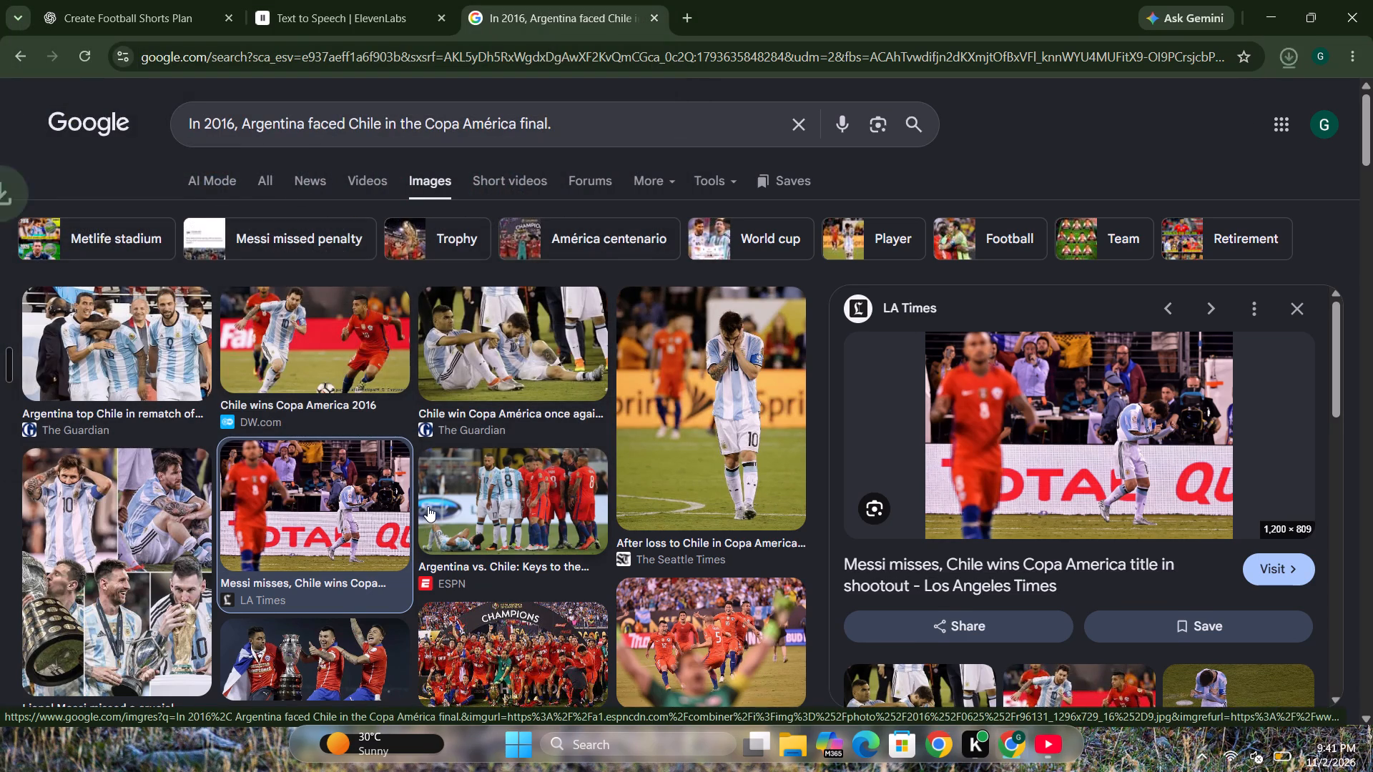
# Find the Facebook "On June 26, 2016, Lionel Messi walked off the MetLife Stadium pitch" picture among the image results and copy the image.
pyautogui.scroll(-6, 437, 527)
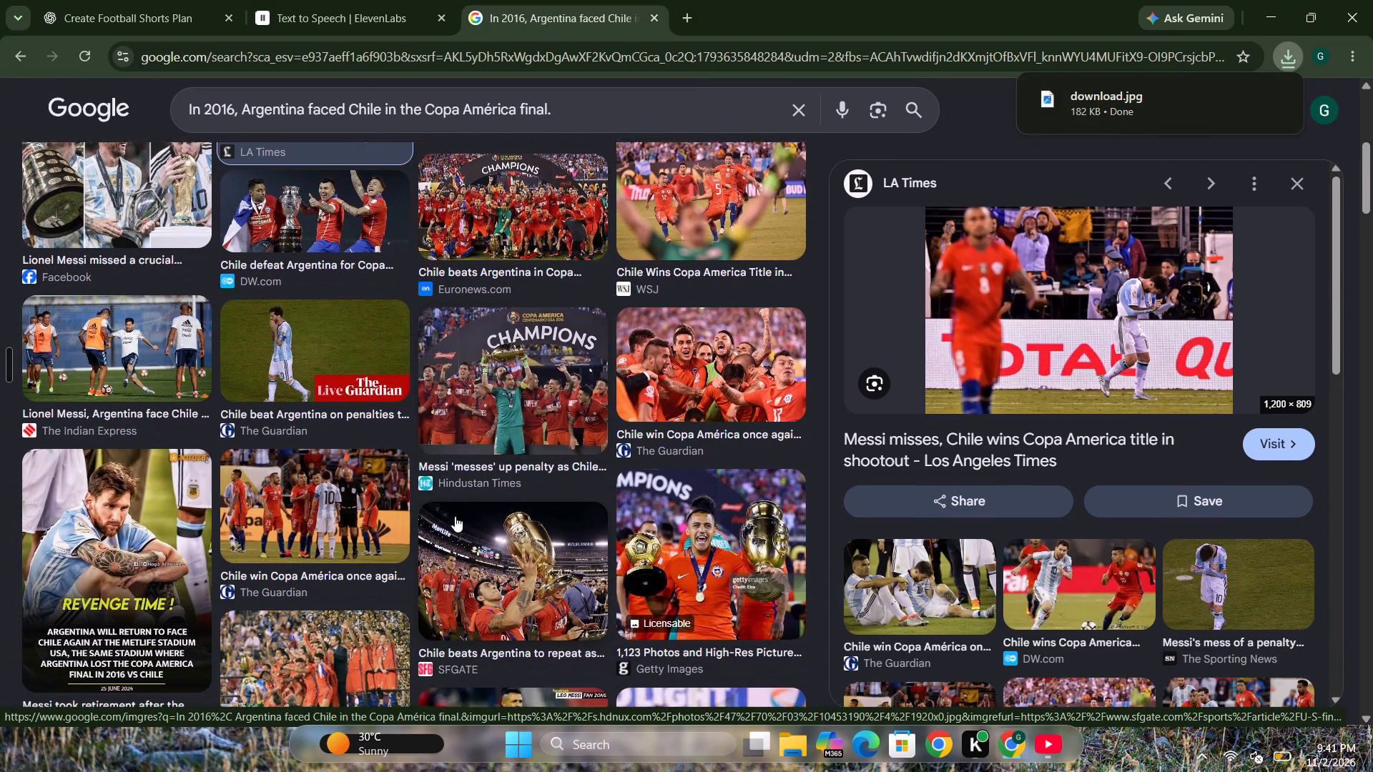
pyautogui.scroll(-1, 455, 516)
pyautogui.scroll(1, 455, 515)
pyautogui.scroll(-3, 455, 515)
pyautogui.scroll(-4, 666, 525)
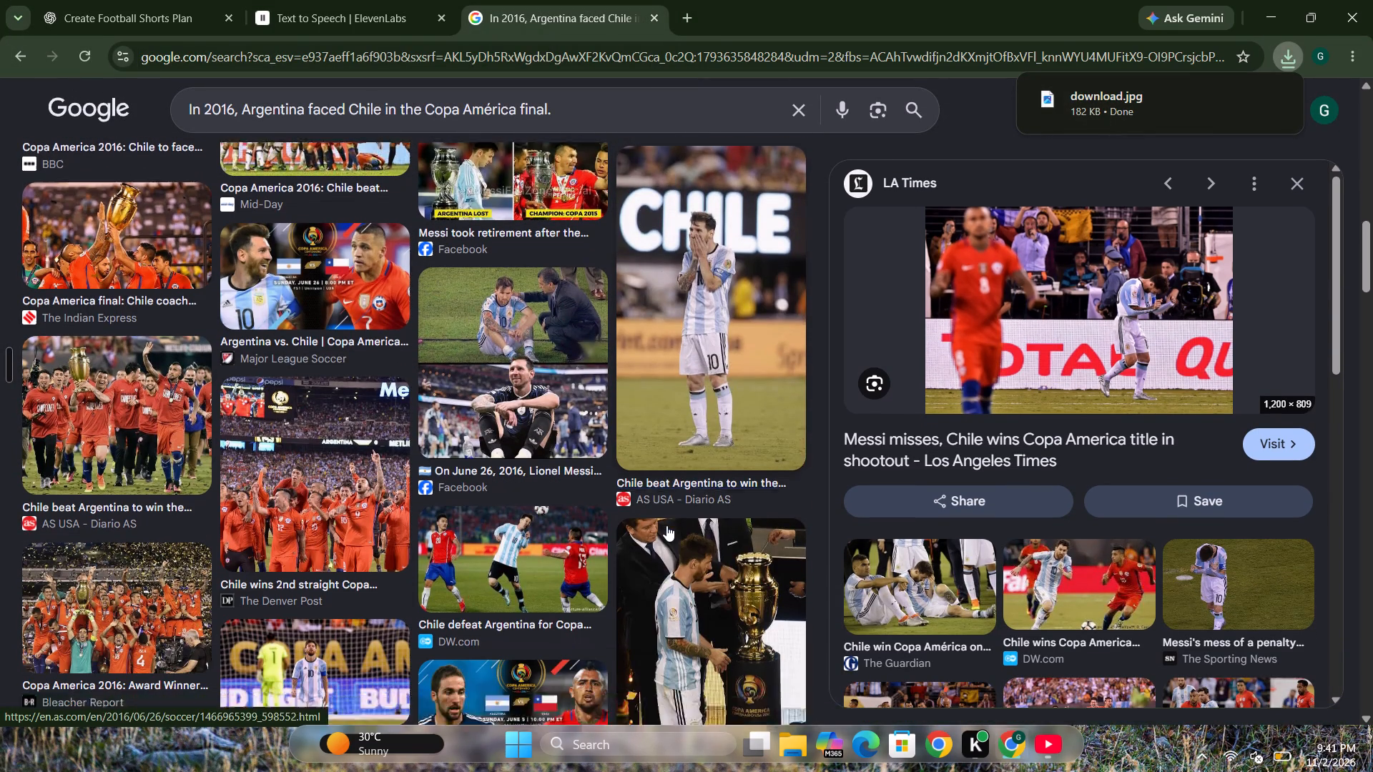
pyautogui.click(515, 365)
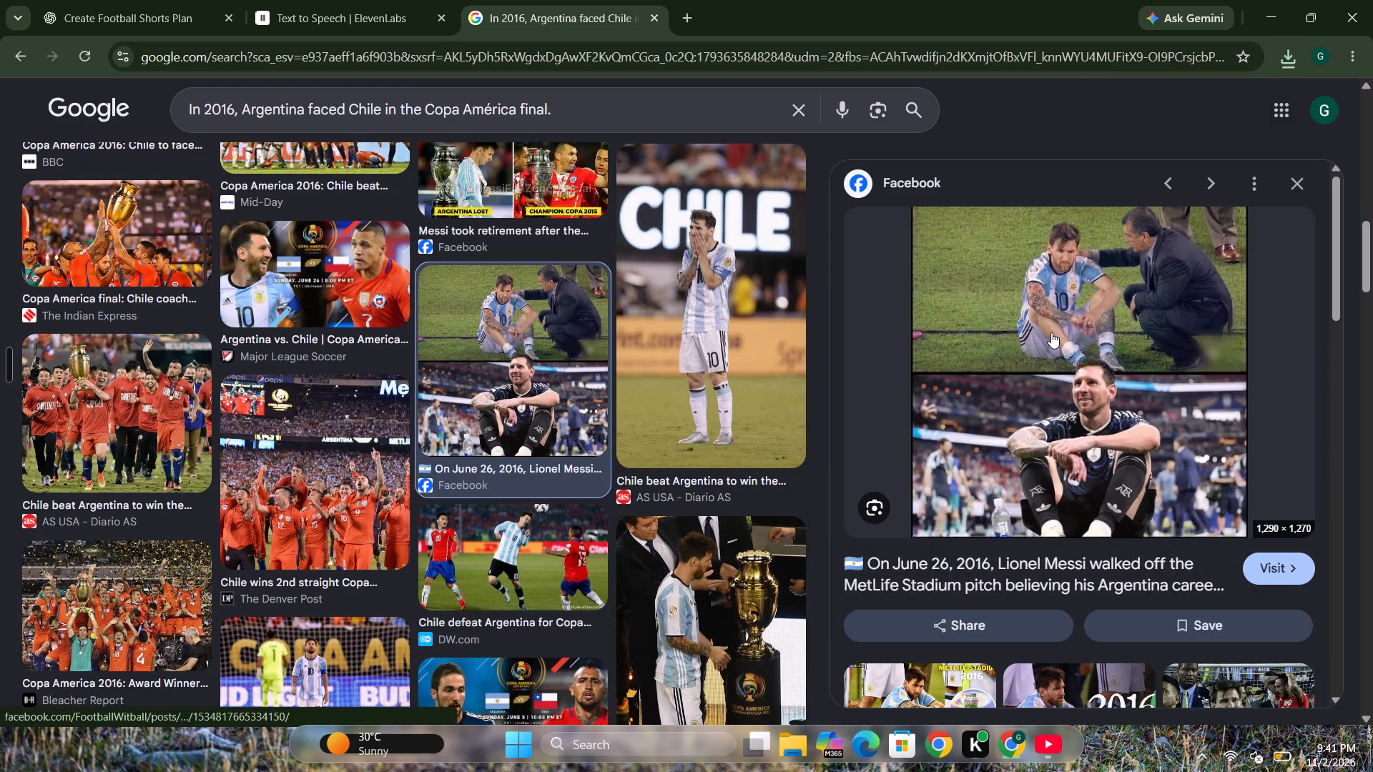
pyautogui.rightClick(1052, 332)
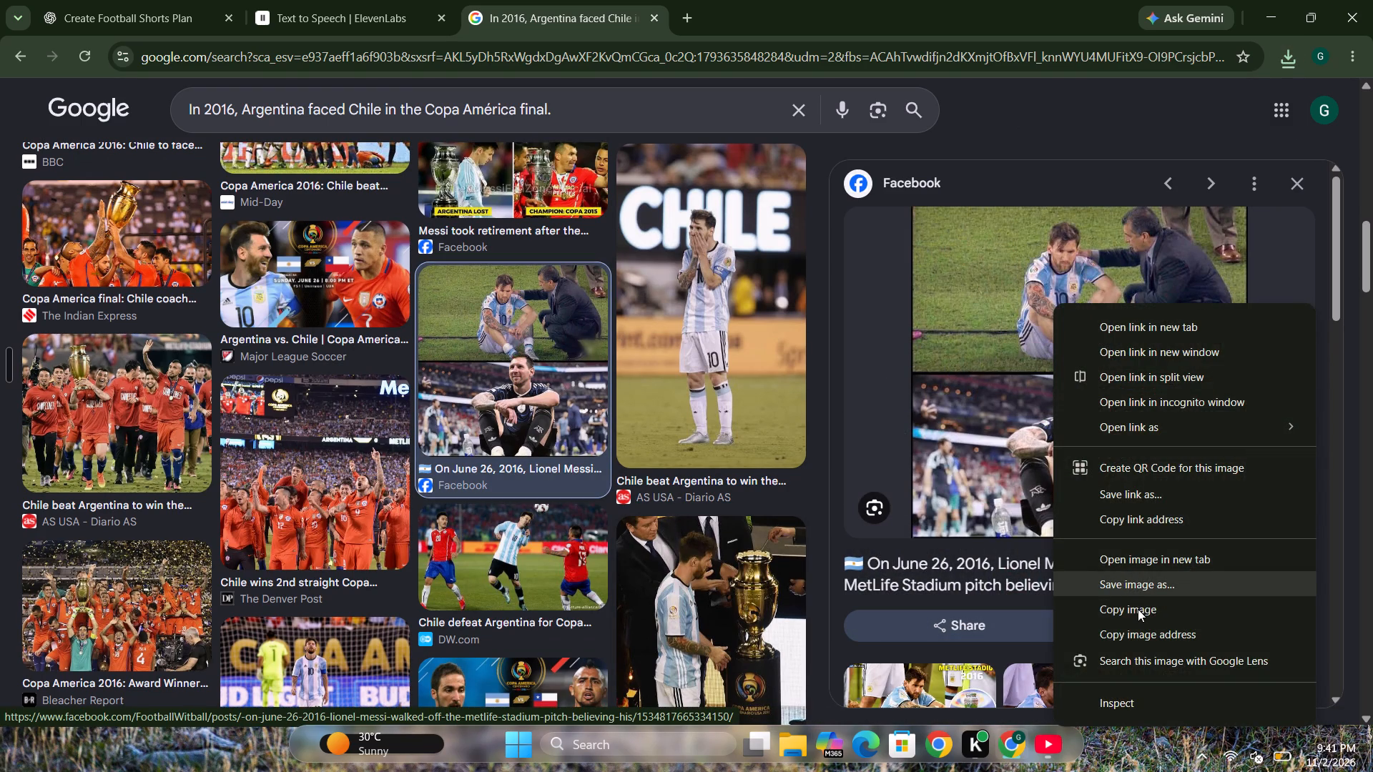
pyautogui.click(1138, 609)
# Look through more of the Copa América image results and preview the Reuters "Copa America: Messi equals record" photo.
pyautogui.scroll(-3, 403, 421)
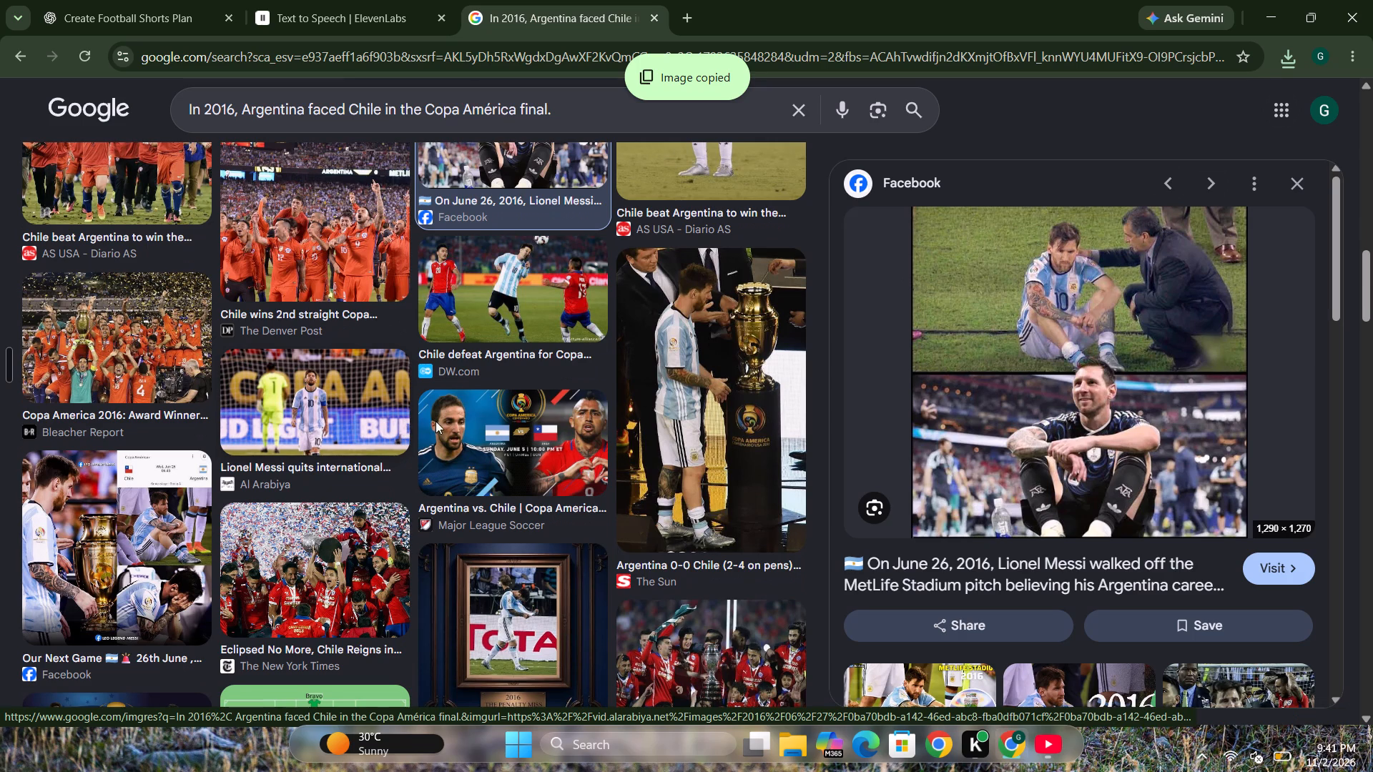
pyautogui.scroll(-6, 453, 400)
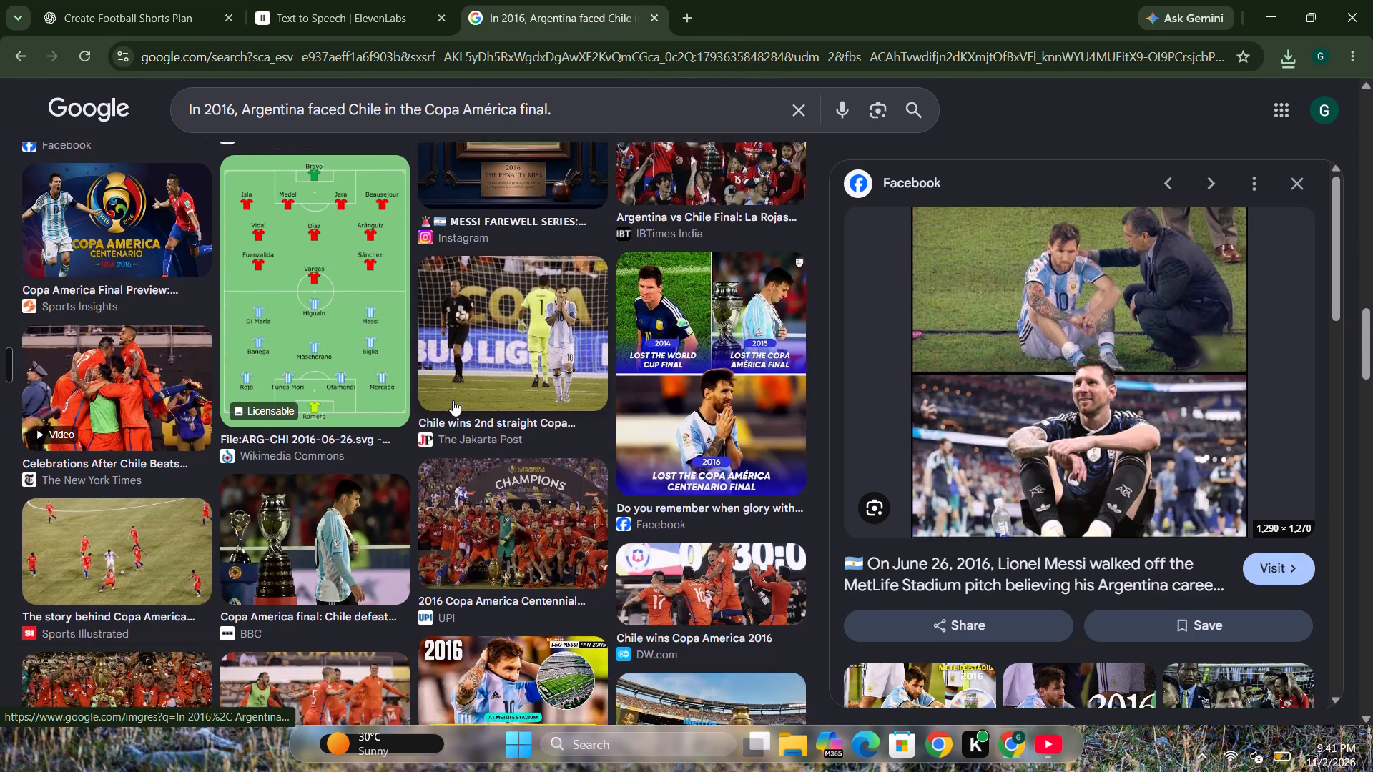
pyautogui.scroll(-6, 452, 402)
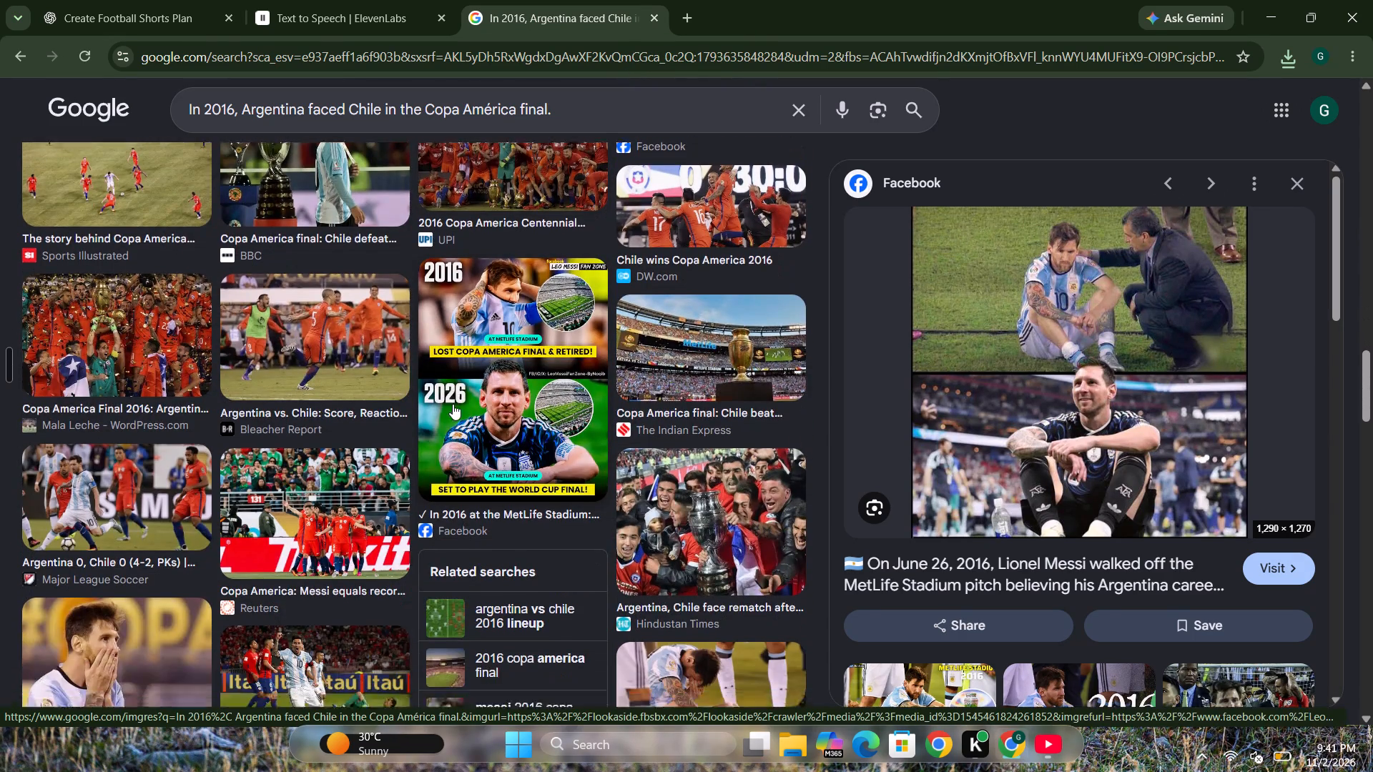
pyautogui.scroll(-2, 453, 404)
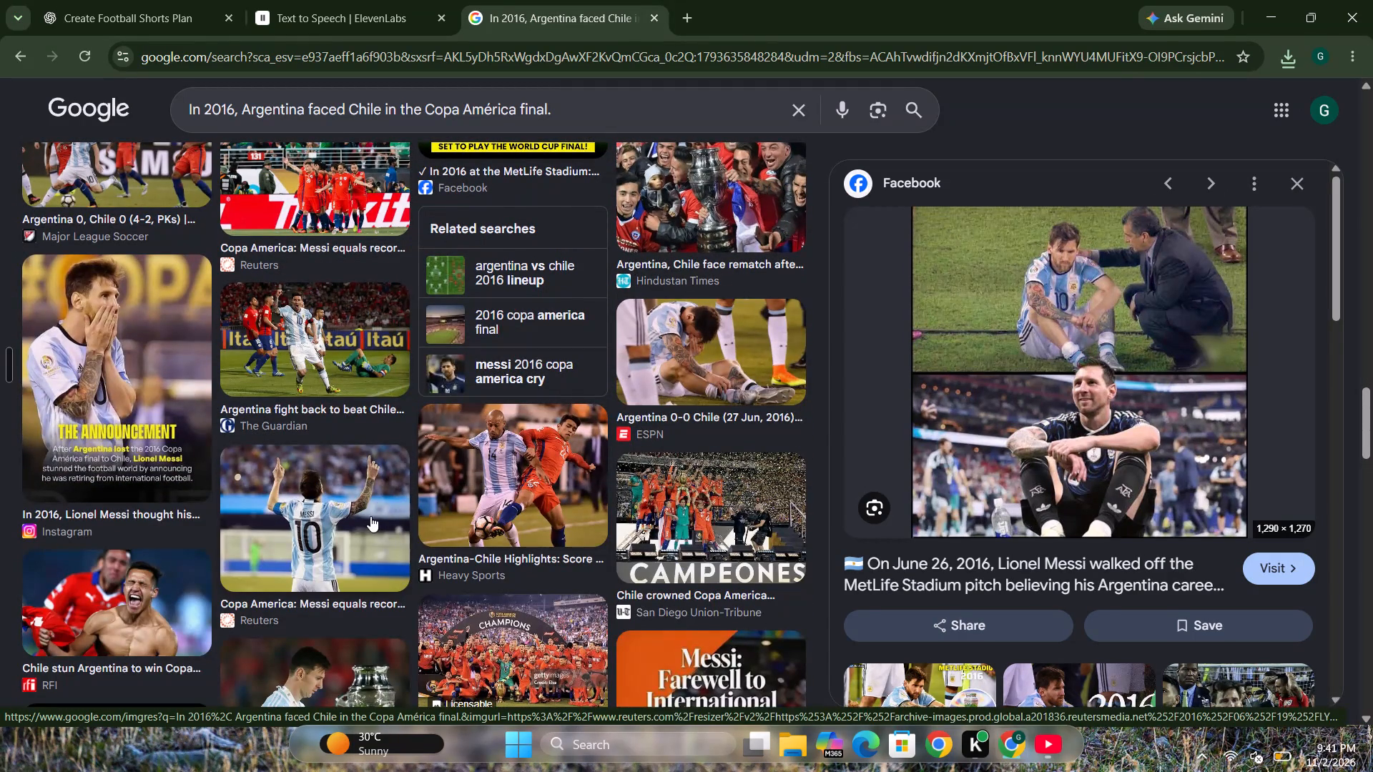
pyautogui.click(370, 518)
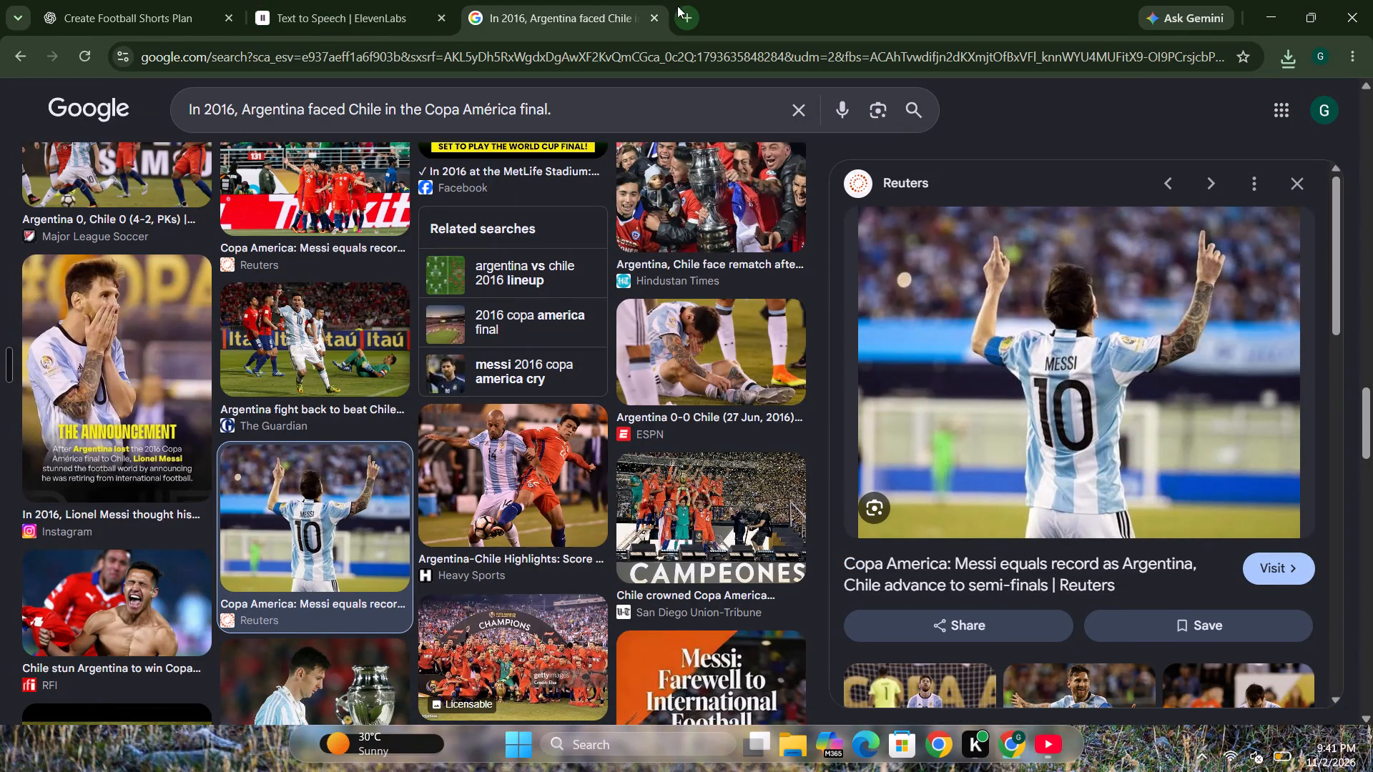
# Search Google for "wikimedia commons" in a new tab and open the Wikimedia Commons main page.
pyautogui.click(686, 9)
pyautogui.click(556, 361)
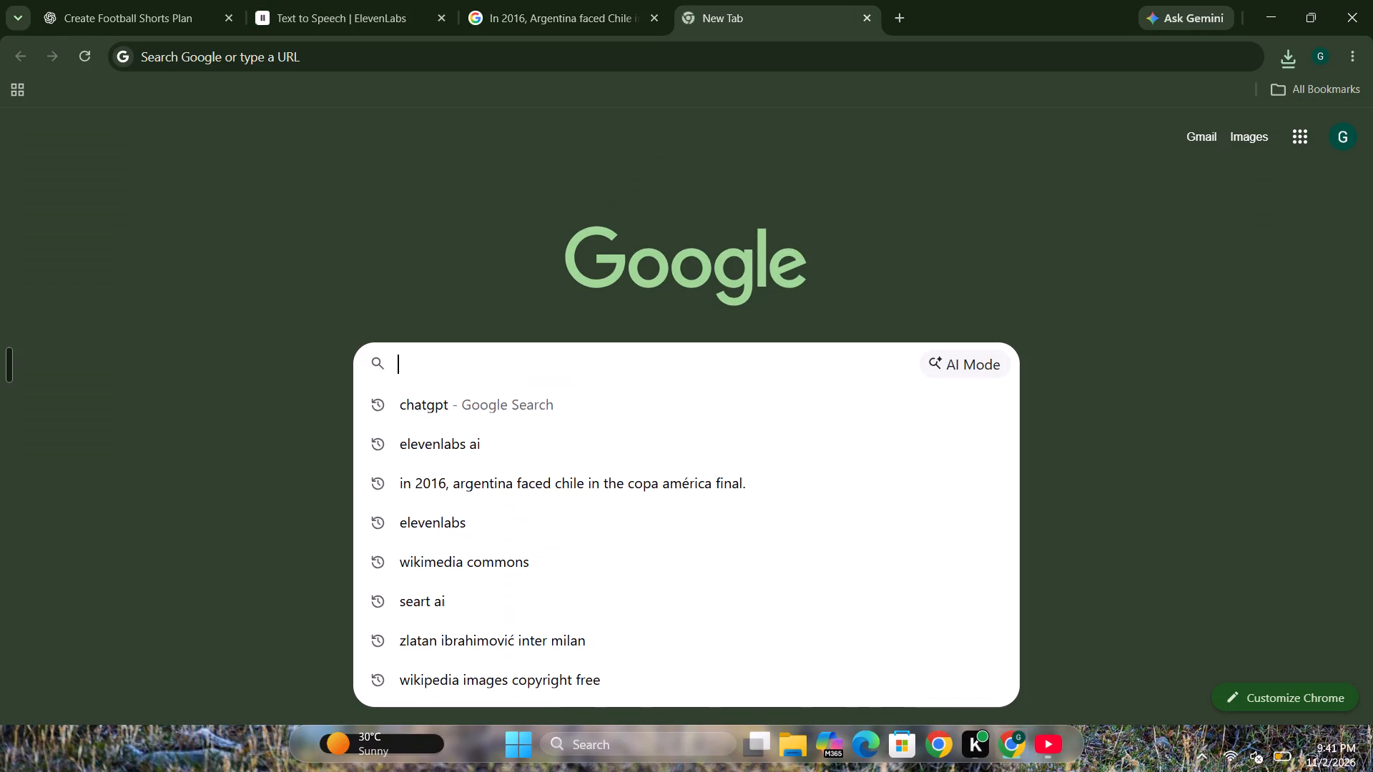
pyautogui.click(472, 0)
pyautogui.click(742, 8)
pyautogui.click(588, 371)
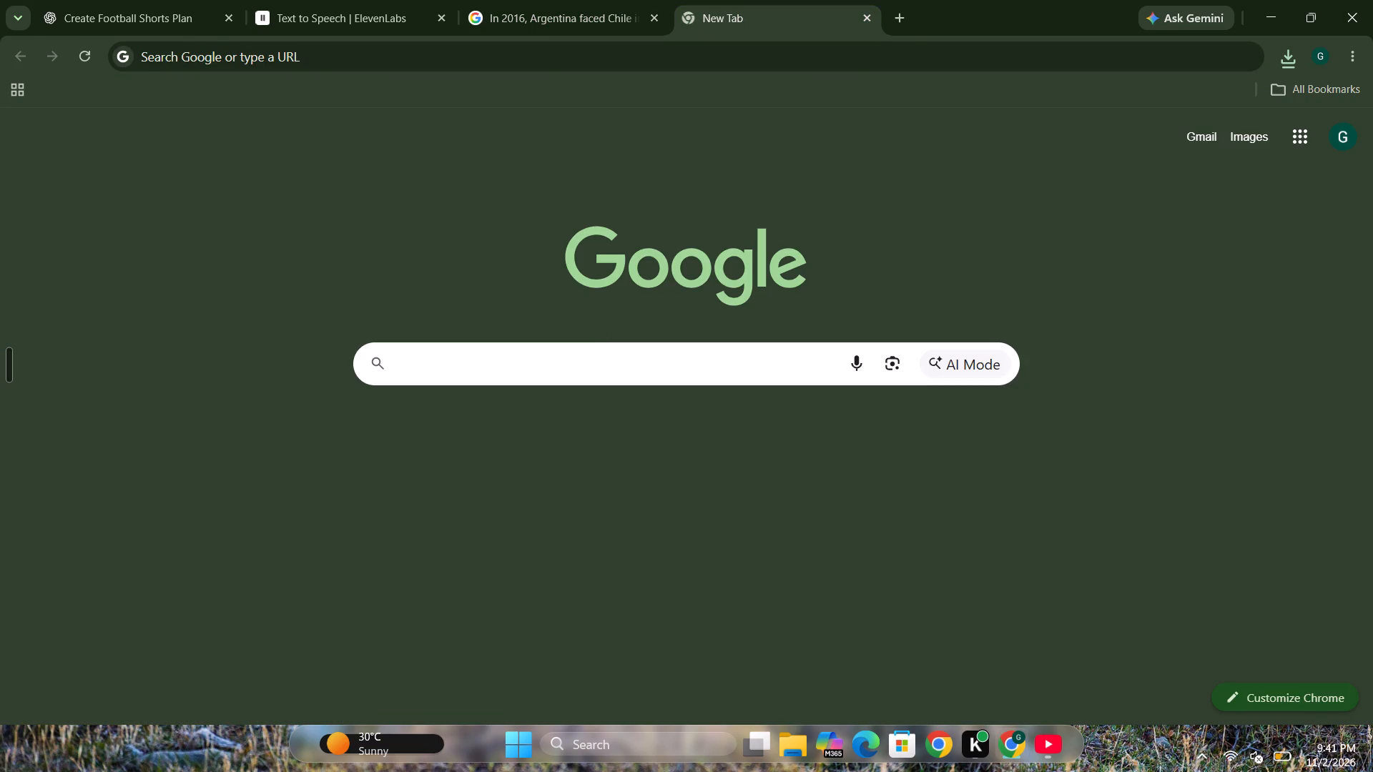
pyautogui.click(424, 563)
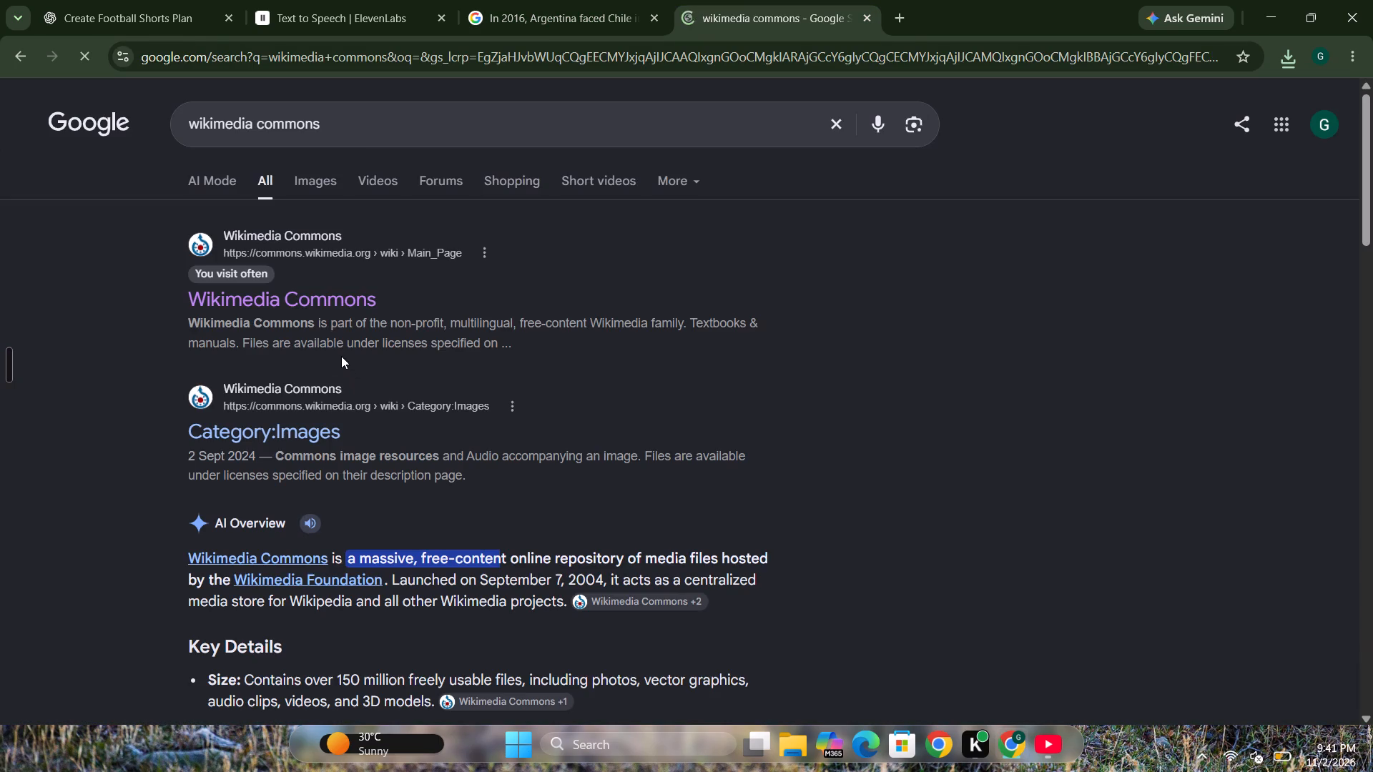
pyautogui.click(331, 298)
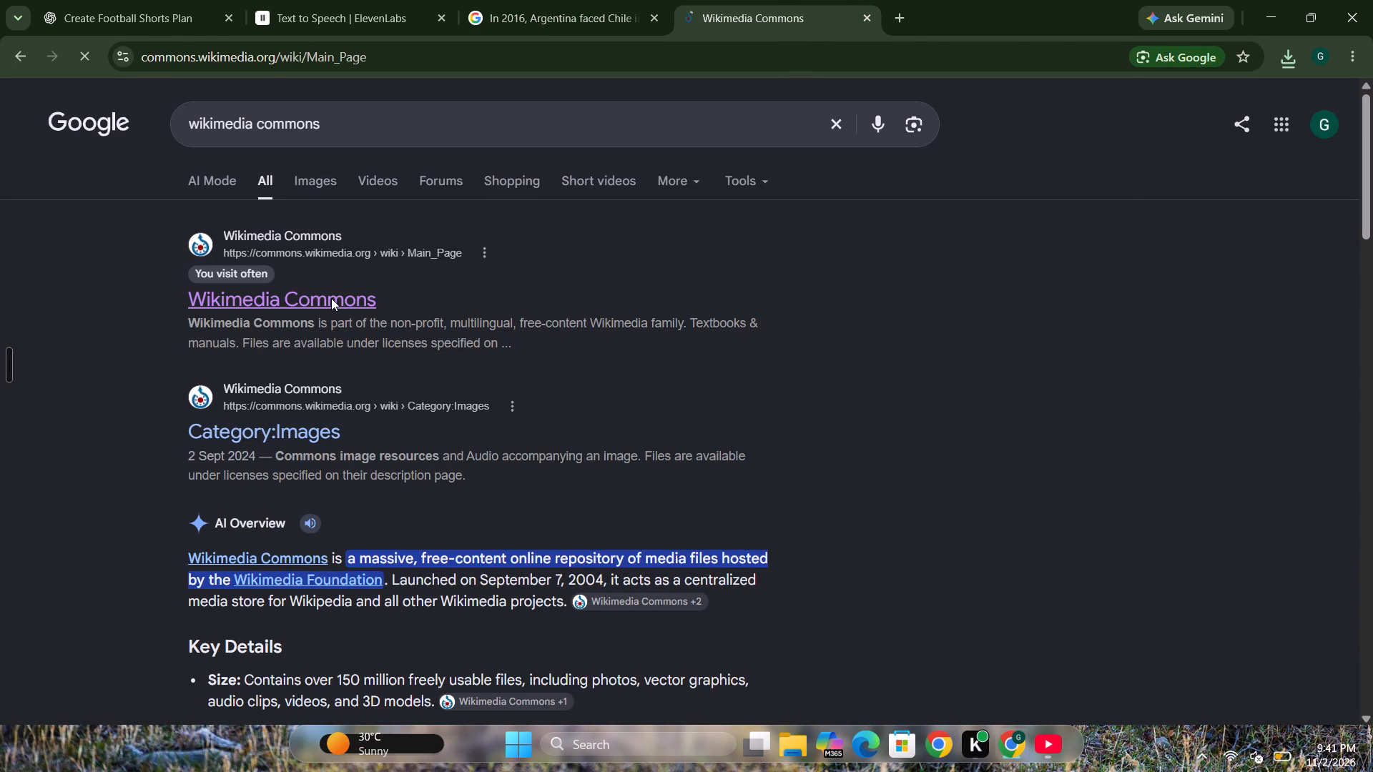
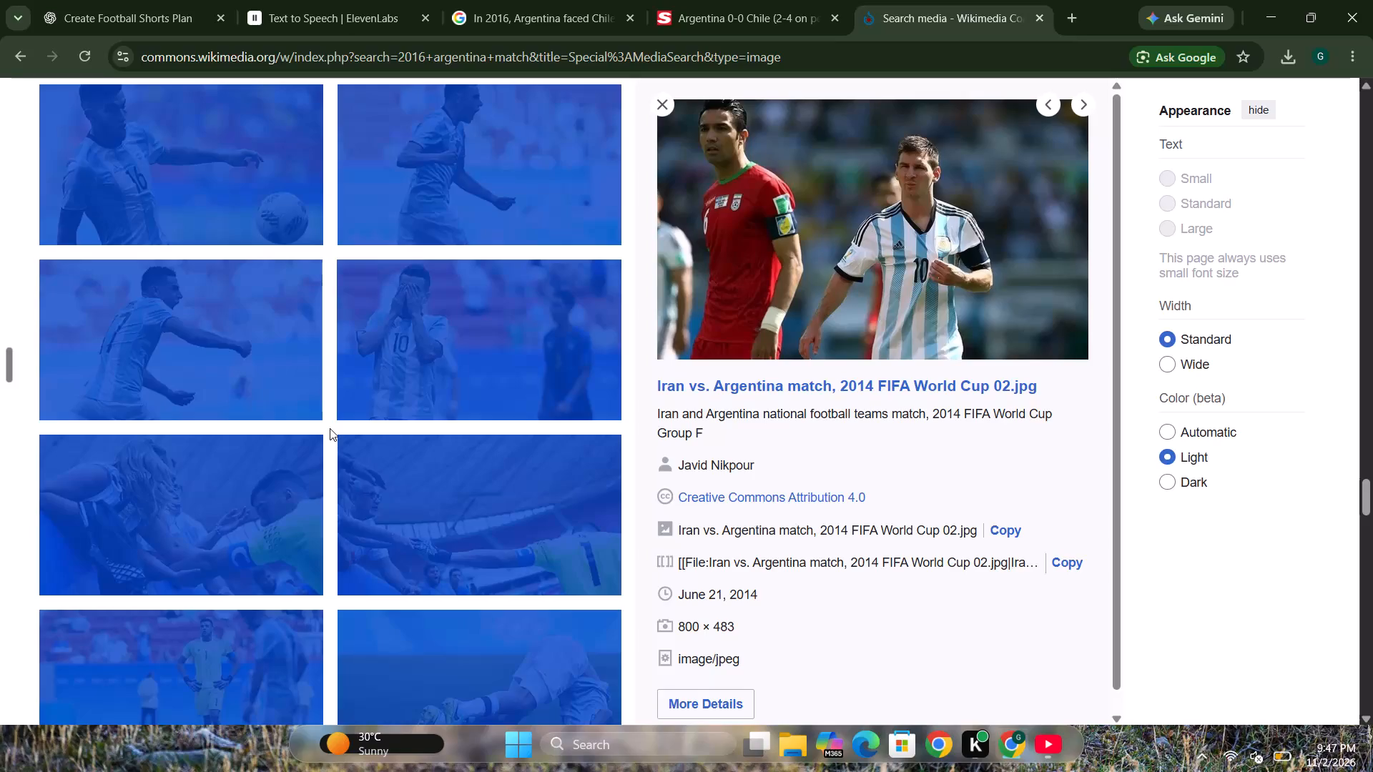
# Look through the rest of the Wikimedia Commons image results for "2016 argentina match" for usable photos.
pyautogui.click(330, 428)
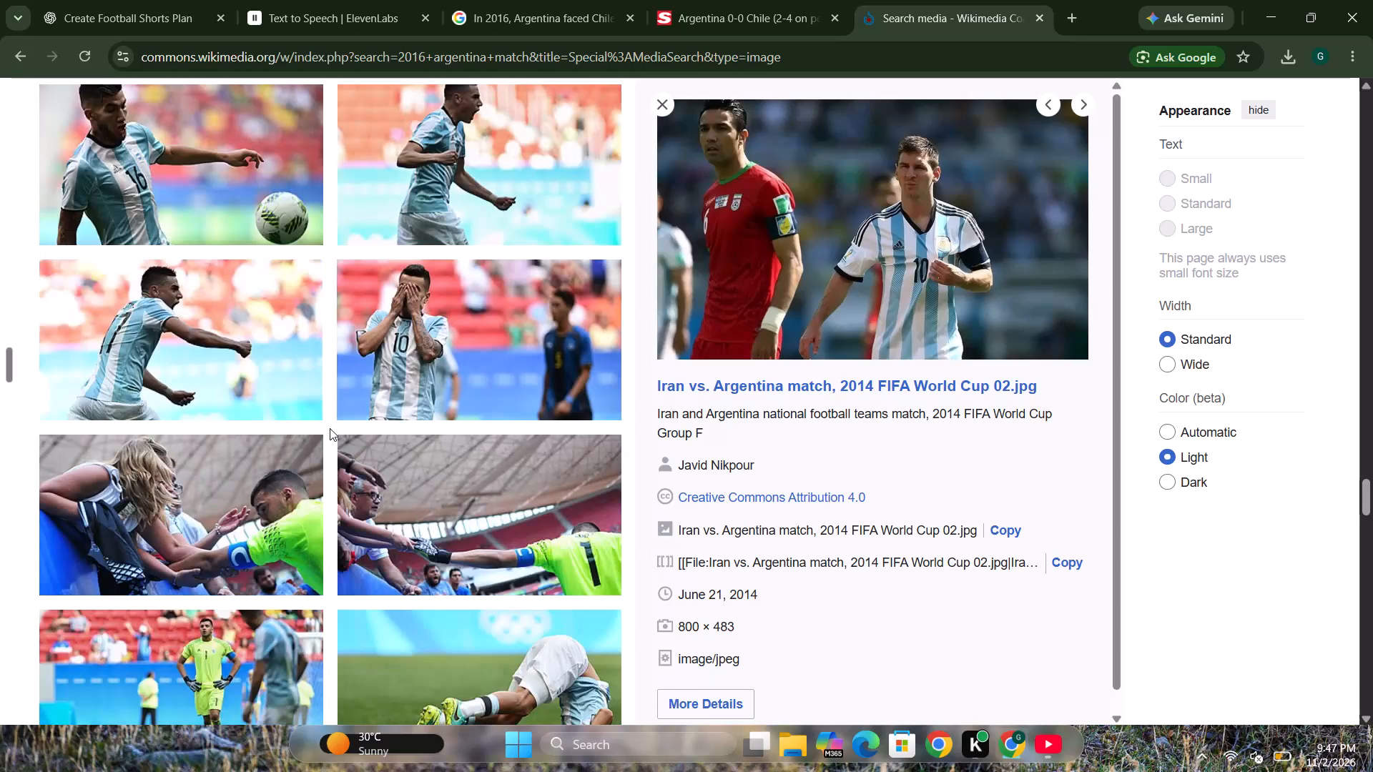
pyautogui.scroll(-4, 330, 428)
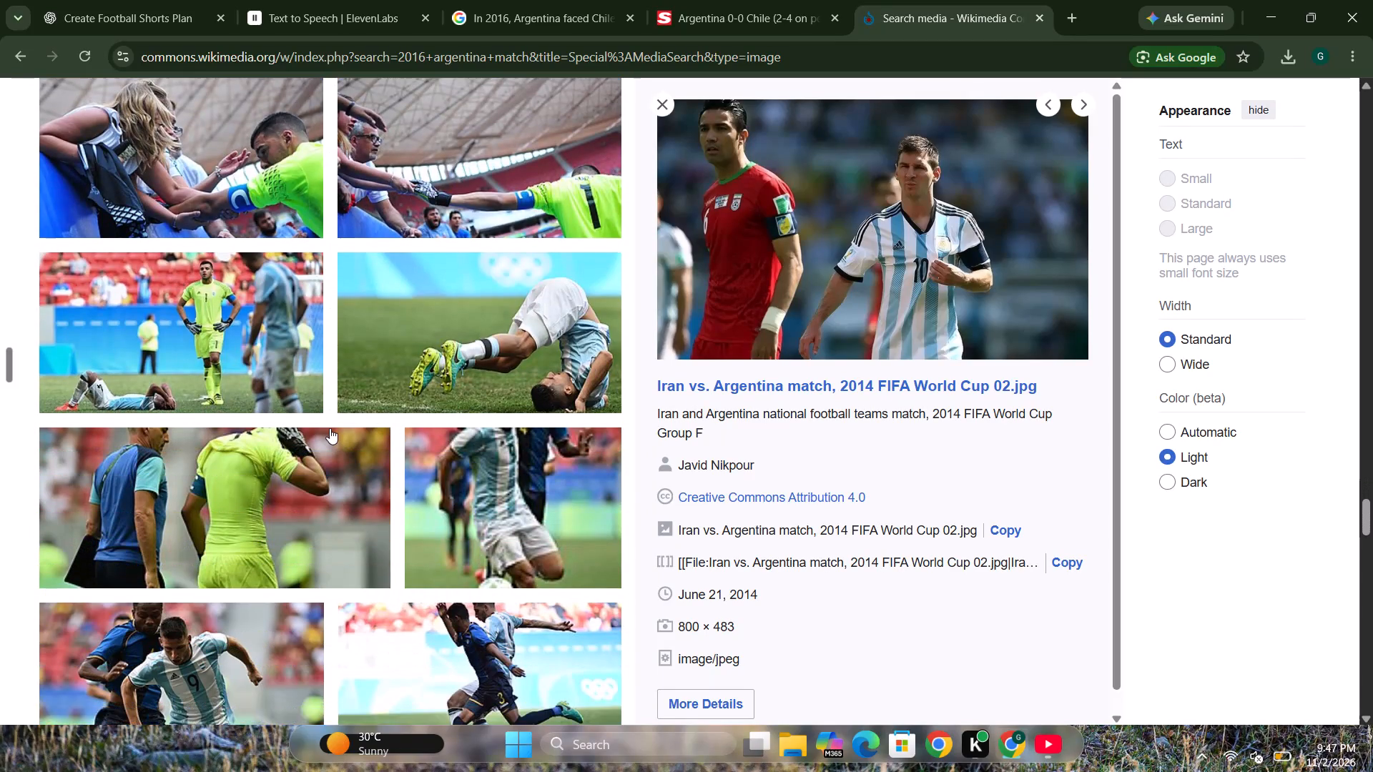
pyautogui.click(330, 421)
pyautogui.click(330, 420)
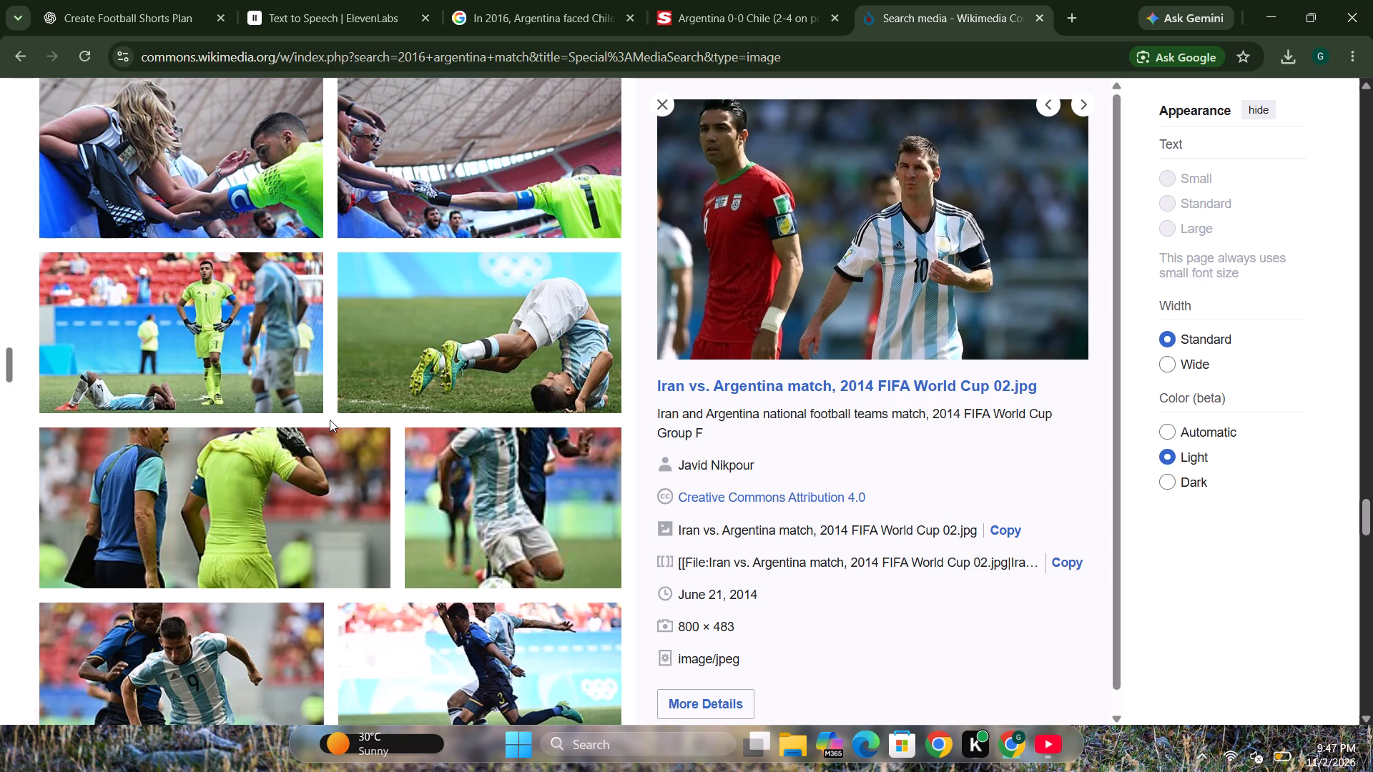
pyautogui.click(330, 420)
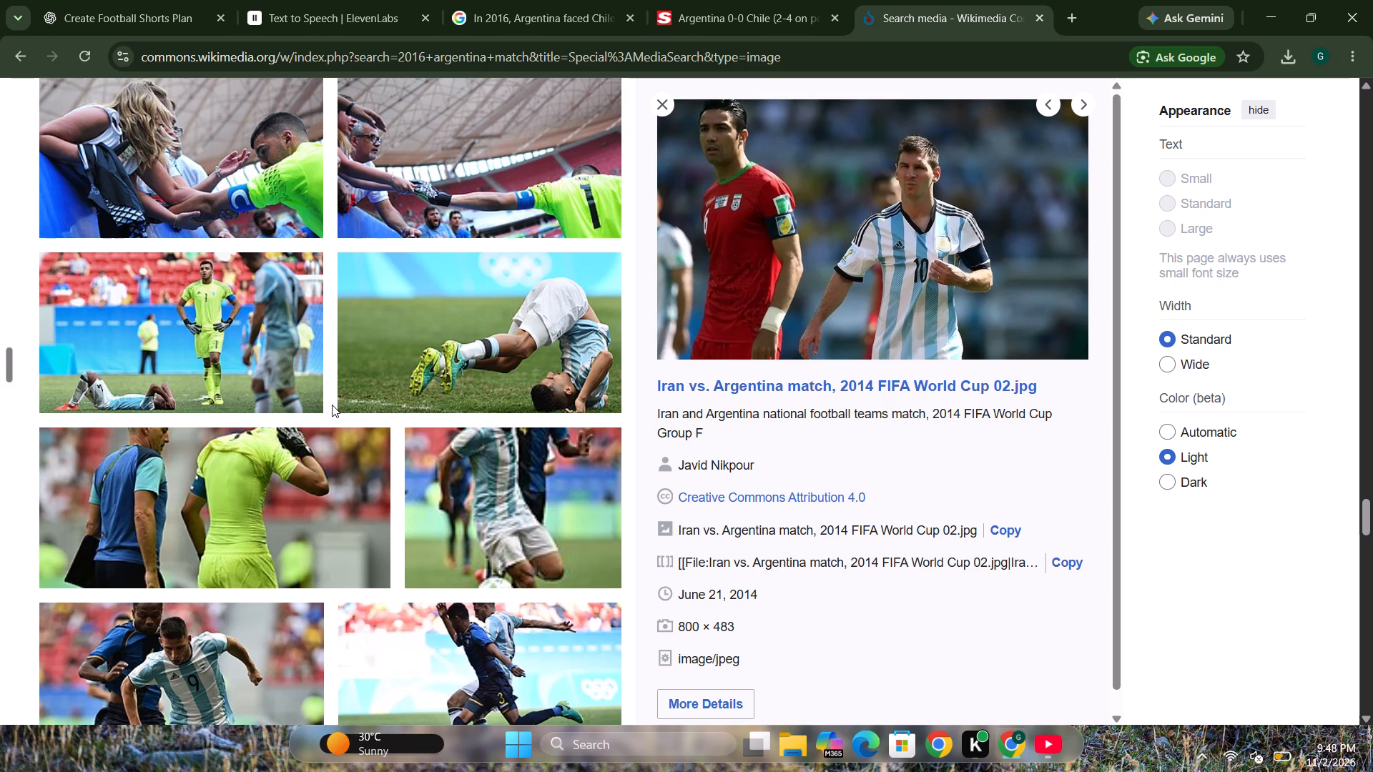
pyautogui.click(330, 419)
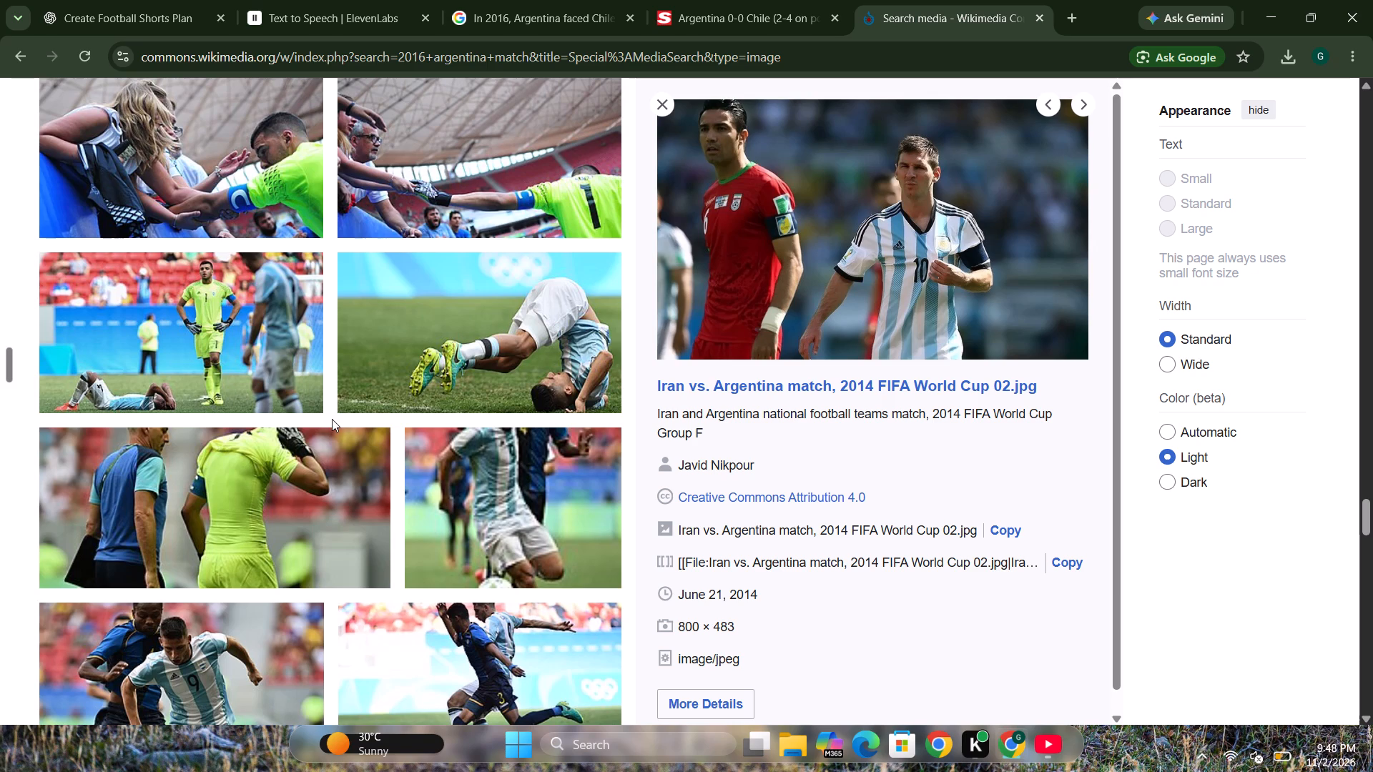
pyautogui.click(328, 420)
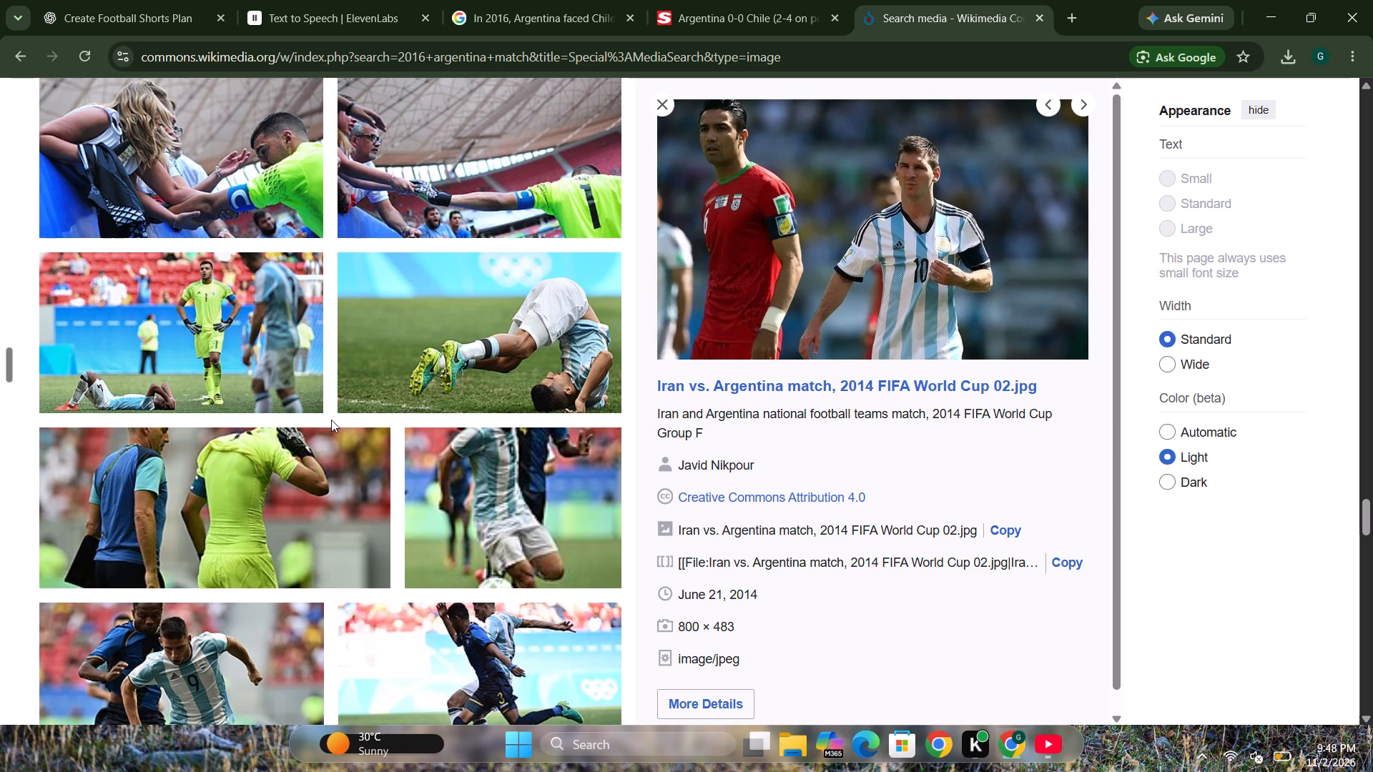
pyautogui.click(331, 421)
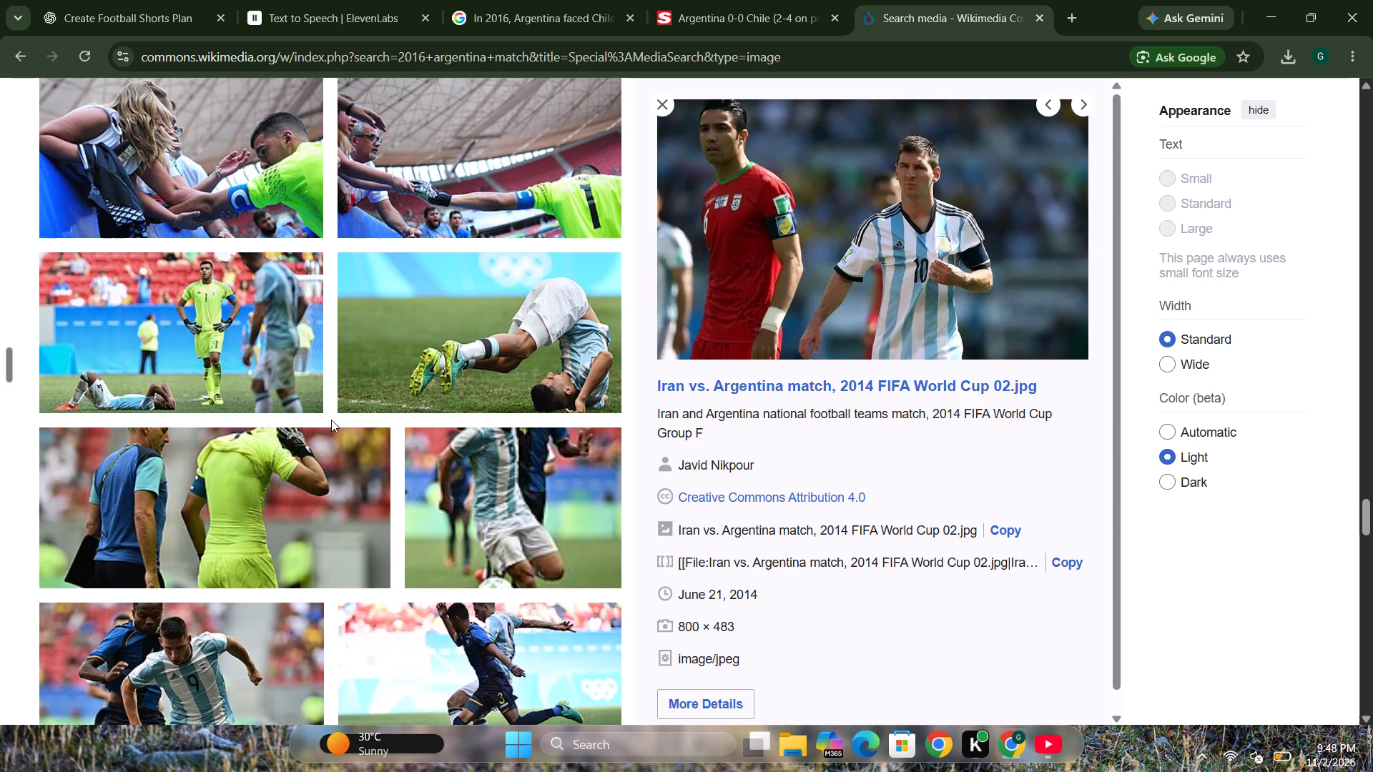
pyautogui.click(330, 420)
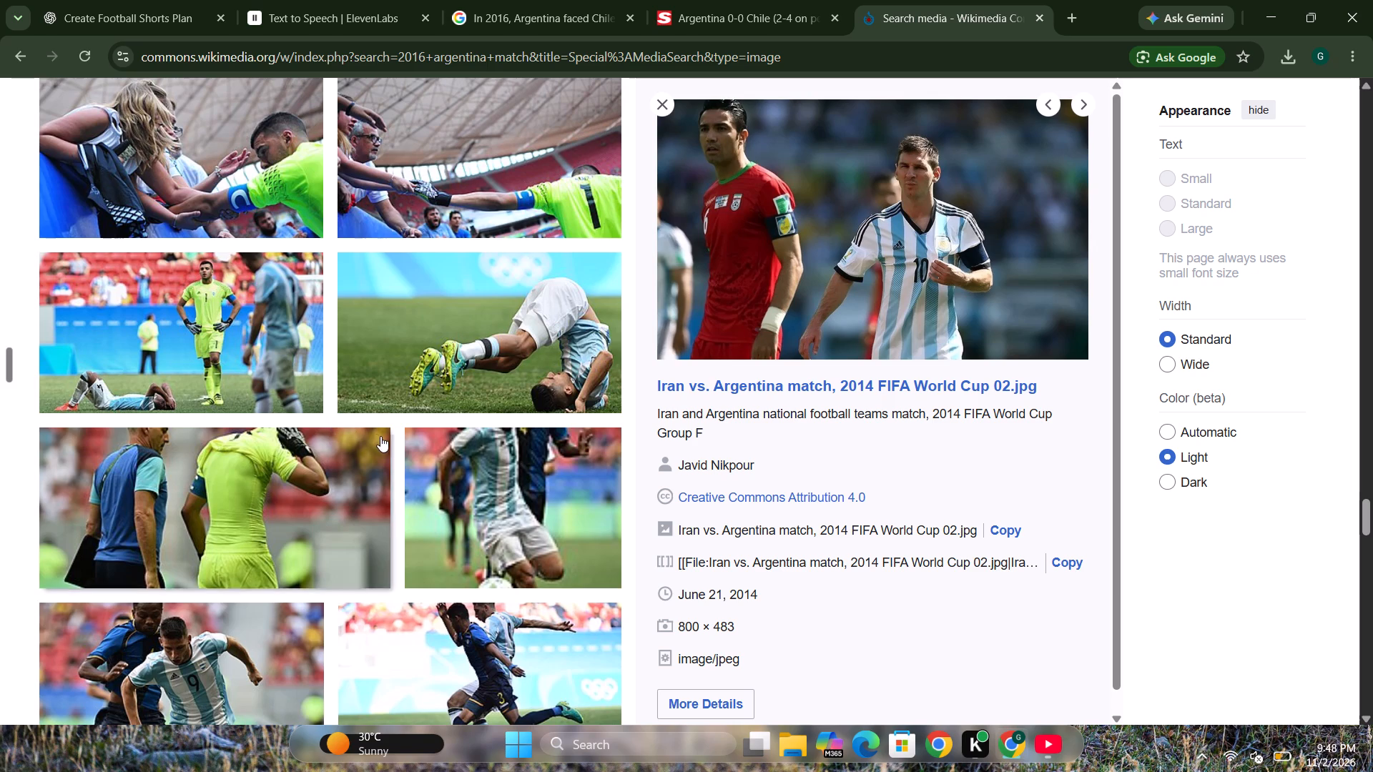
pyautogui.click(398, 422)
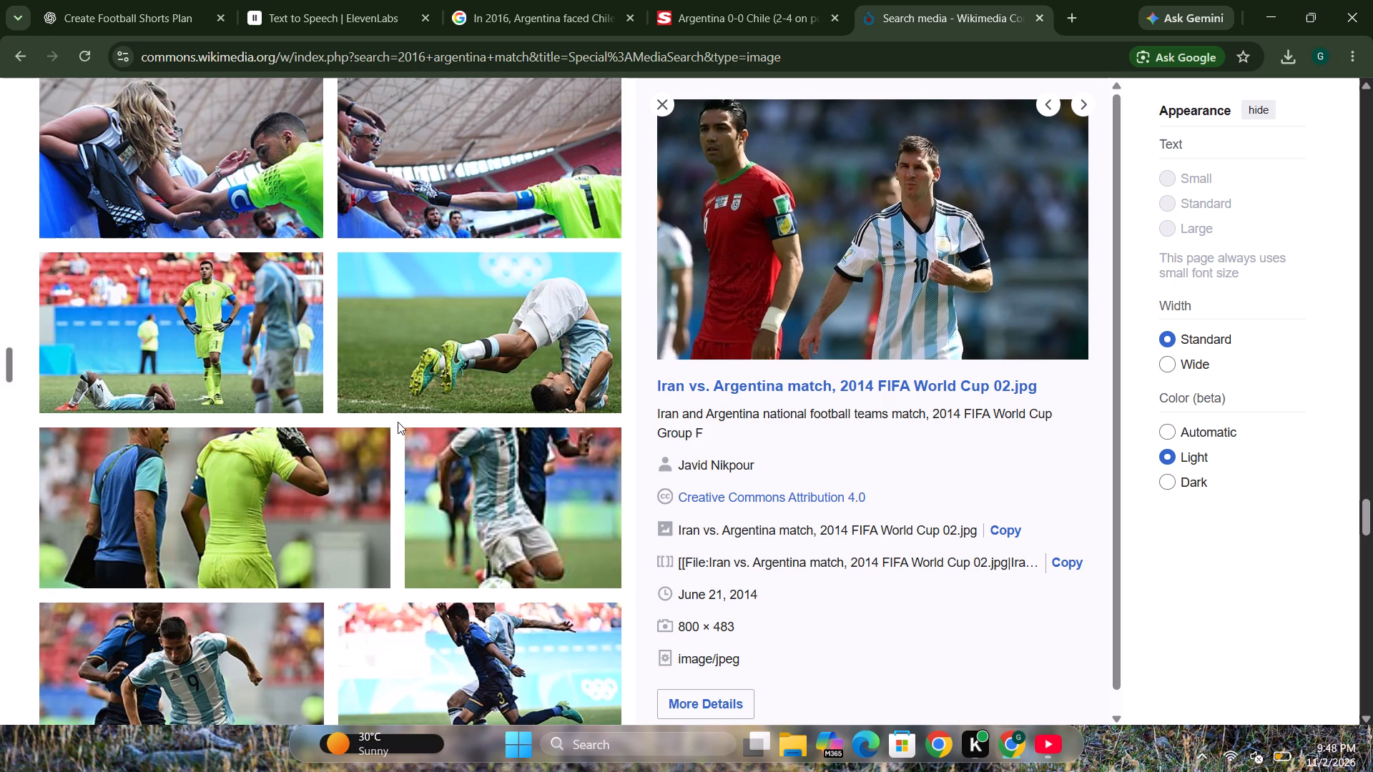
pyautogui.scroll(-4, 394, 427)
pyautogui.click(330, 412)
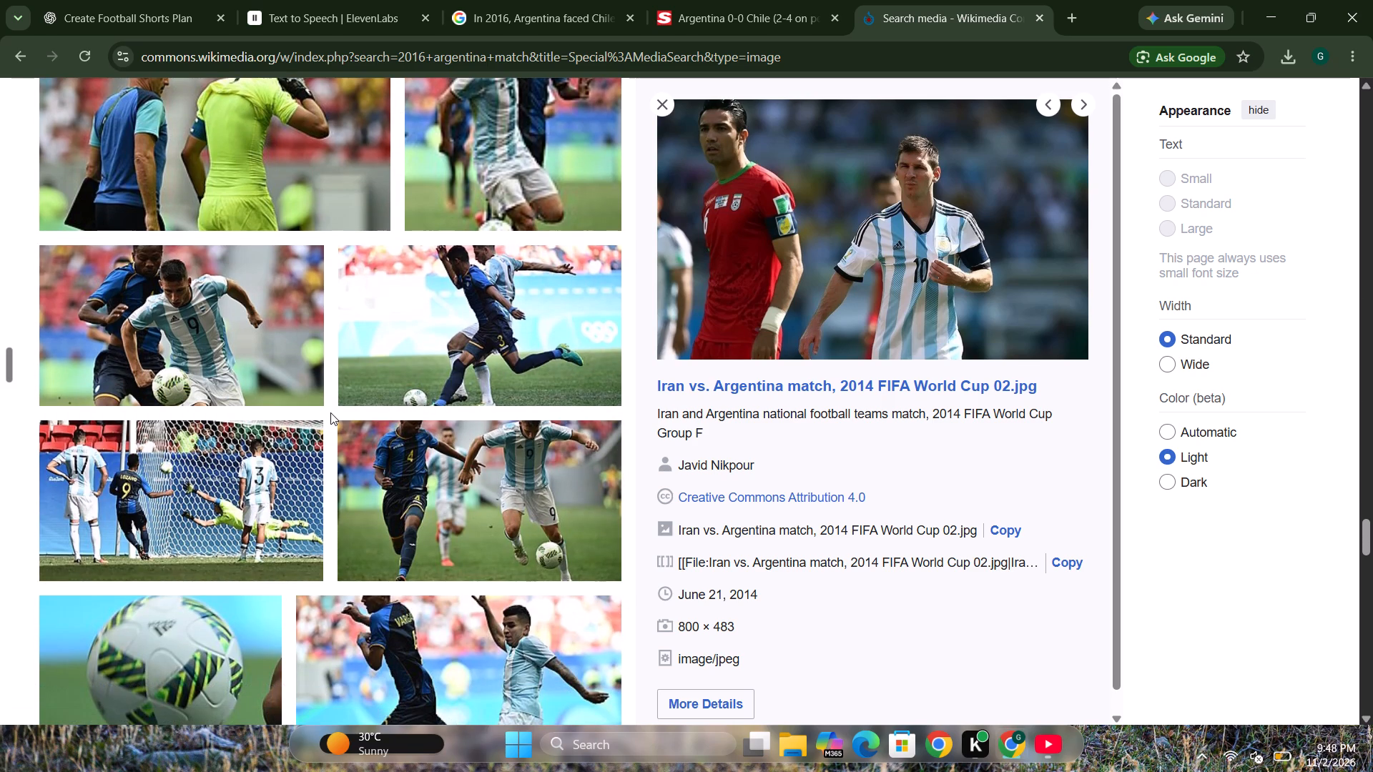
pyautogui.scroll(-2, 330, 412)
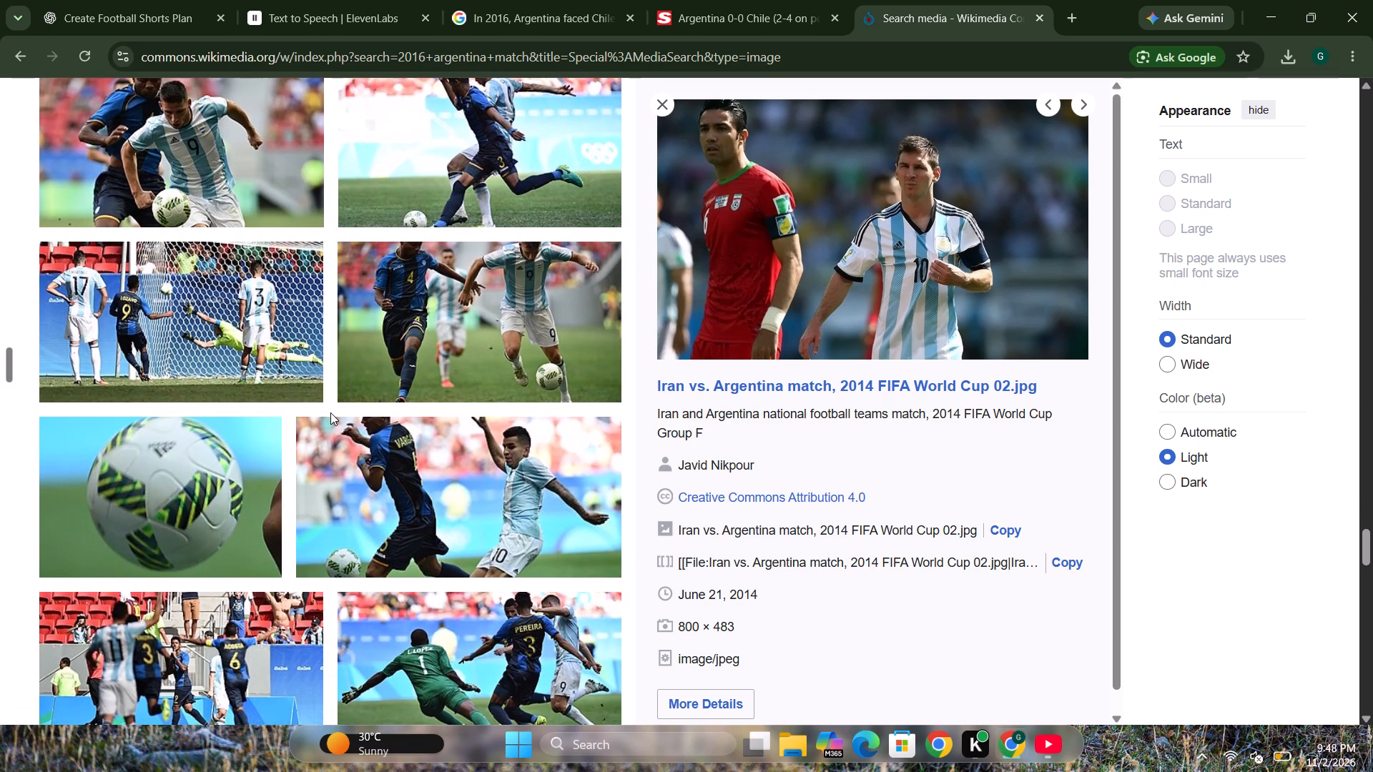
pyautogui.scroll(-9, 331, 412)
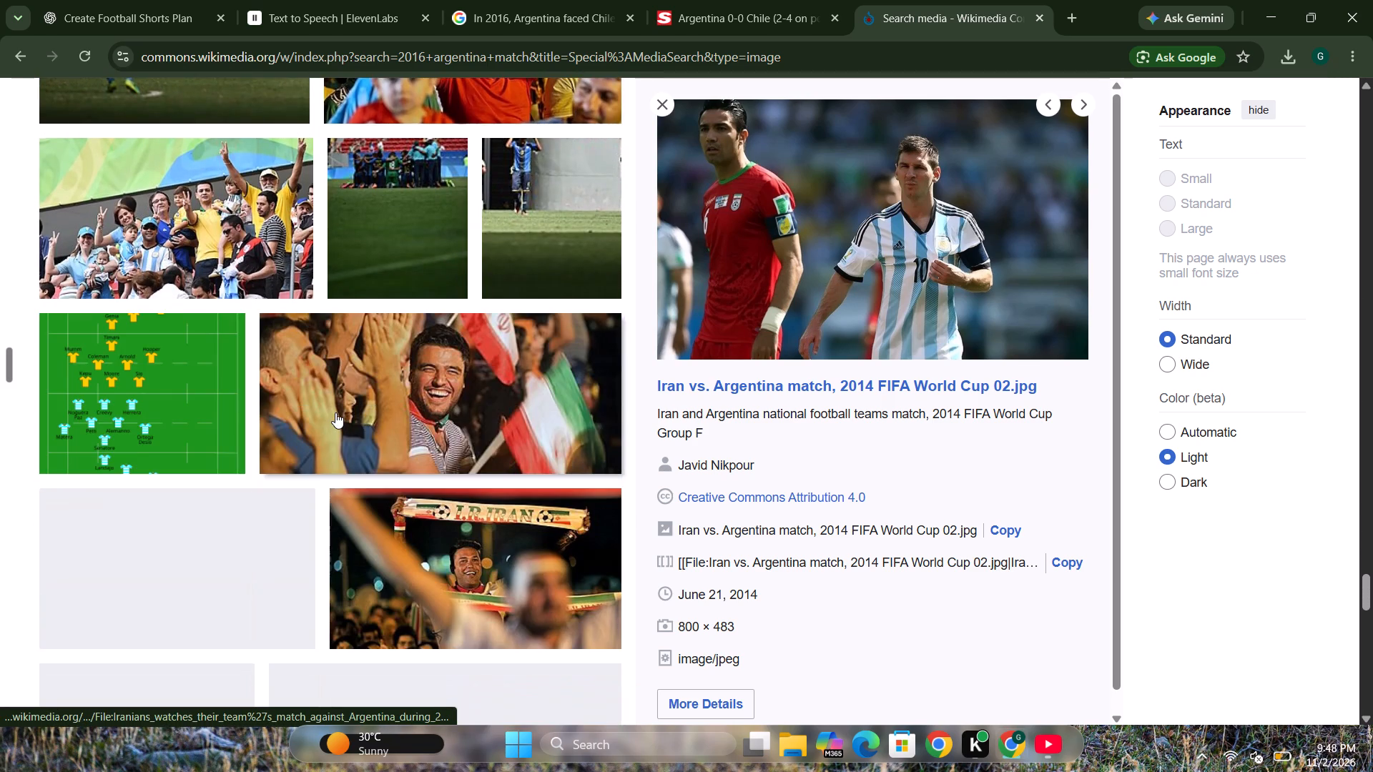
pyautogui.scroll(-7, 335, 412)
pyautogui.scroll(1, 335, 409)
pyautogui.scroll(-3, 335, 409)
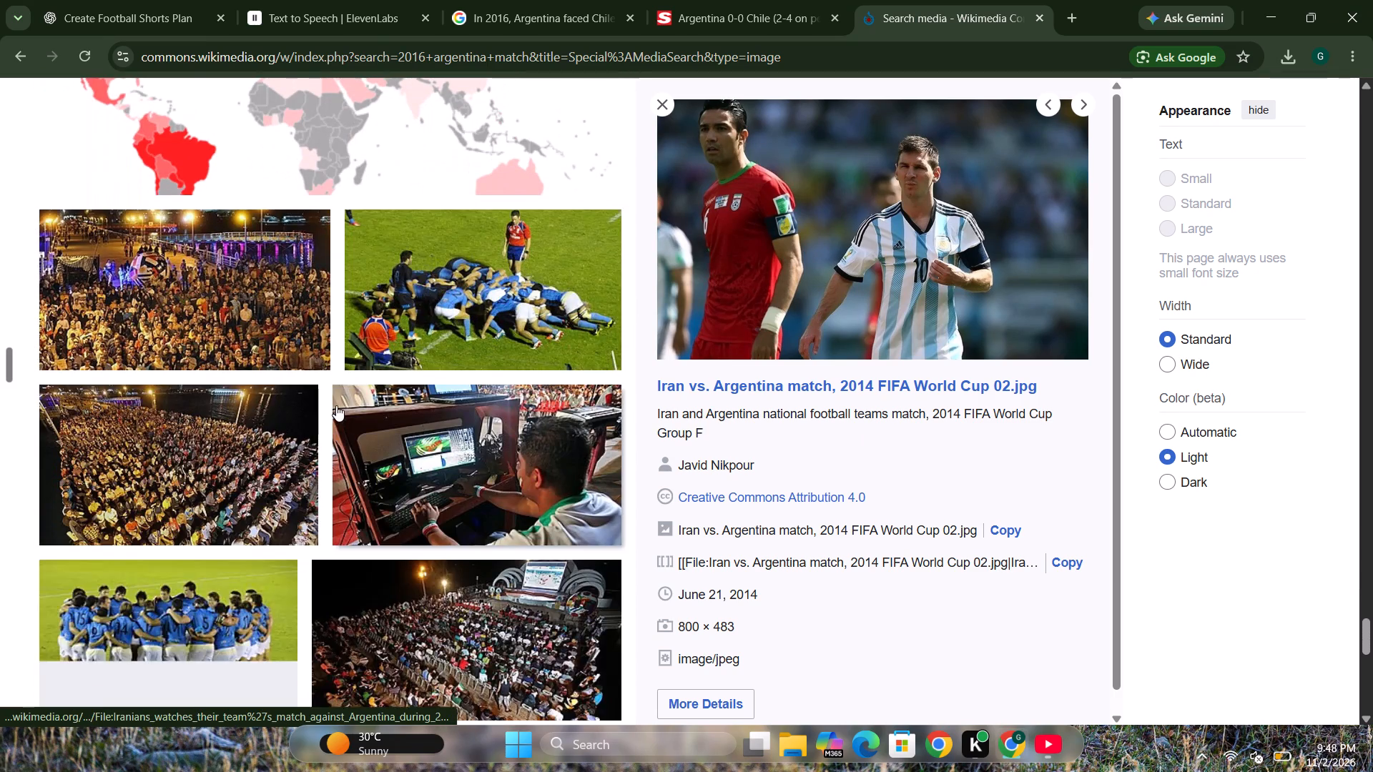
pyautogui.scroll(-10, 336, 405)
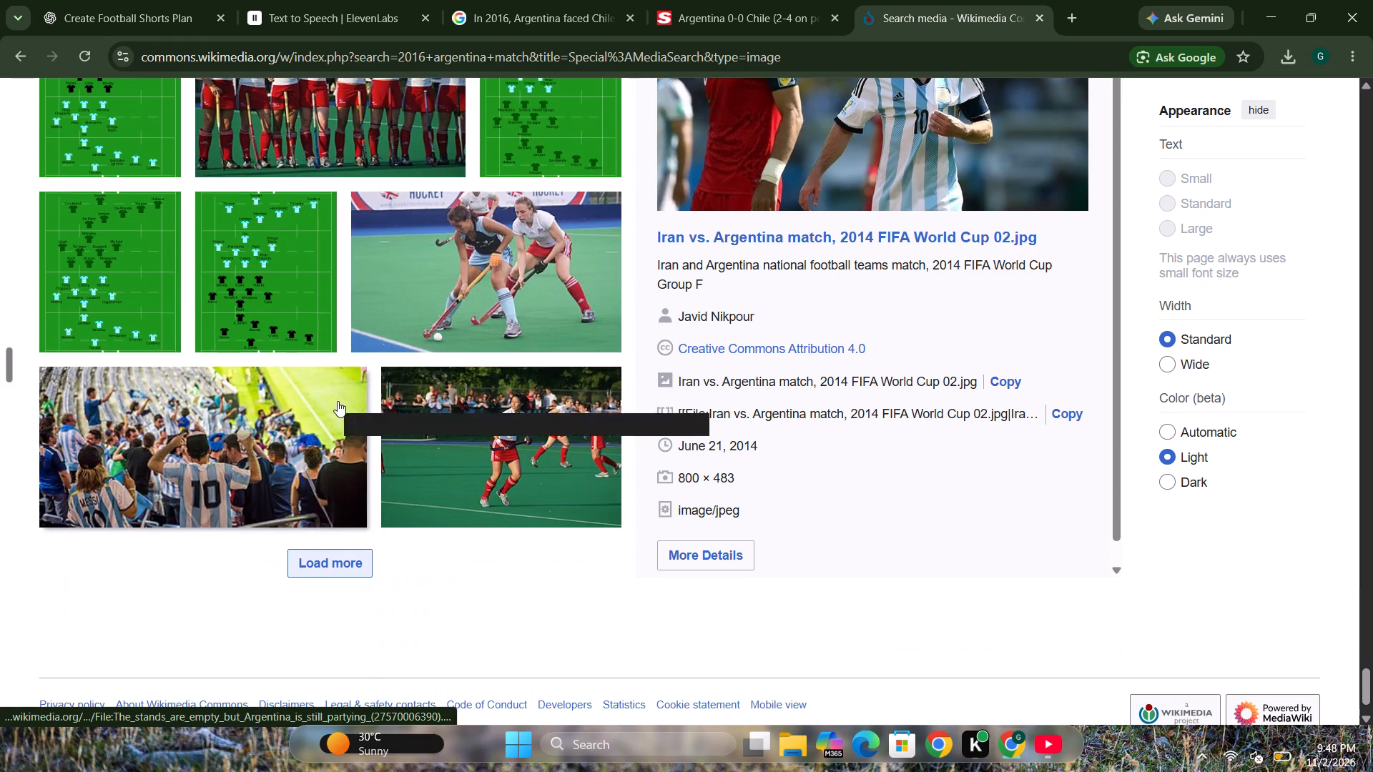
pyautogui.scroll(6, 346, 404)
# Switch to The Sun's Argentina 0-0 Chile article and examine its Copa America final photos.
pyautogui.click(774, 0)
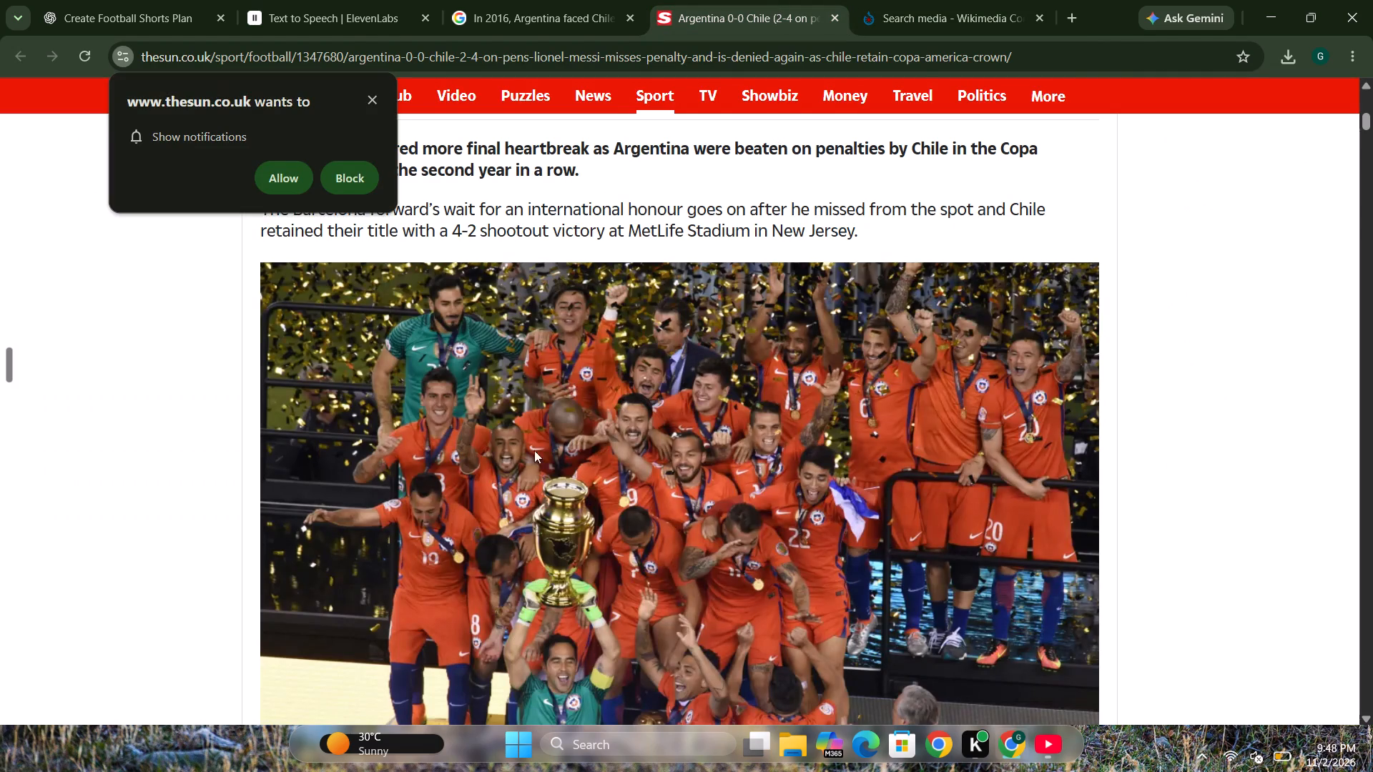
pyautogui.scroll(-14, 528, 458)
pyautogui.scroll(1, 544, 422)
pyautogui.scroll(-1, 545, 422)
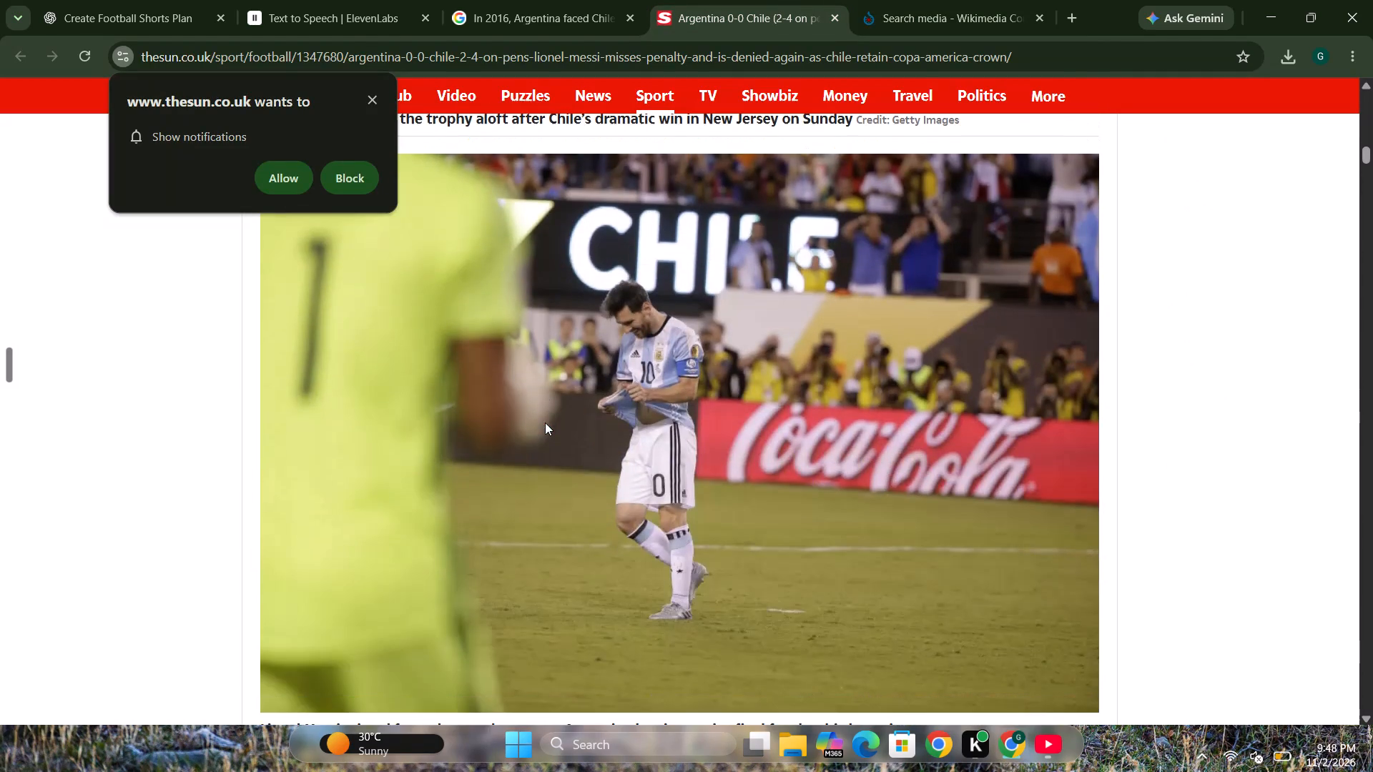
pyautogui.scroll(-14, 546, 420)
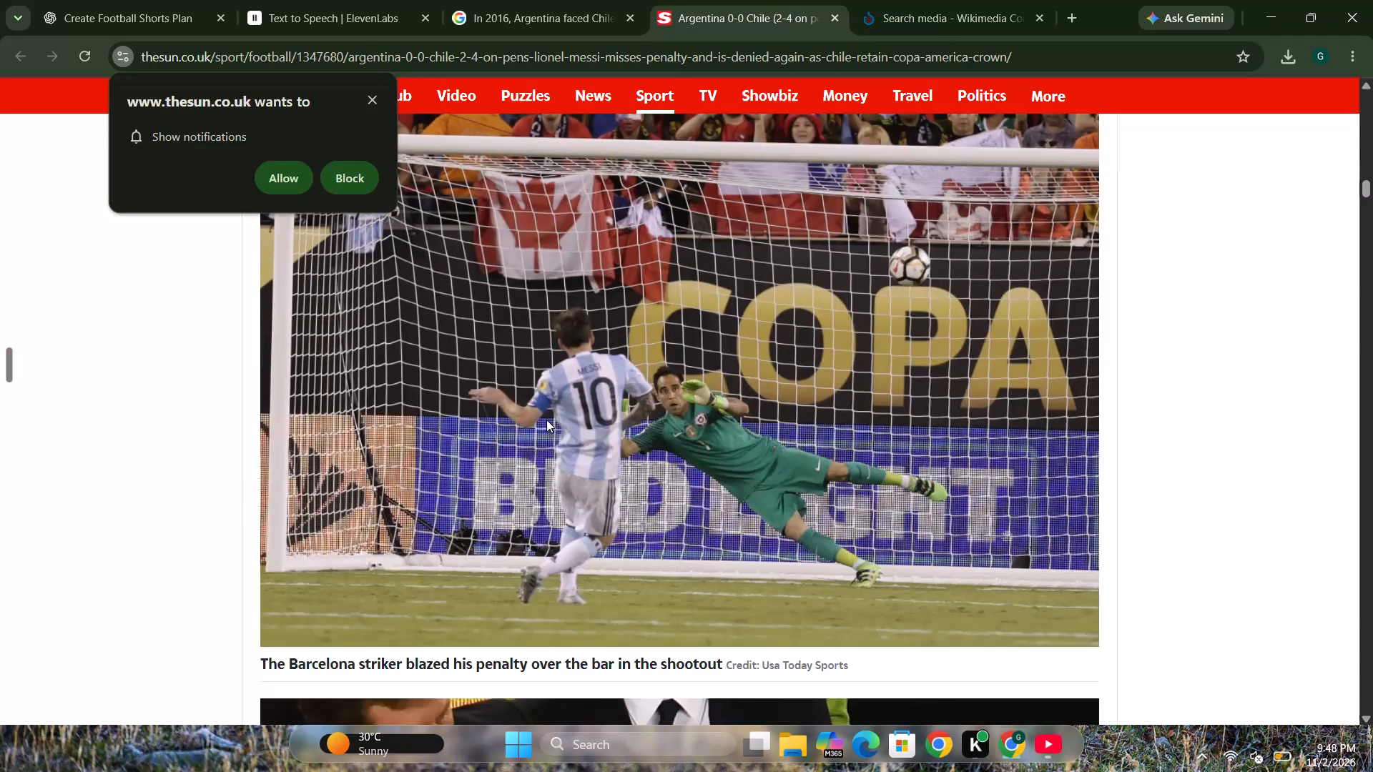
pyautogui.scroll(-4, 546, 420)
pyautogui.scroll(1, 546, 420)
pyautogui.scroll(-8, 546, 420)
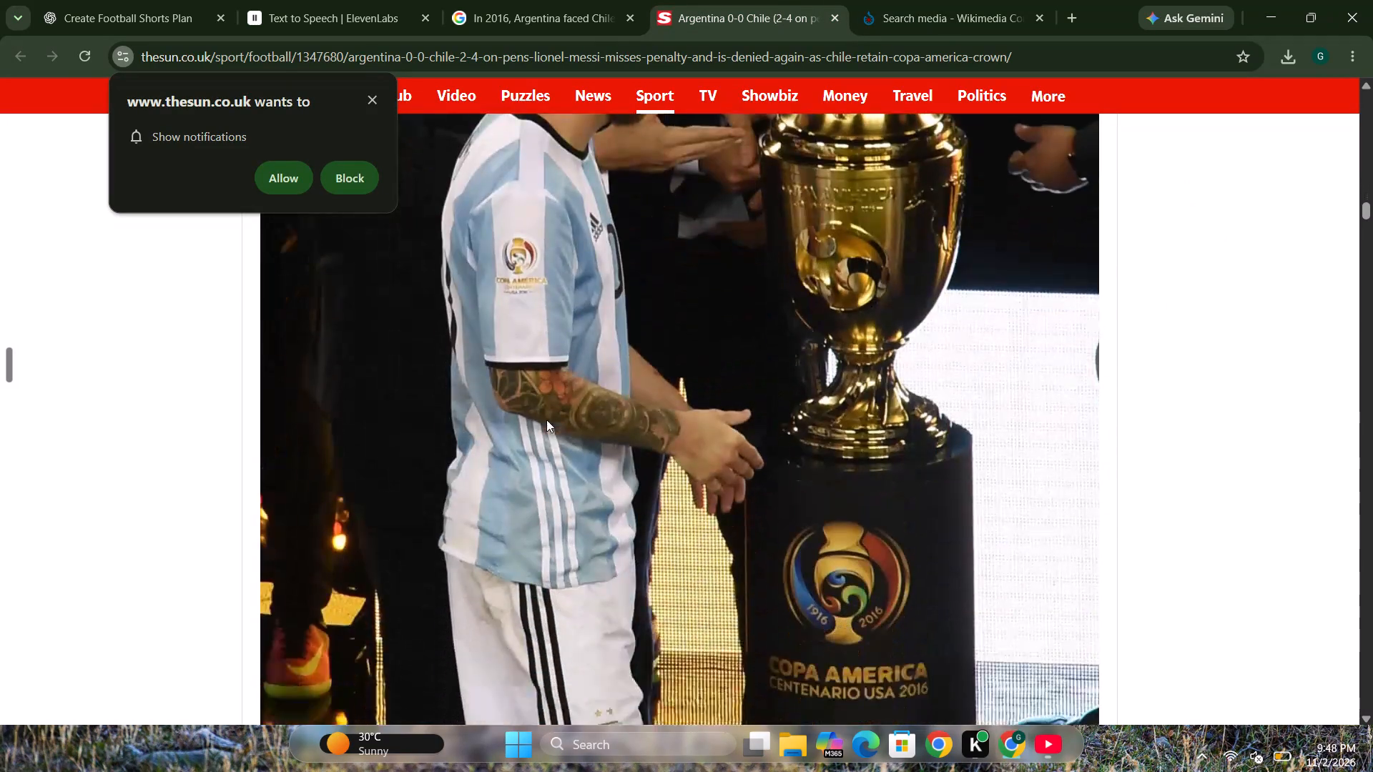
pyautogui.scroll(-6, 546, 420)
pyautogui.scroll(1, 546, 420)
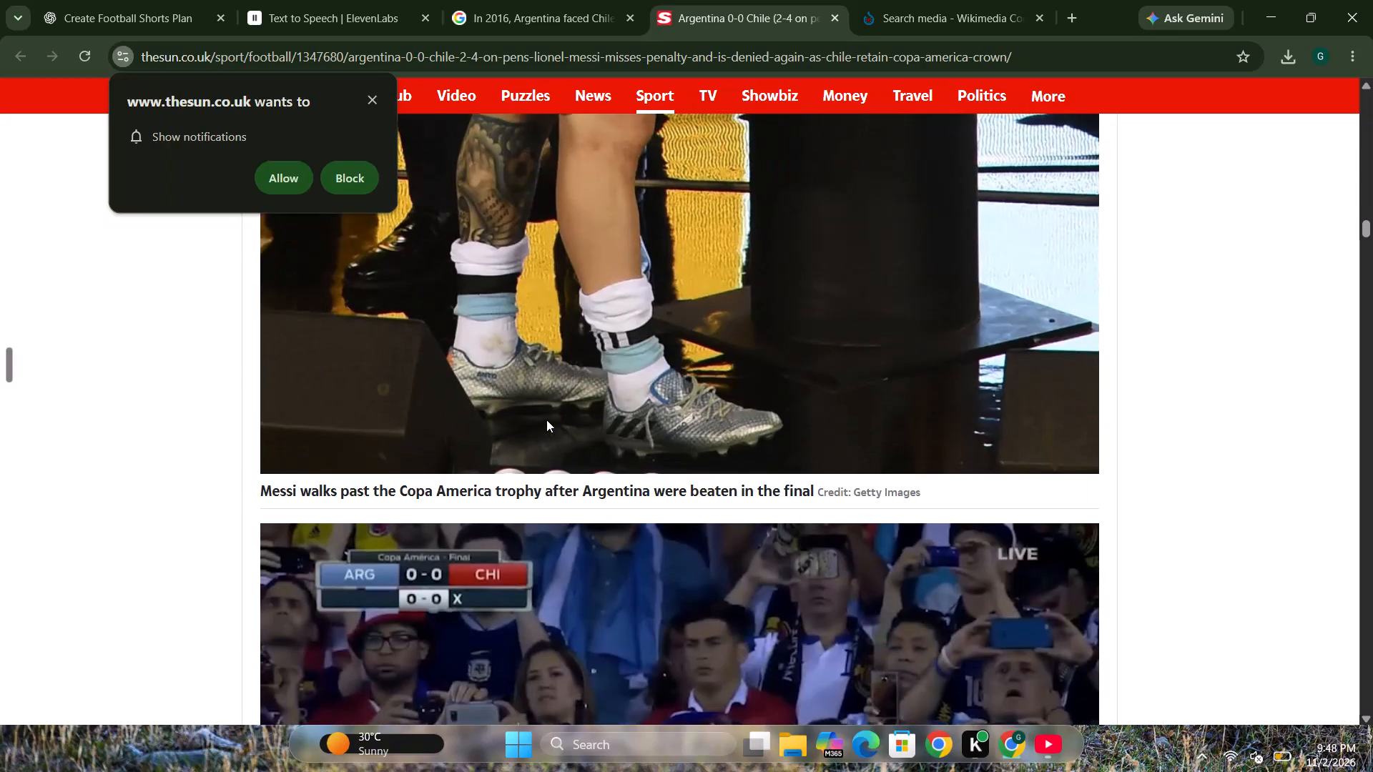
pyautogui.scroll(9, 546, 420)
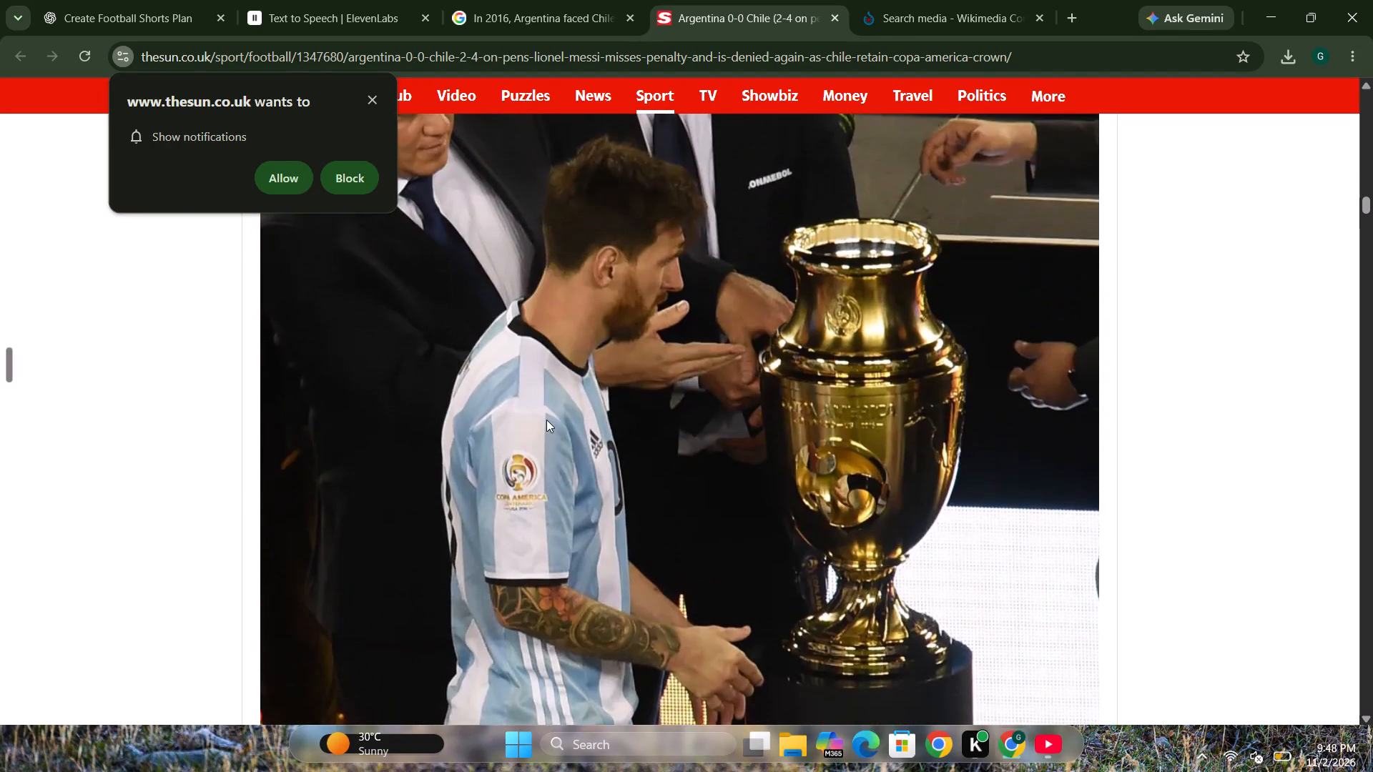
pyautogui.scroll(1, 546, 420)
# Dismiss The Sun's notification request and copy the article's photo of Messi walking past the Copa America trophy.
pyautogui.click(368, 95)
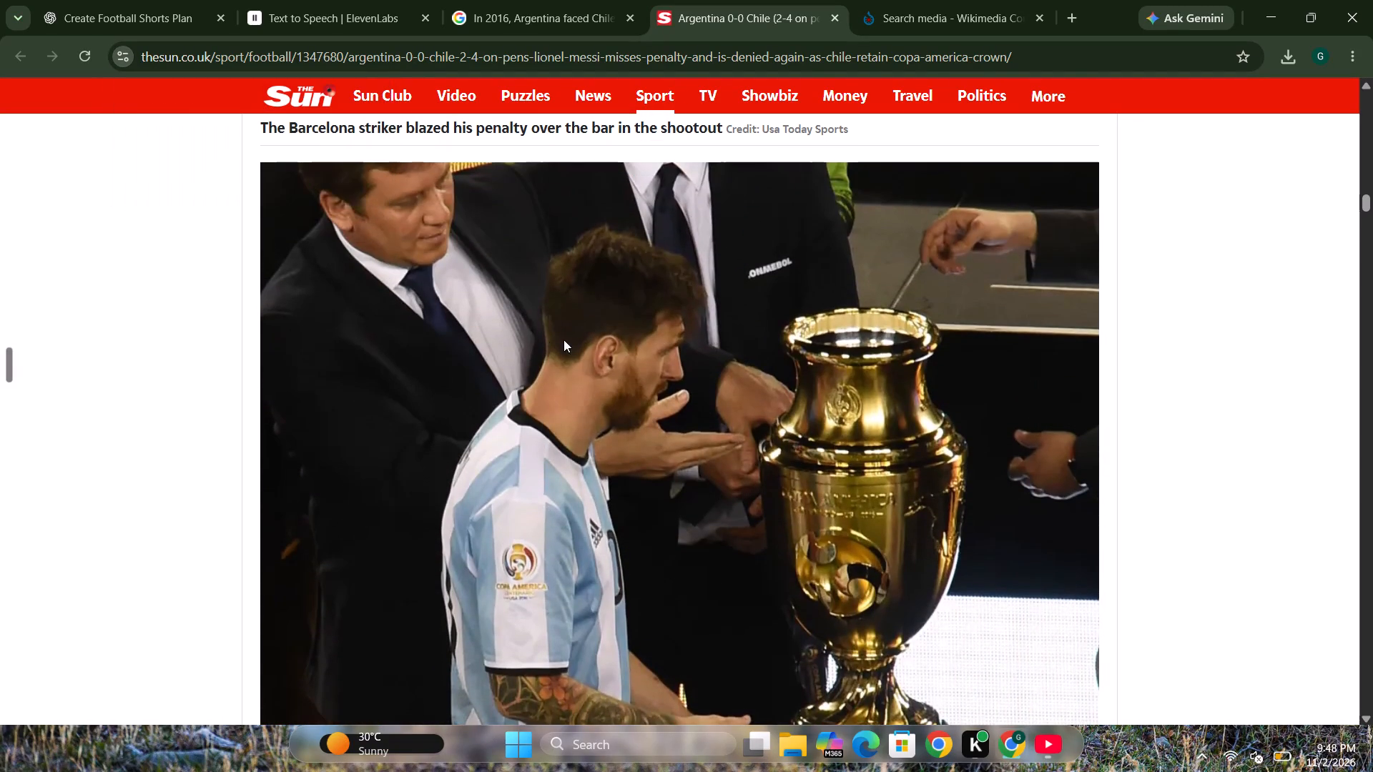
pyautogui.rightClick(556, 340)
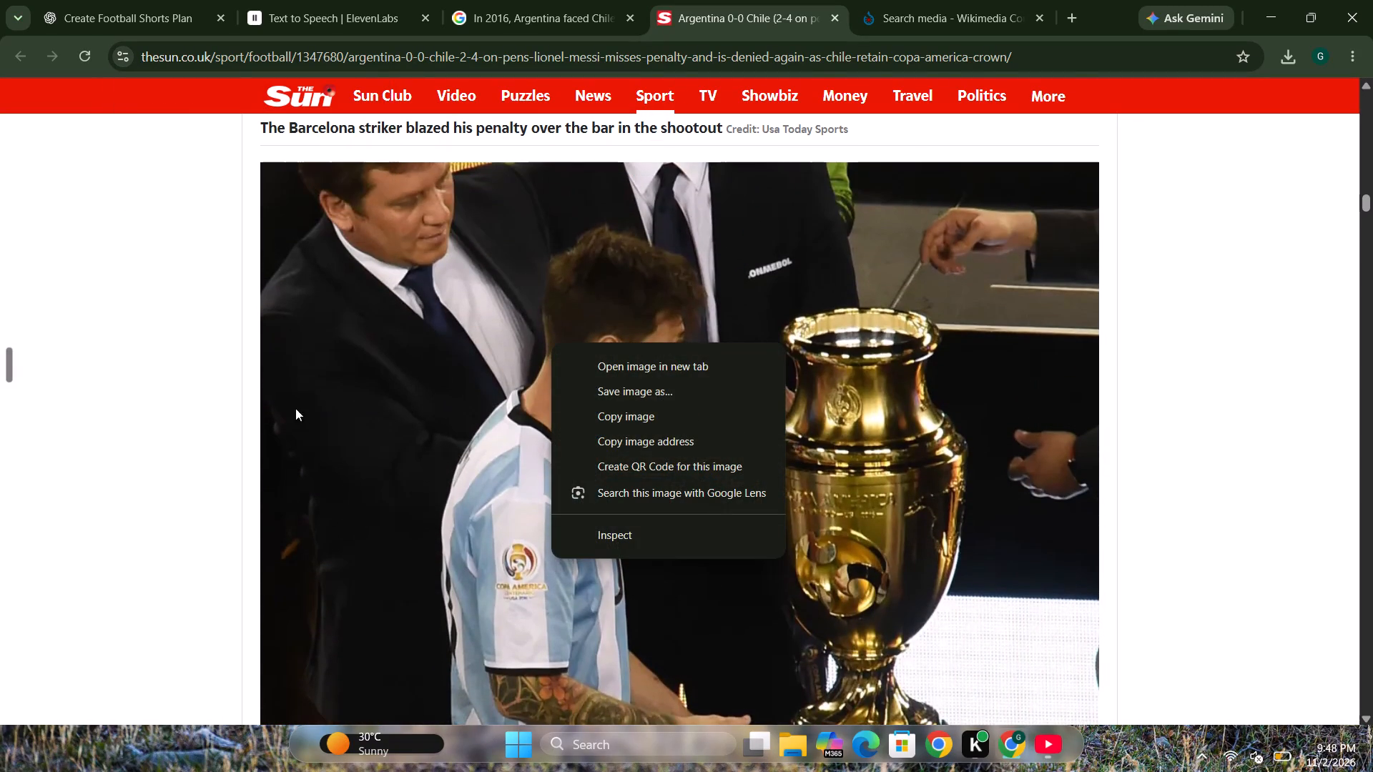
pyautogui.click(187, 399)
pyautogui.scroll(-4, 595, 390)
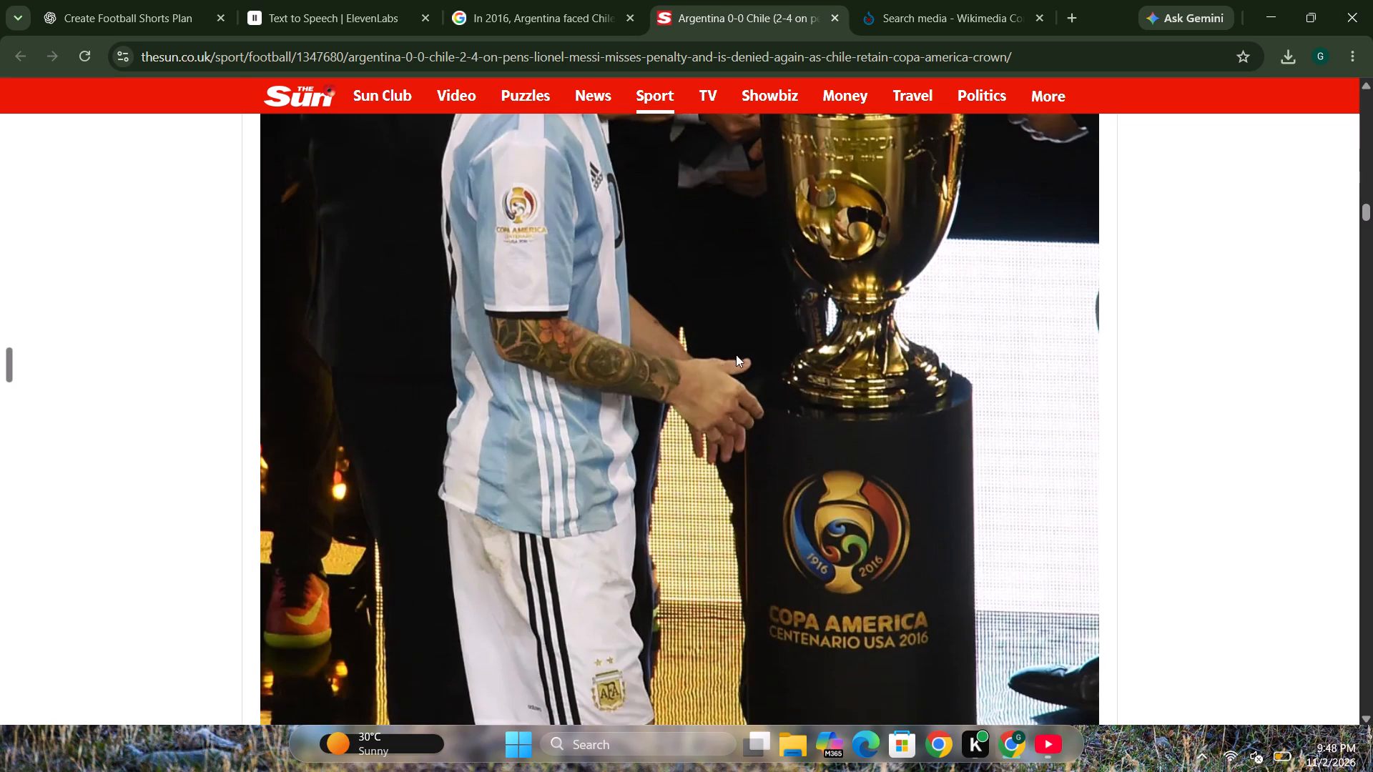
pyautogui.scroll(-7, 737, 355)
pyautogui.scroll(9, 737, 355)
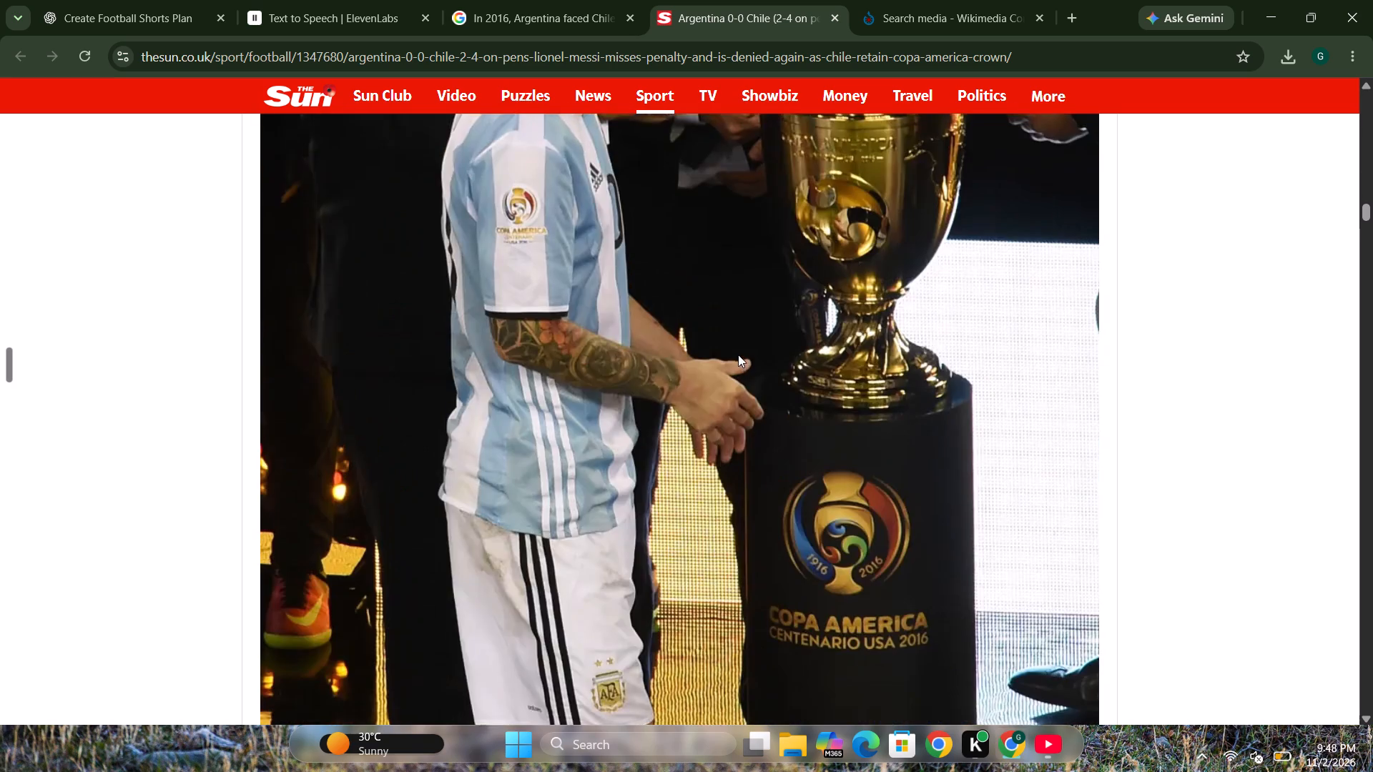
pyautogui.scroll(2, 738, 355)
pyautogui.scroll(-3, 738, 355)
pyautogui.scroll(3, 738, 355)
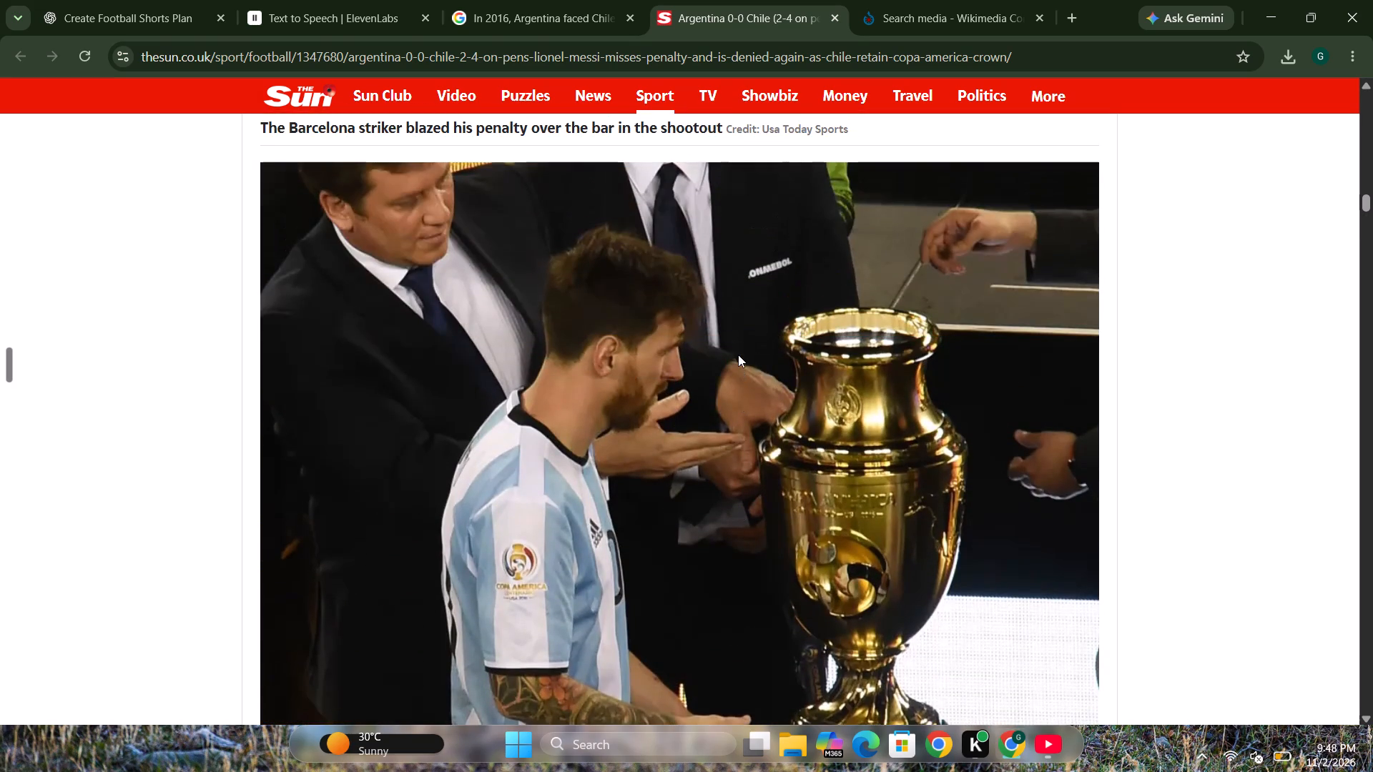
pyautogui.rightClick(709, 380)
pyautogui.click(787, 450)
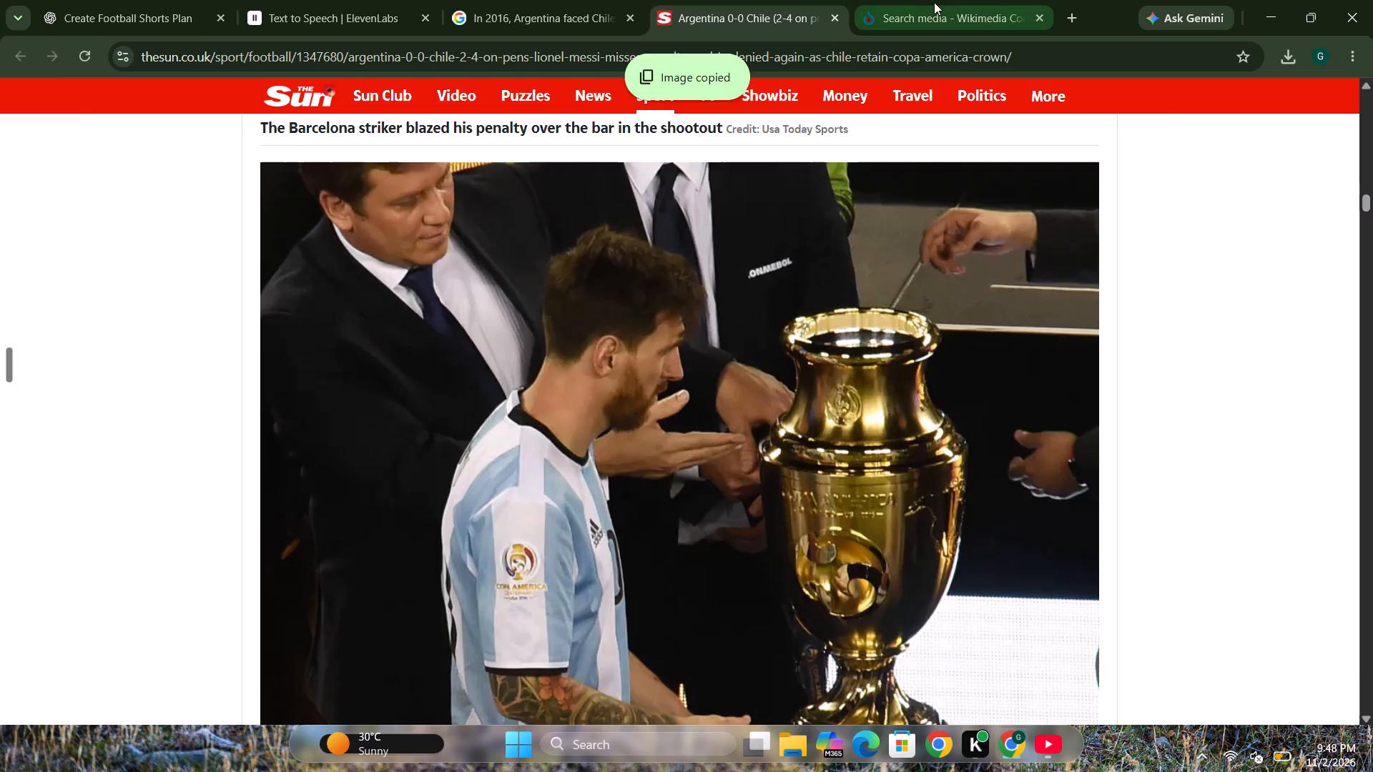
# Open the bookmarked remove.bg image background remover in a new tab.
pyautogui.click(934, 2)
pyautogui.click(1063, 14)
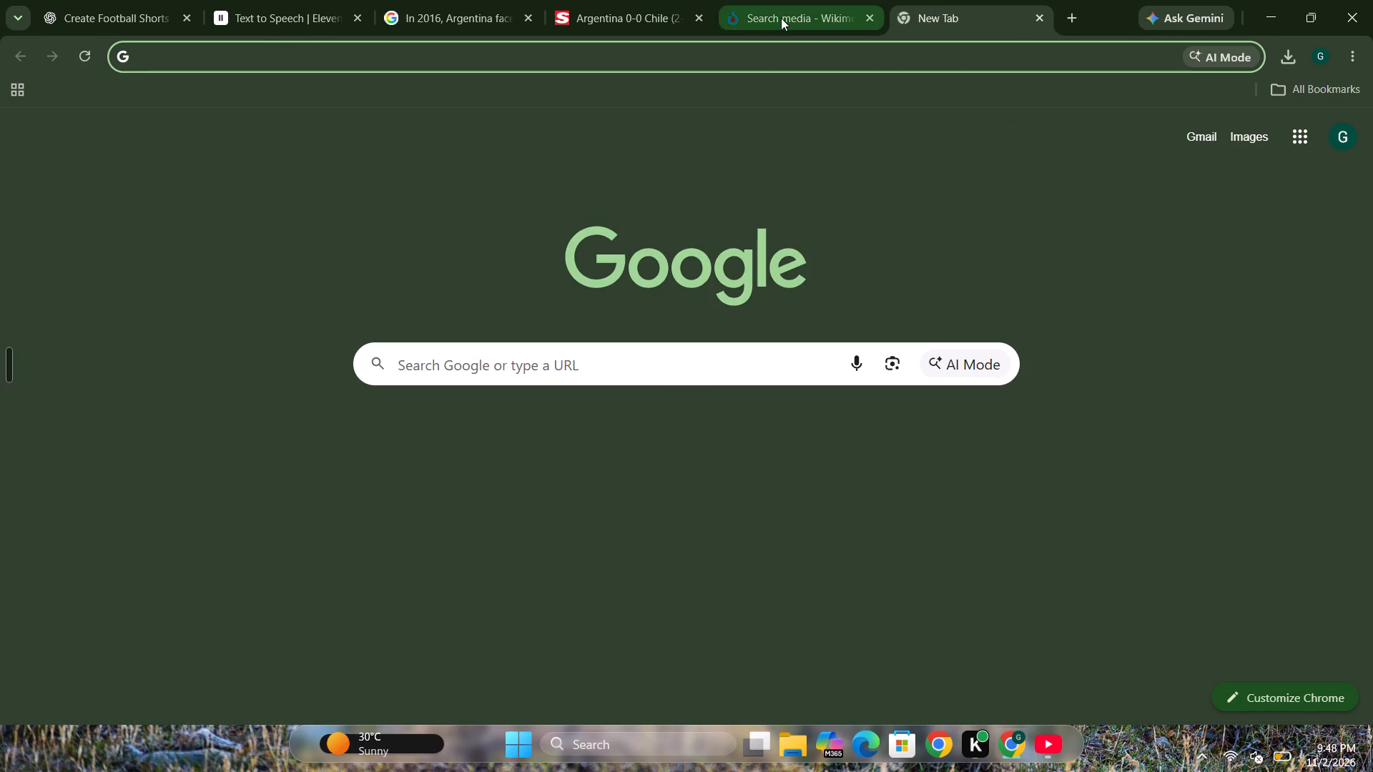
pyautogui.click(1296, 97)
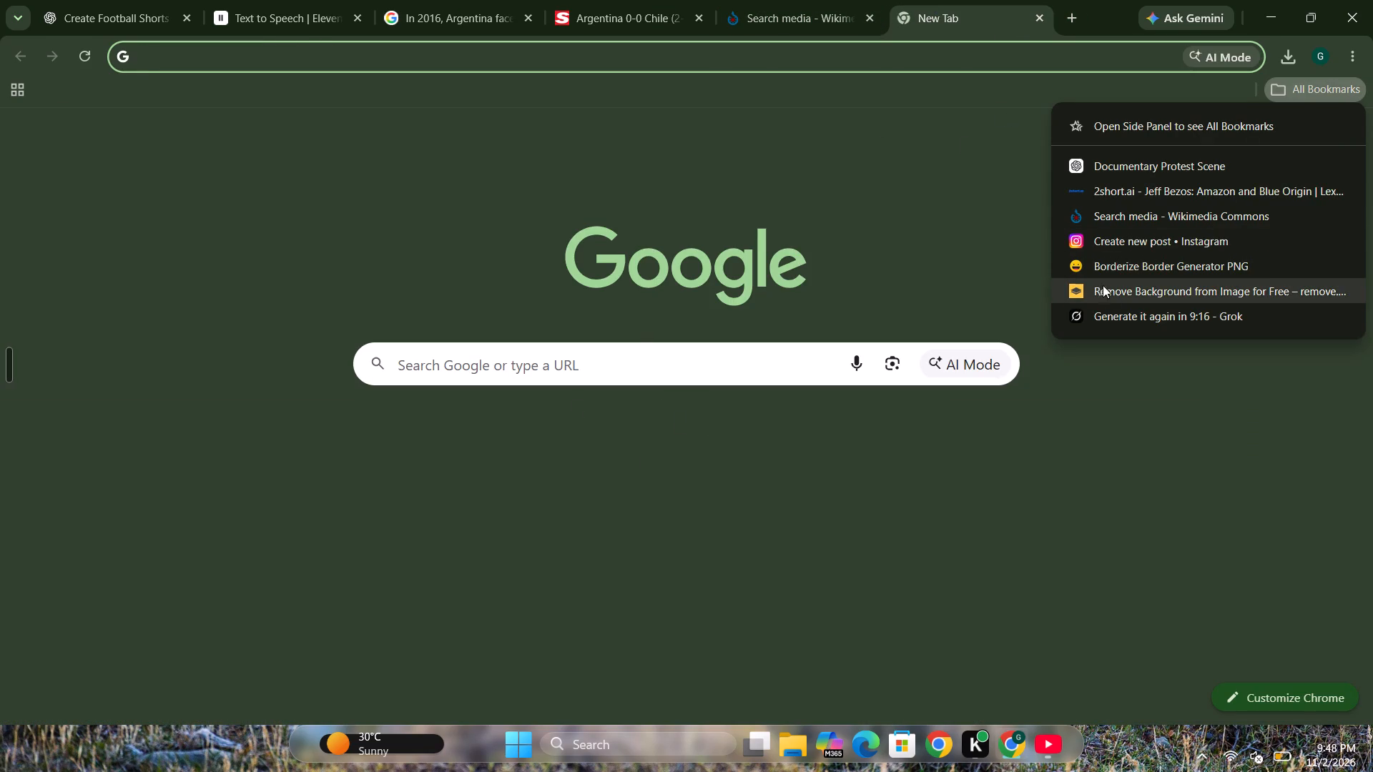
pyautogui.click(1116, 289)
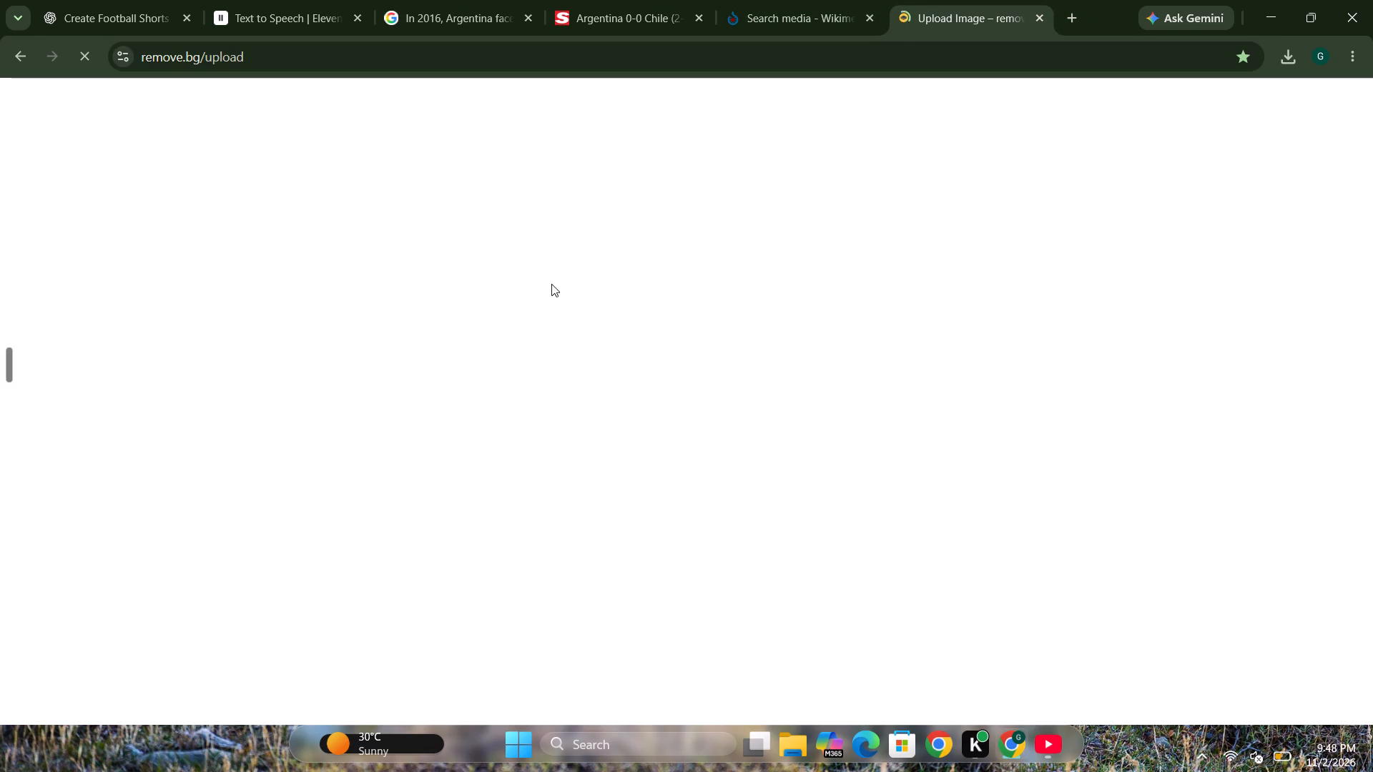
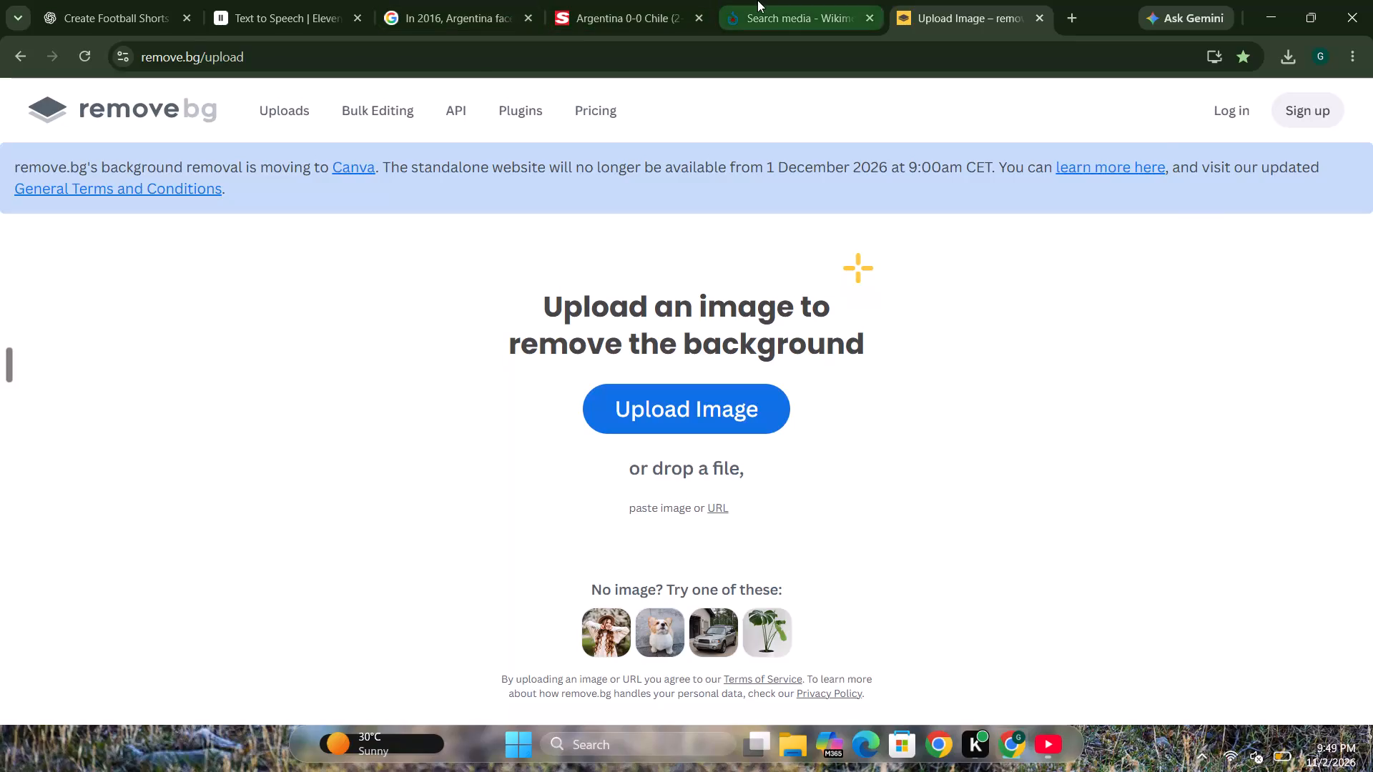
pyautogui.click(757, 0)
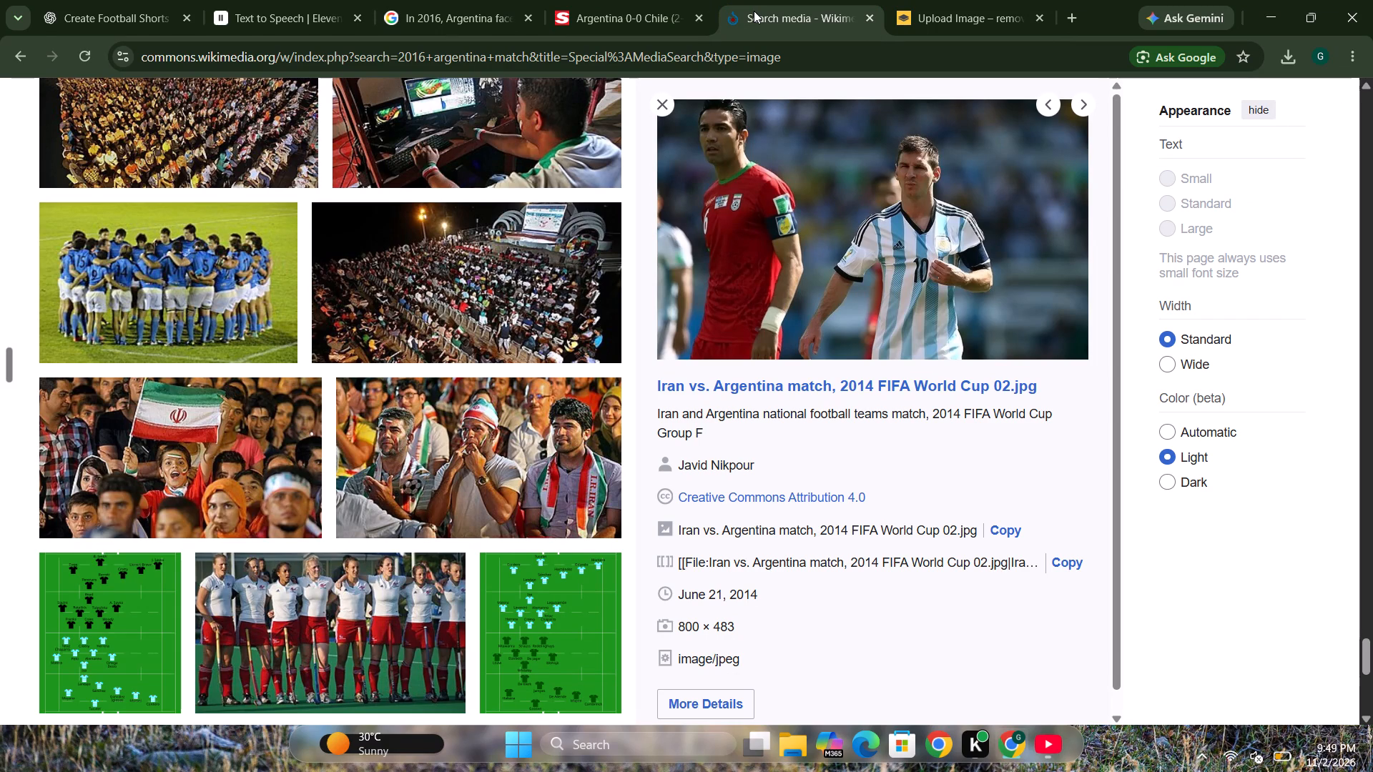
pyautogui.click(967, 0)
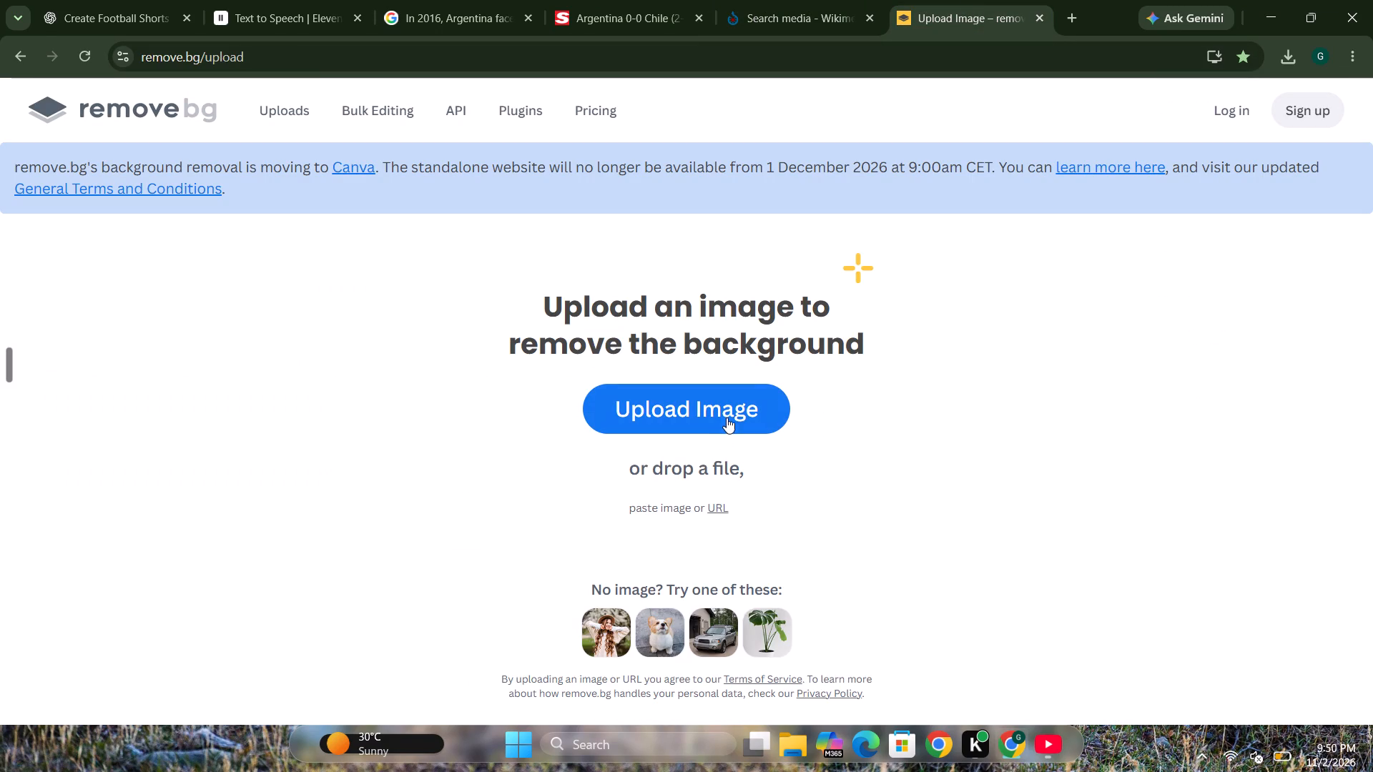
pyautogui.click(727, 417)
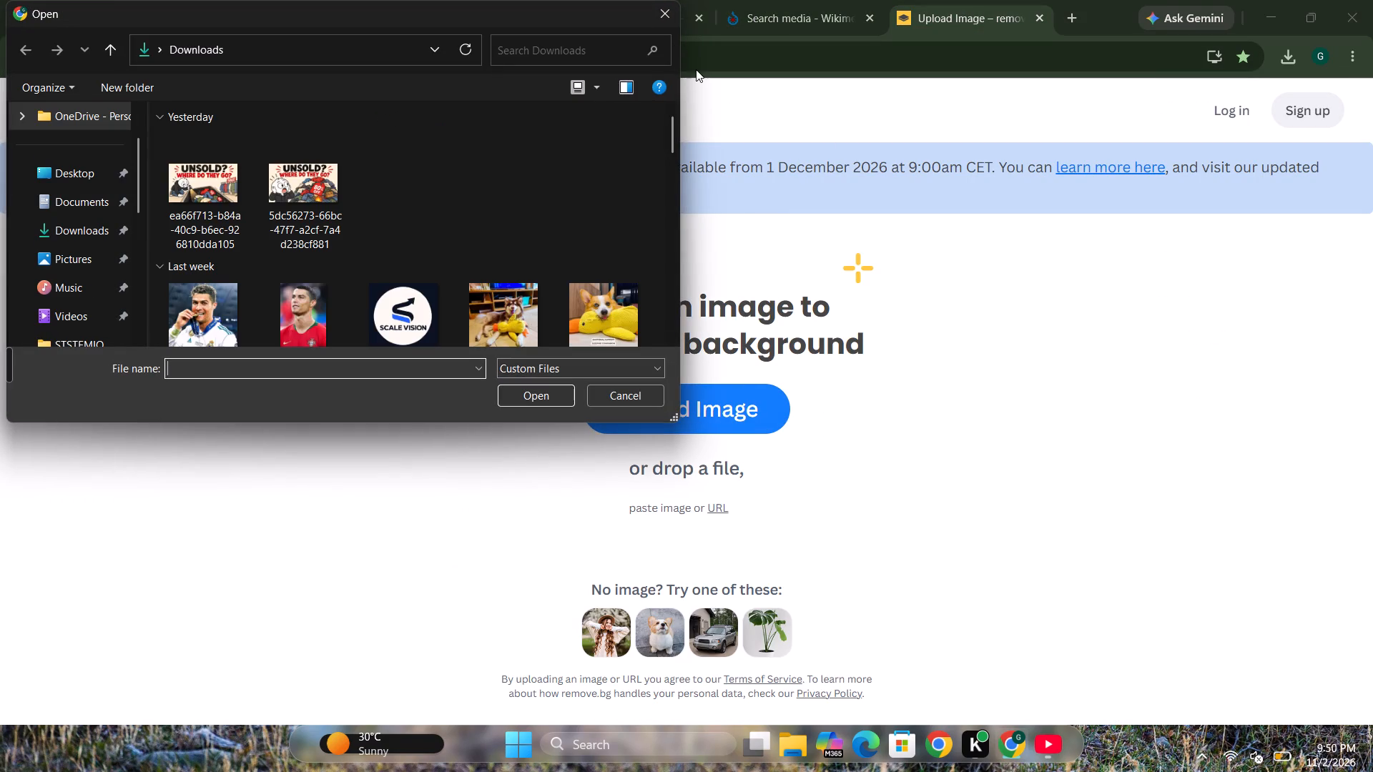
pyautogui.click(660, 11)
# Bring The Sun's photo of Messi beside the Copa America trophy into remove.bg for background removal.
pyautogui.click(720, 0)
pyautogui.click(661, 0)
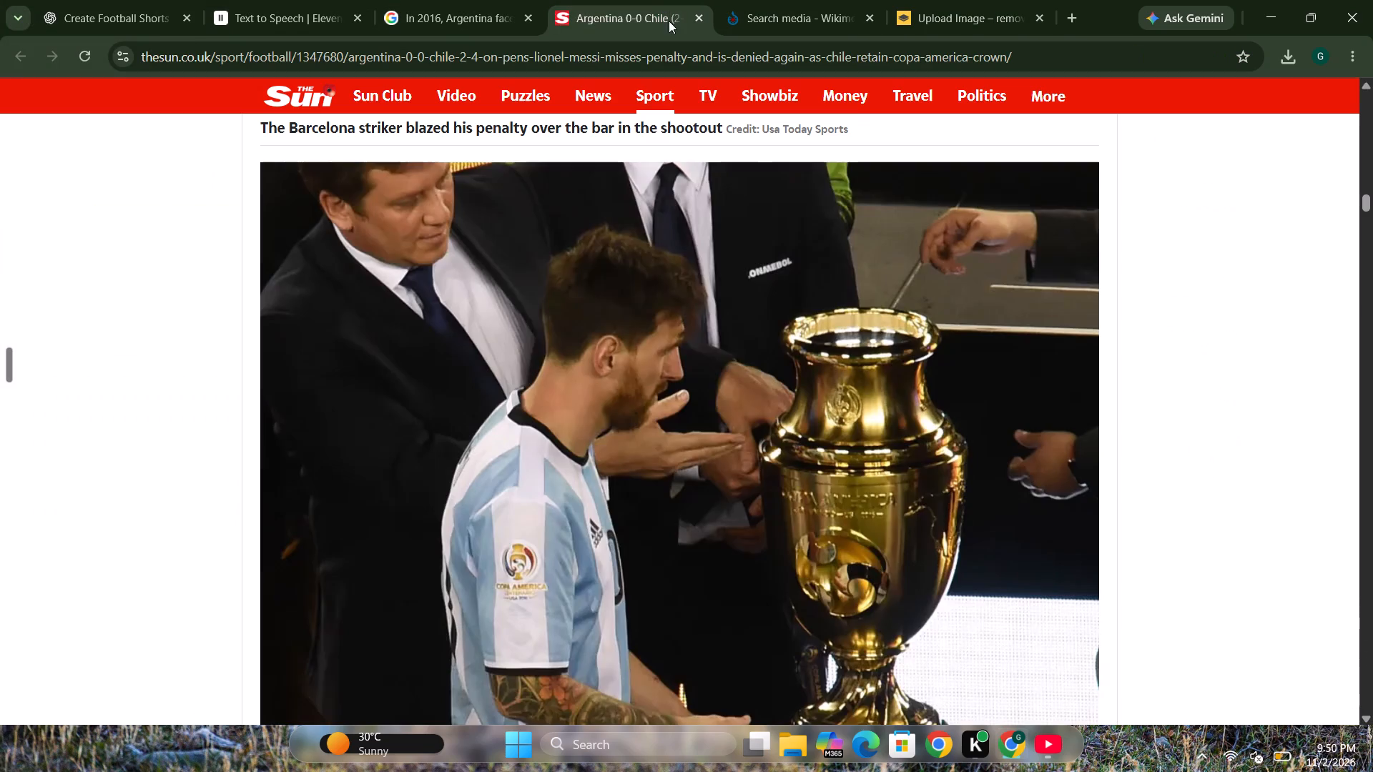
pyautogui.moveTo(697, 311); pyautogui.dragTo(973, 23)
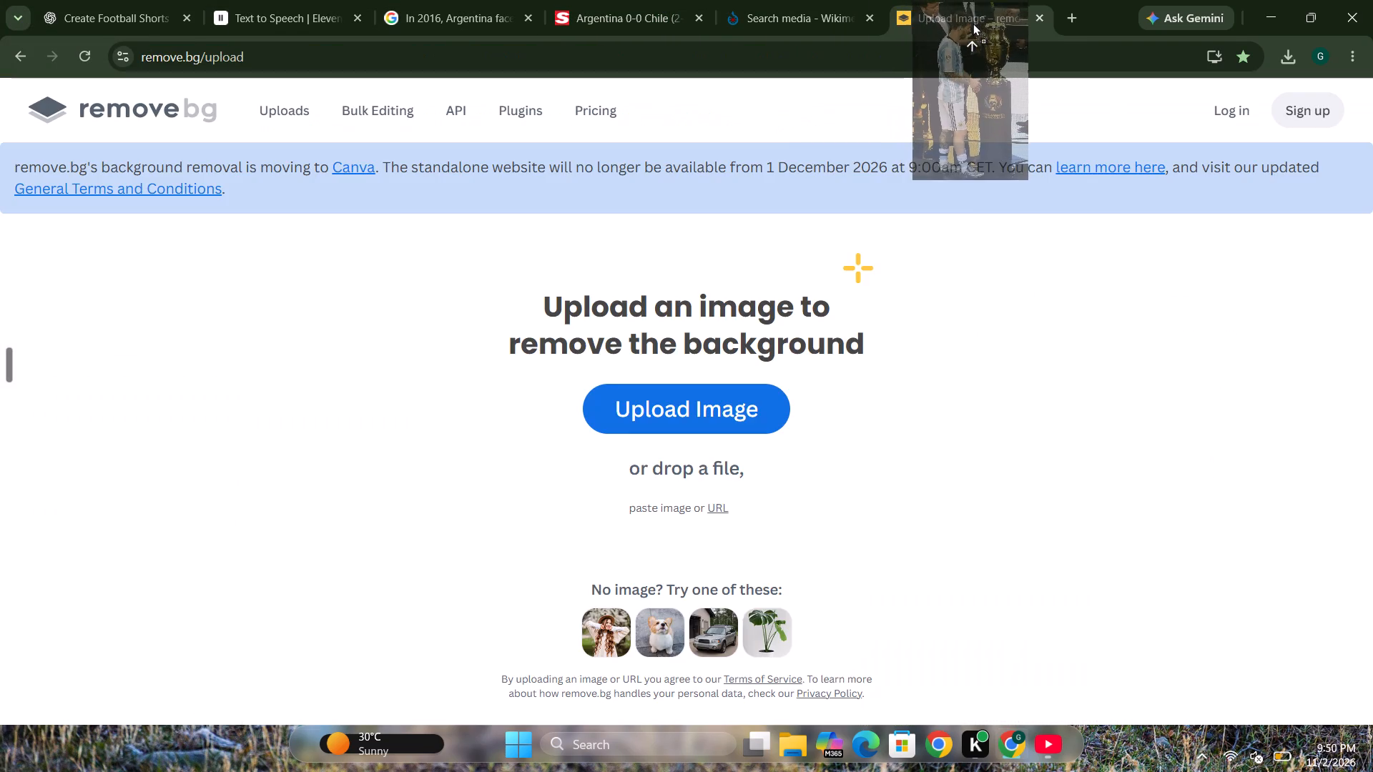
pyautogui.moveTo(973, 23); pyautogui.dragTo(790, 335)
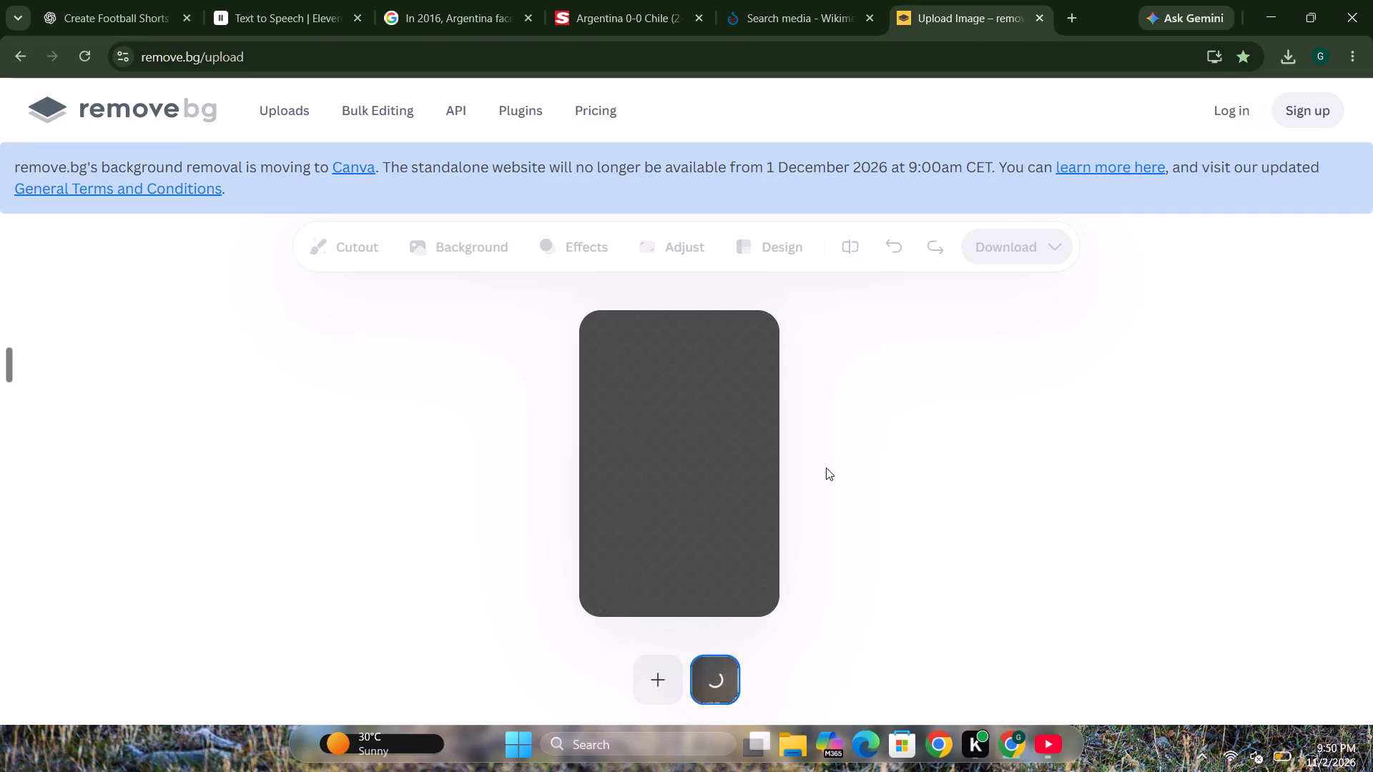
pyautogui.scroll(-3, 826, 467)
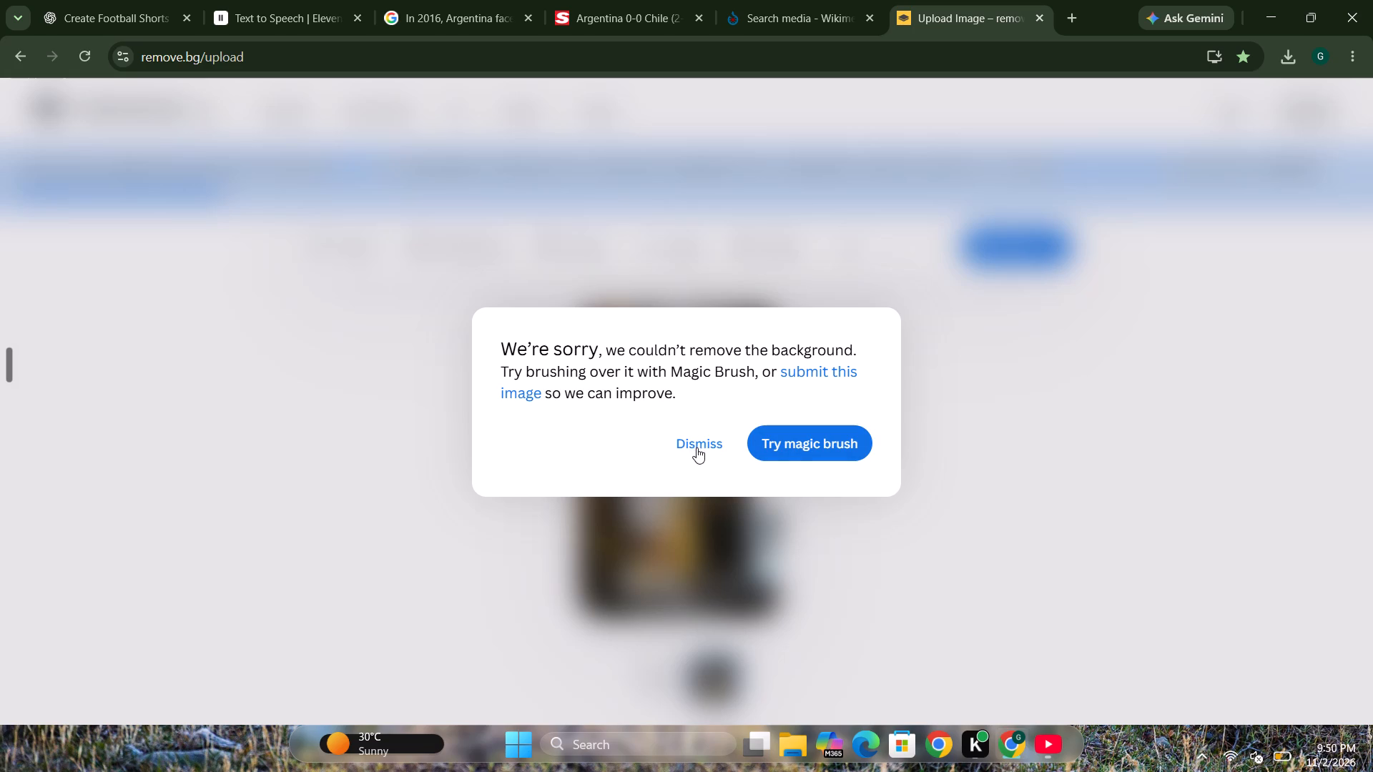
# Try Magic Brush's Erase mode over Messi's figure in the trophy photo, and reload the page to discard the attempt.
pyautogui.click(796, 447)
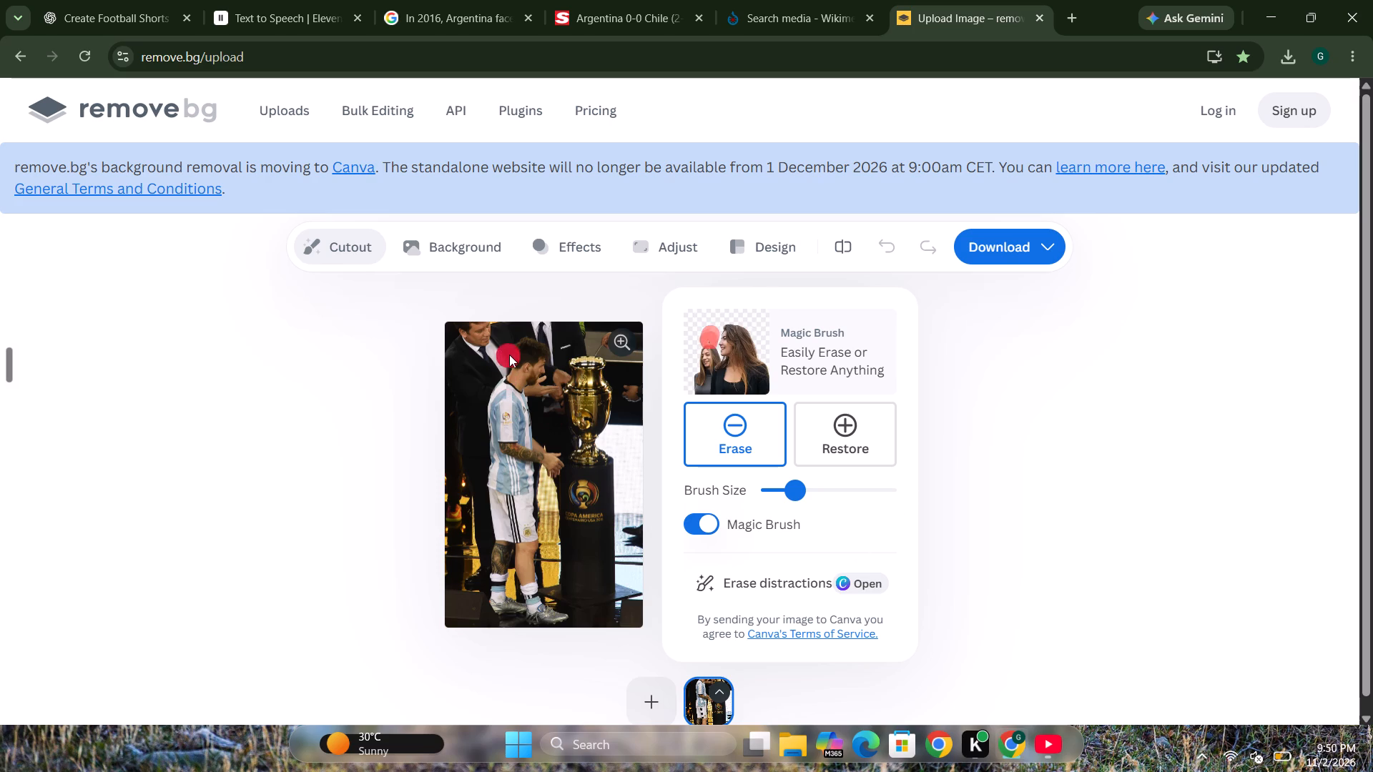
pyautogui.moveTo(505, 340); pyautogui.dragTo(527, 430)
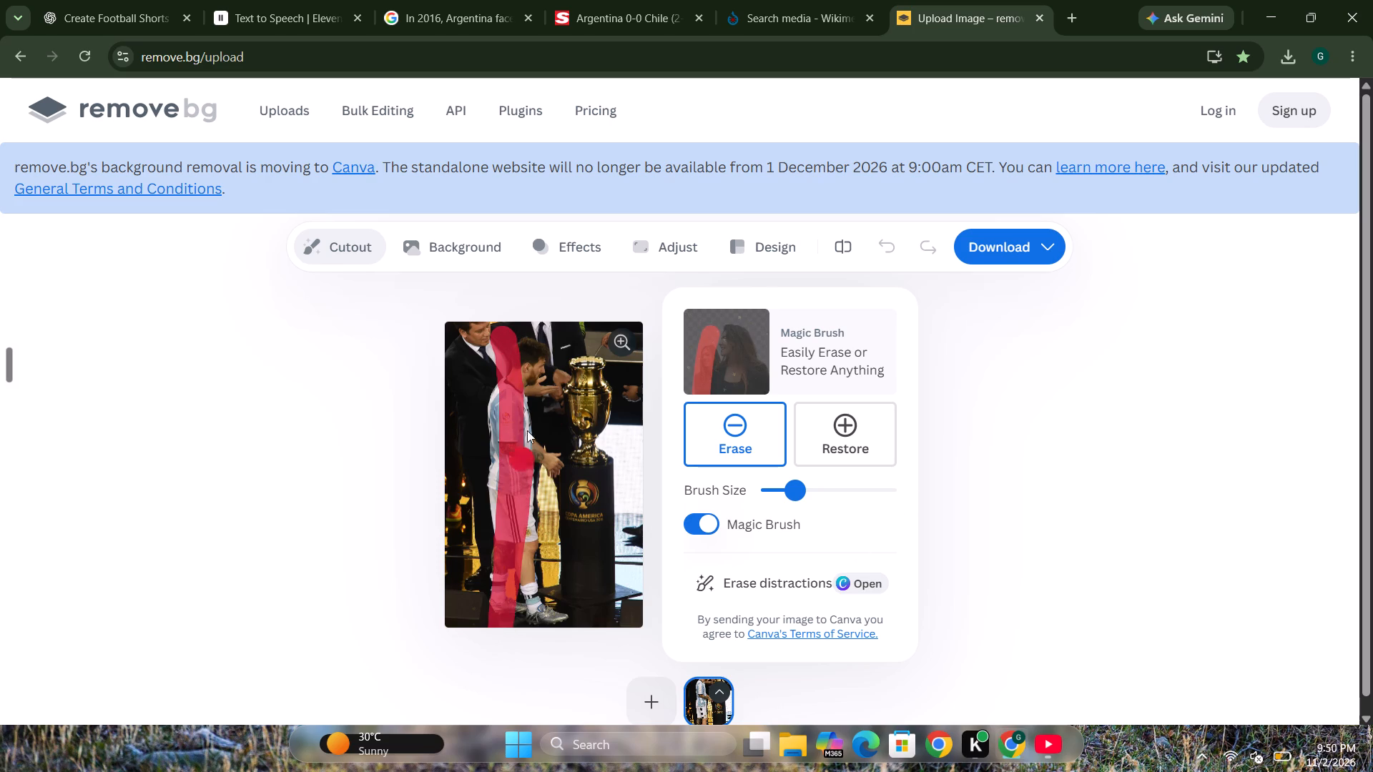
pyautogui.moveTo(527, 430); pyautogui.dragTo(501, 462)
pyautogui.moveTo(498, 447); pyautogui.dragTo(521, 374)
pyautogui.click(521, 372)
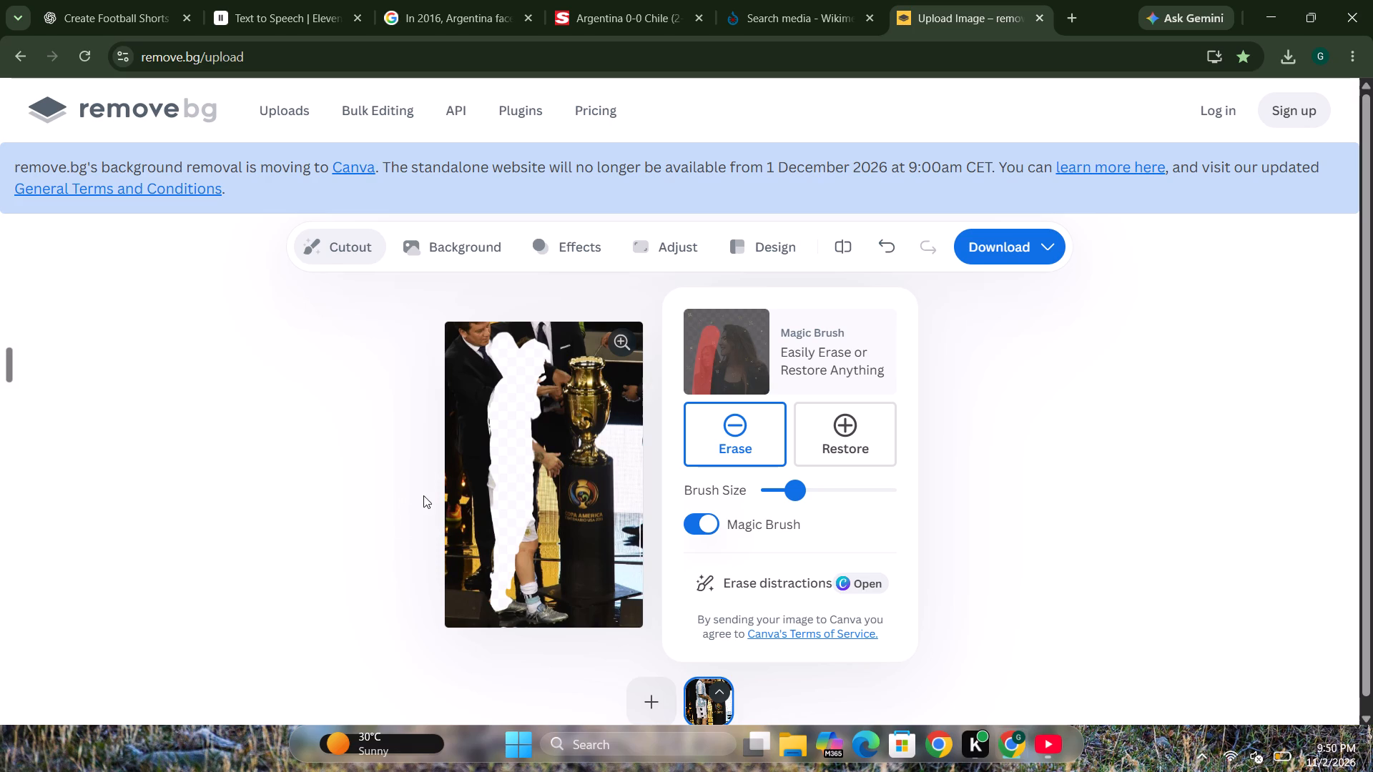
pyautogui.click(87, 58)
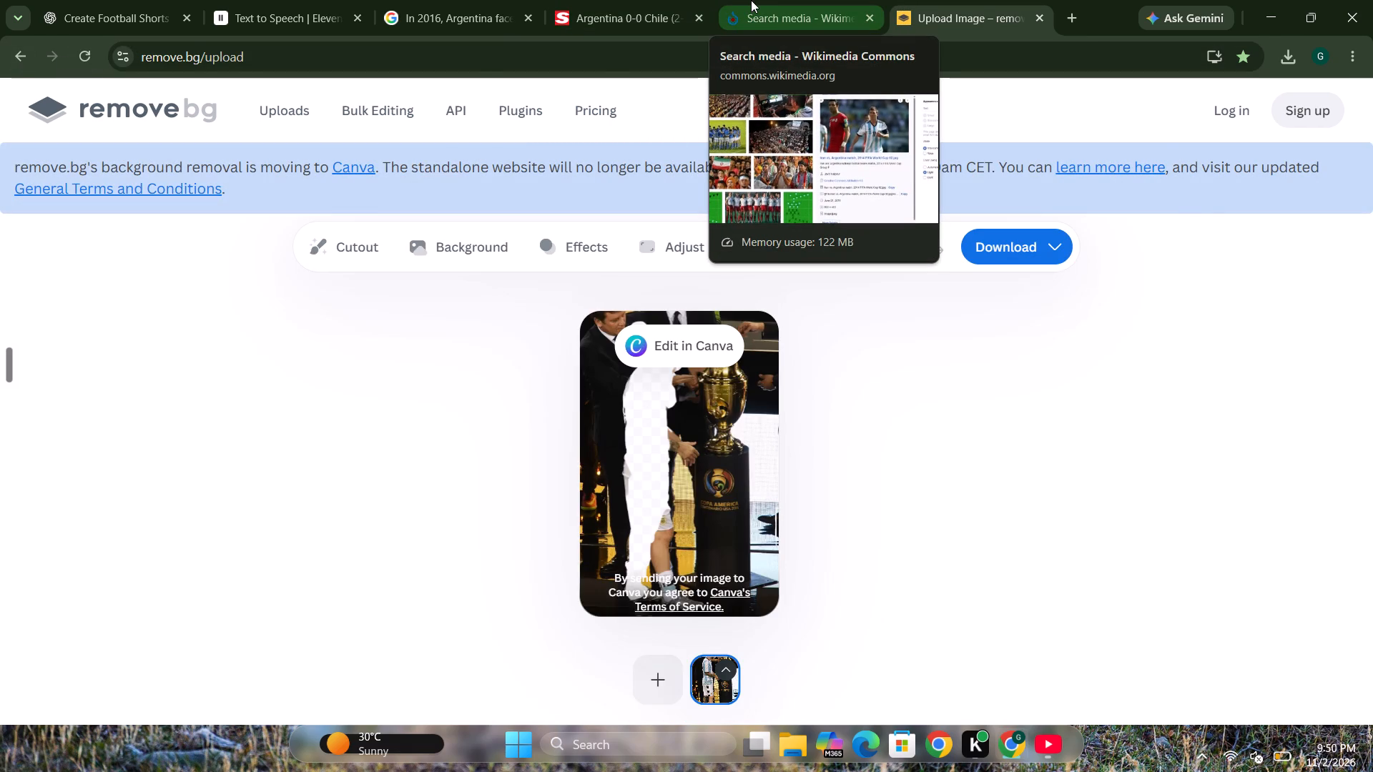
# Bring The Sun's photo of Messi beside the trophy into remove.bg again as a fresh upload.
pyautogui.click(751, 0)
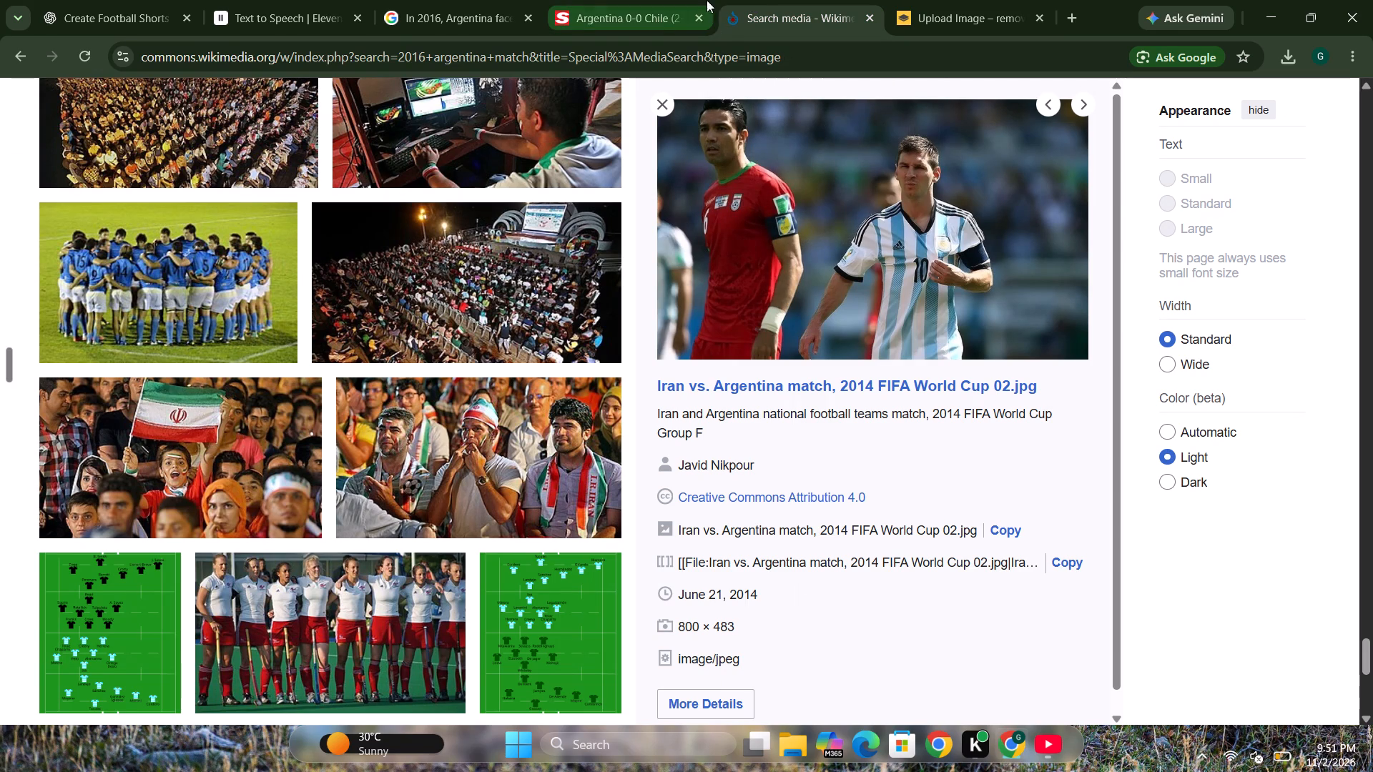
pyautogui.click(613, 0)
pyautogui.moveTo(577, 372); pyautogui.dragTo(706, 123)
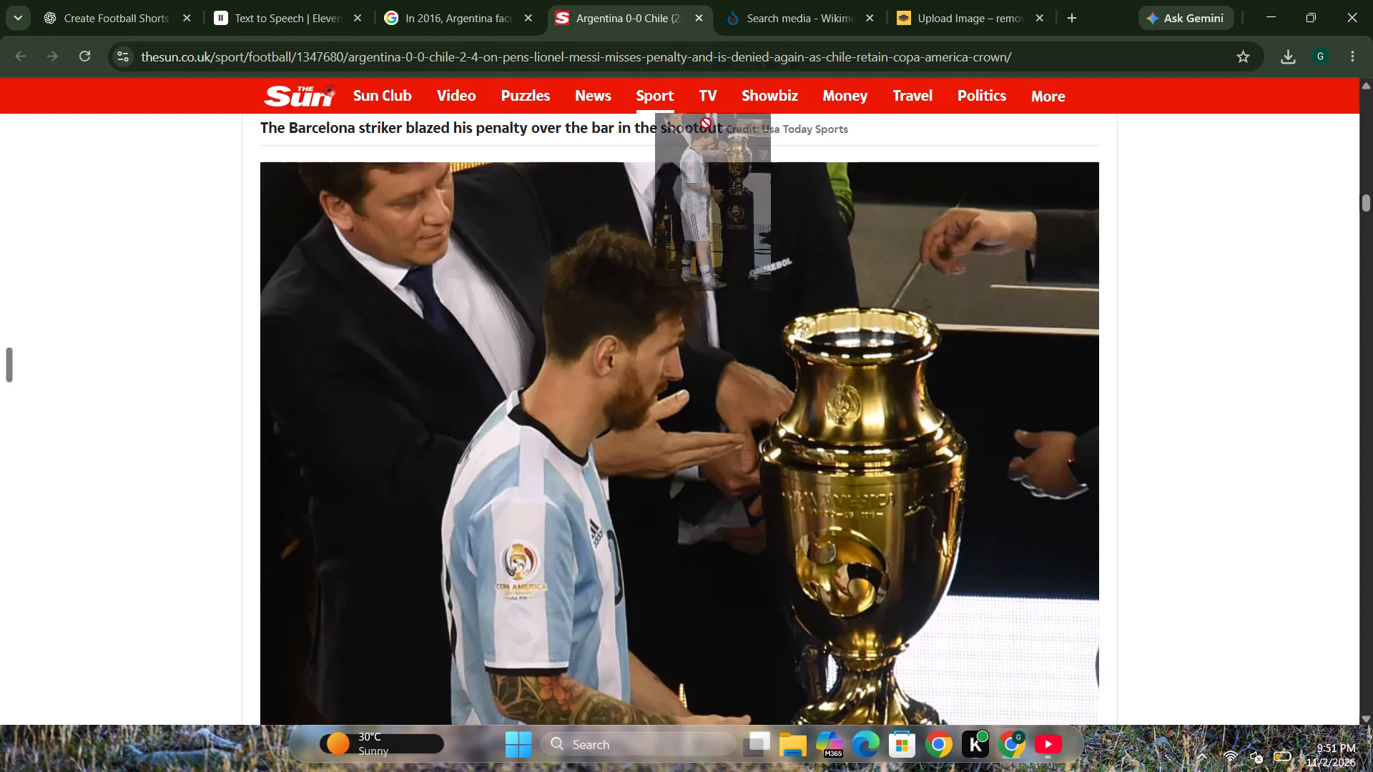
pyautogui.moveTo(706, 123); pyautogui.dragTo(865, 224)
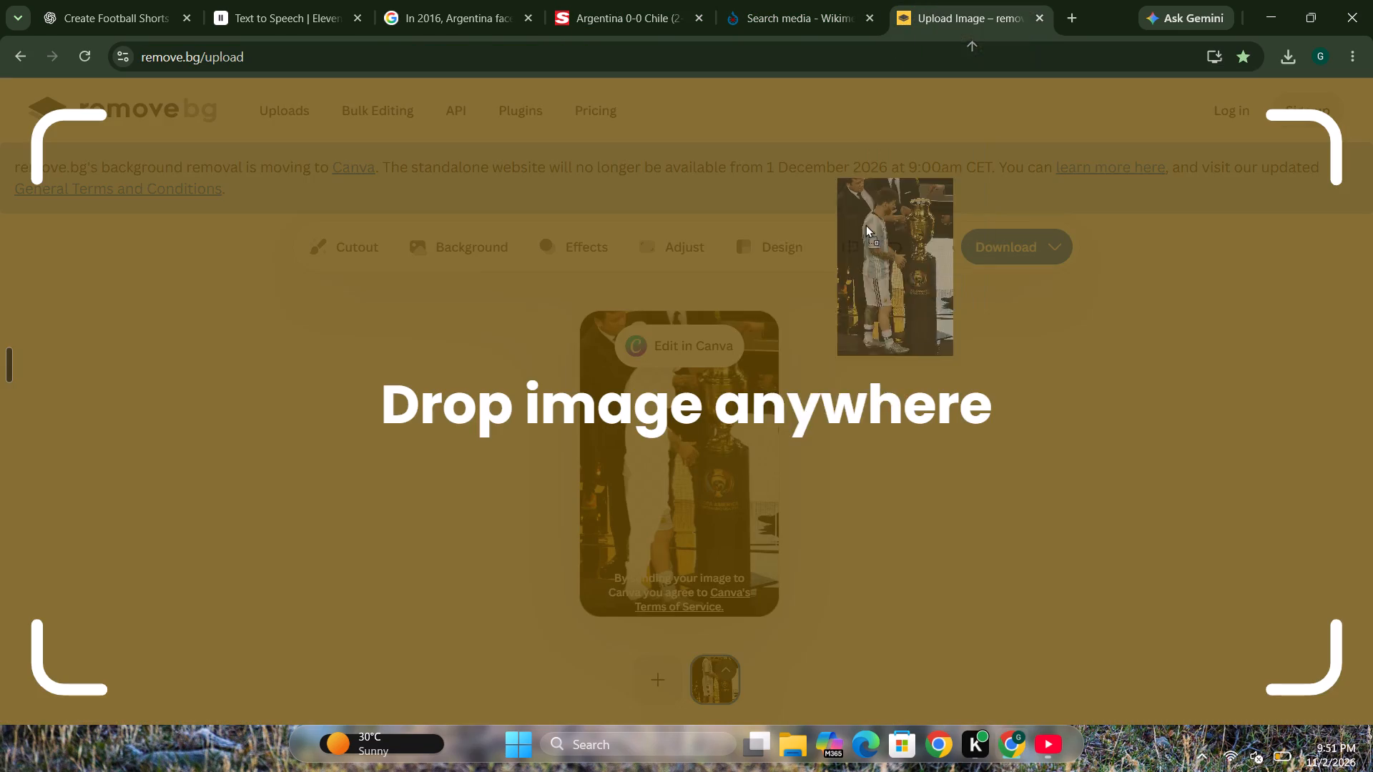
pyautogui.moveTo(865, 224); pyautogui.dragTo(762, 312)
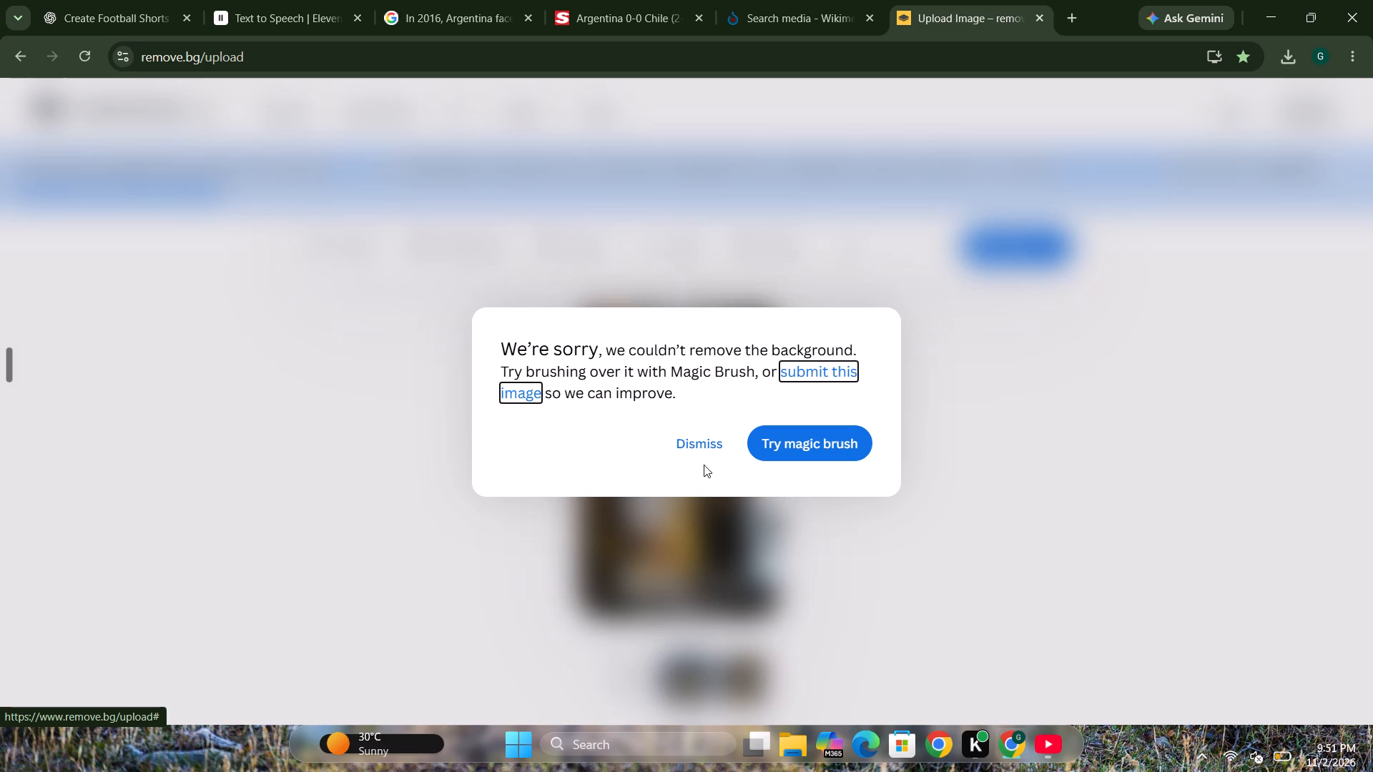
# Try to erase the background around Messi and the trophy by brushing along all four edges with Magic Brush's Erase mode.
pyautogui.click(812, 441)
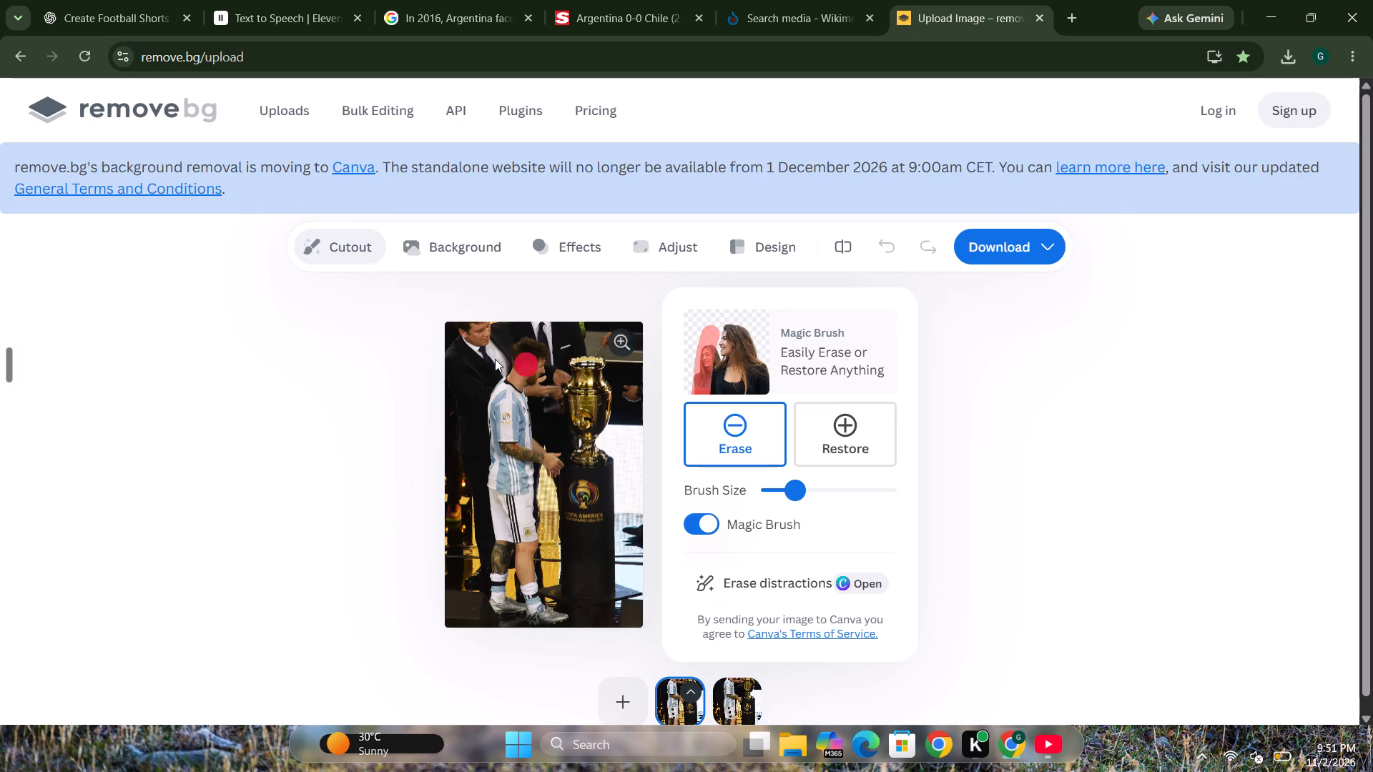
pyautogui.moveTo(483, 332); pyautogui.dragTo(471, 330)
pyautogui.moveTo(473, 325); pyautogui.dragTo(466, 336)
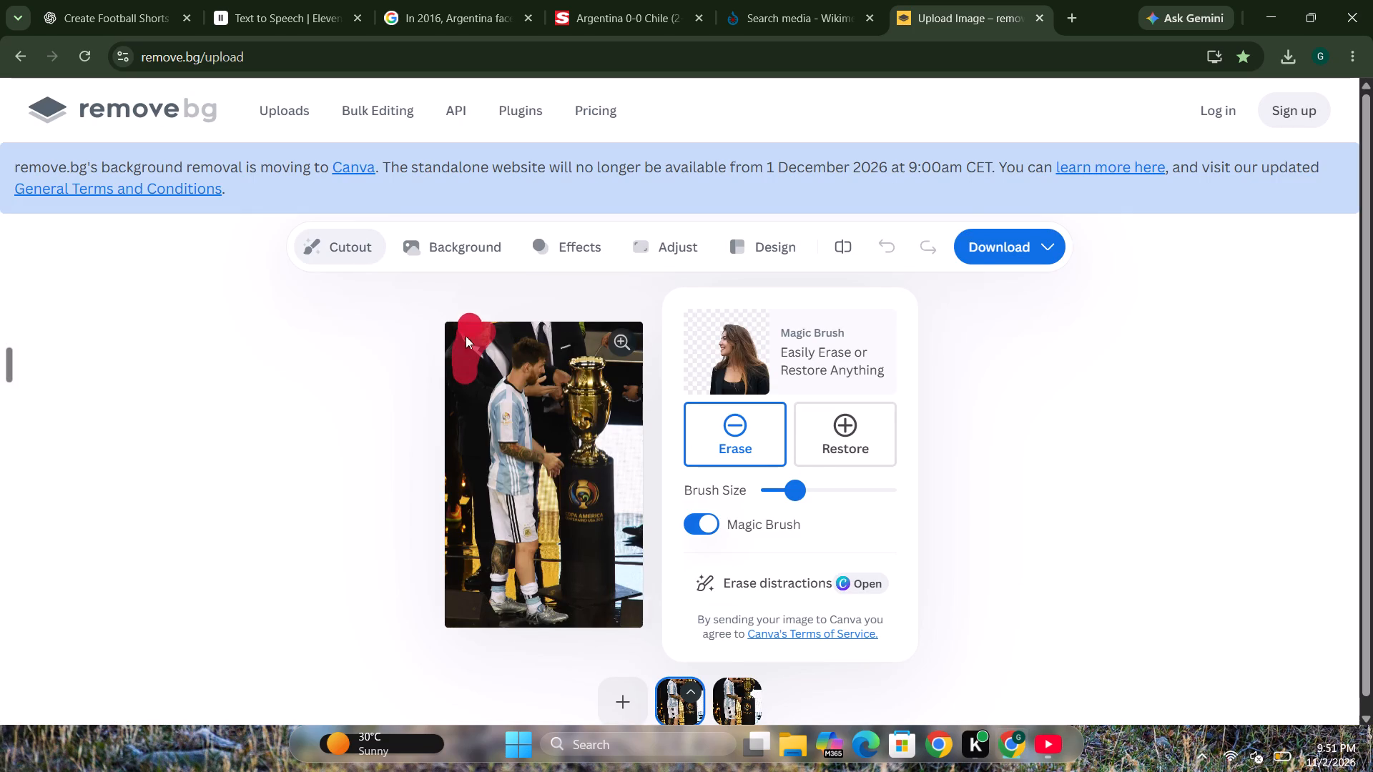
pyautogui.moveTo(466, 336); pyautogui.dragTo(466, 369)
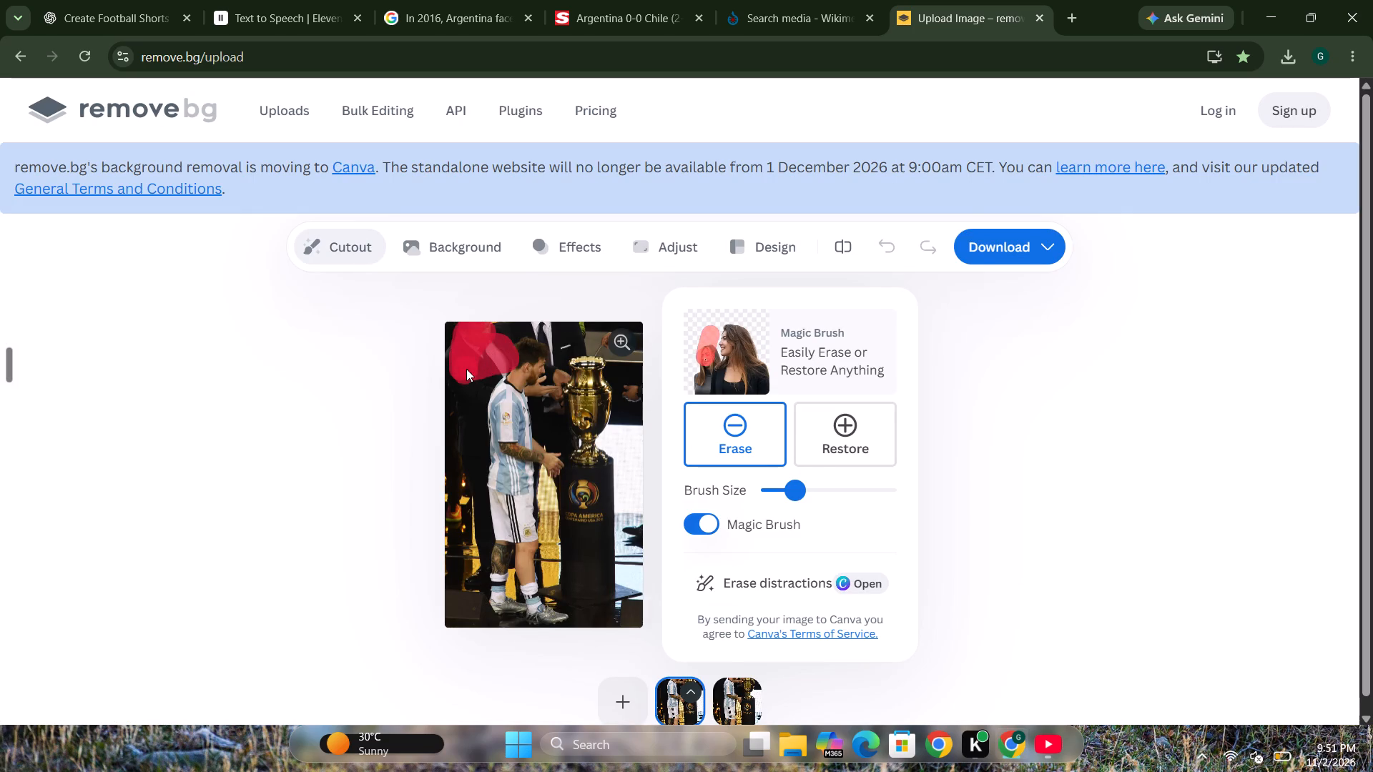
pyautogui.moveTo(466, 369); pyautogui.dragTo(476, 385)
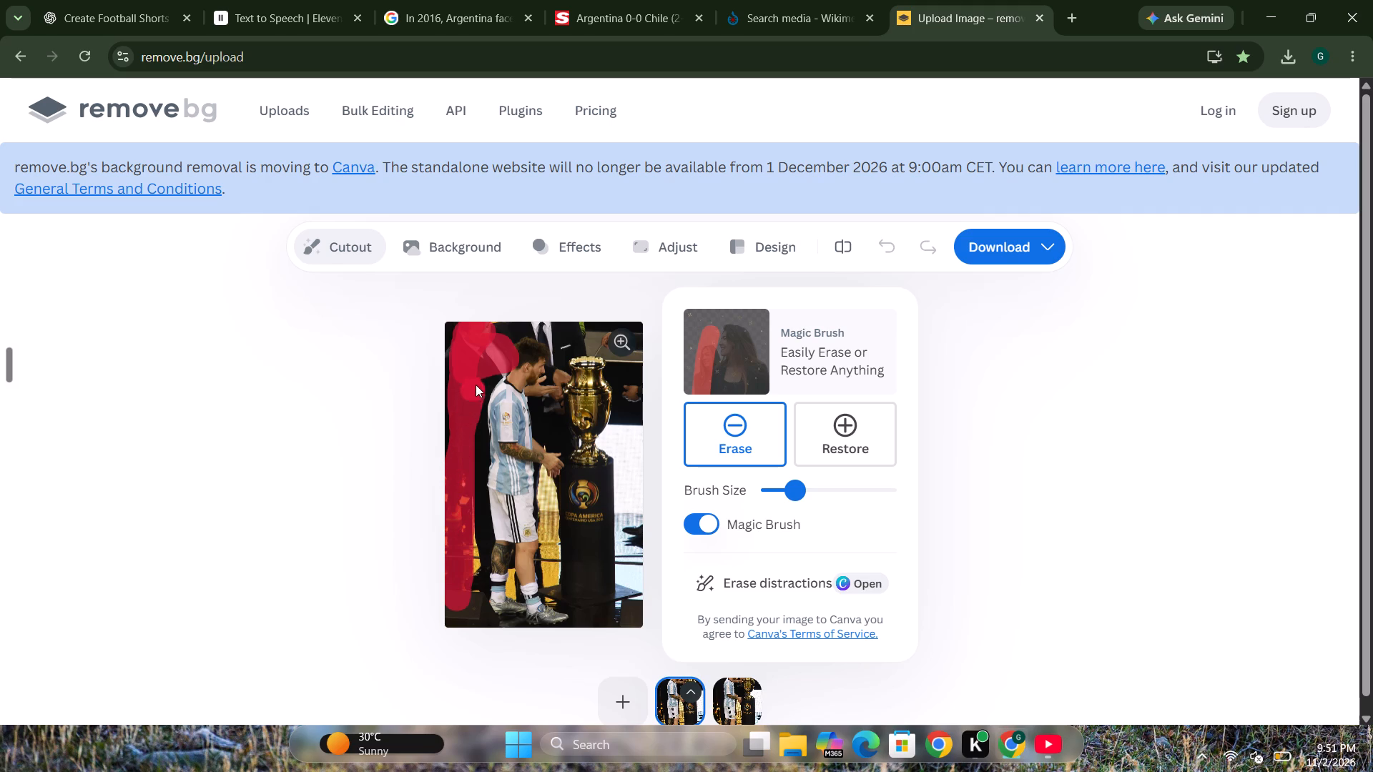
pyautogui.moveTo(476, 385); pyautogui.dragTo(454, 618)
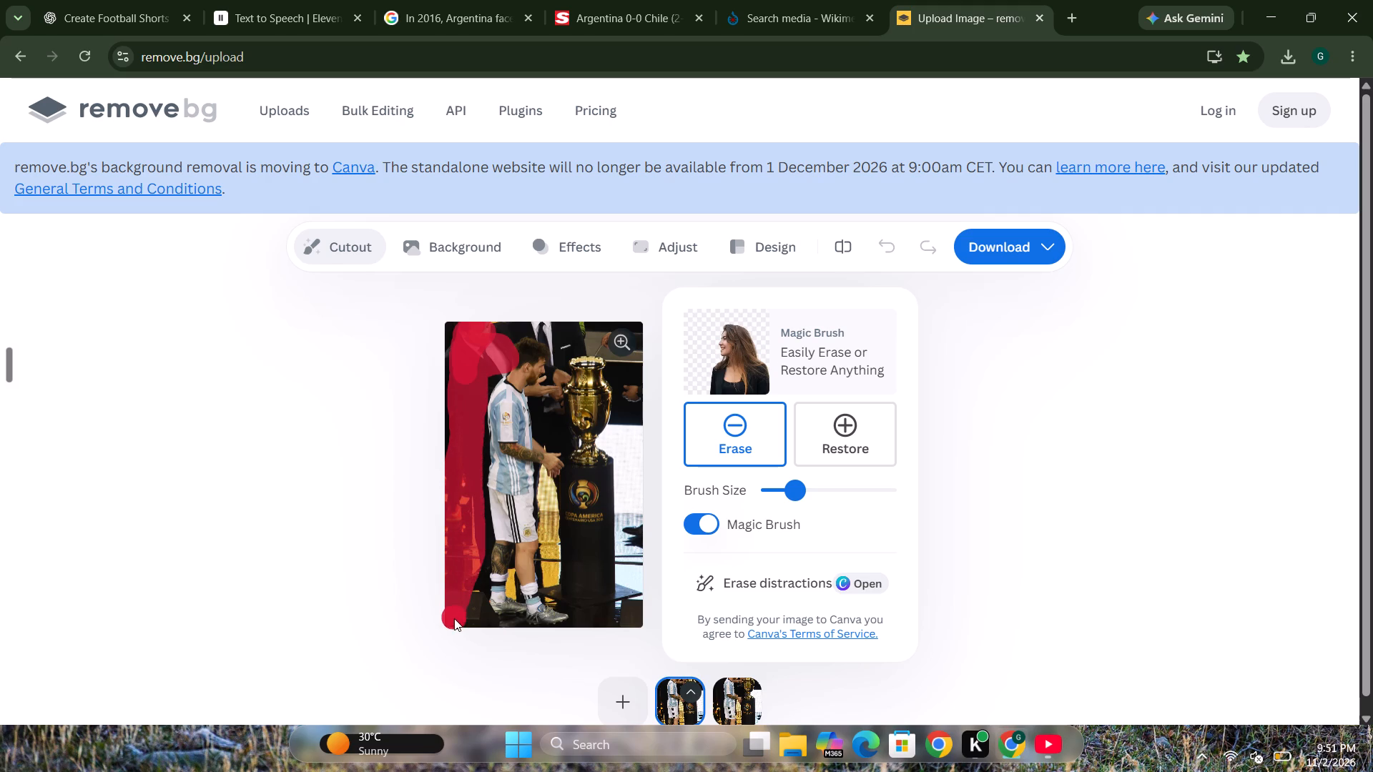
pyautogui.moveTo(454, 618); pyautogui.dragTo(625, 617)
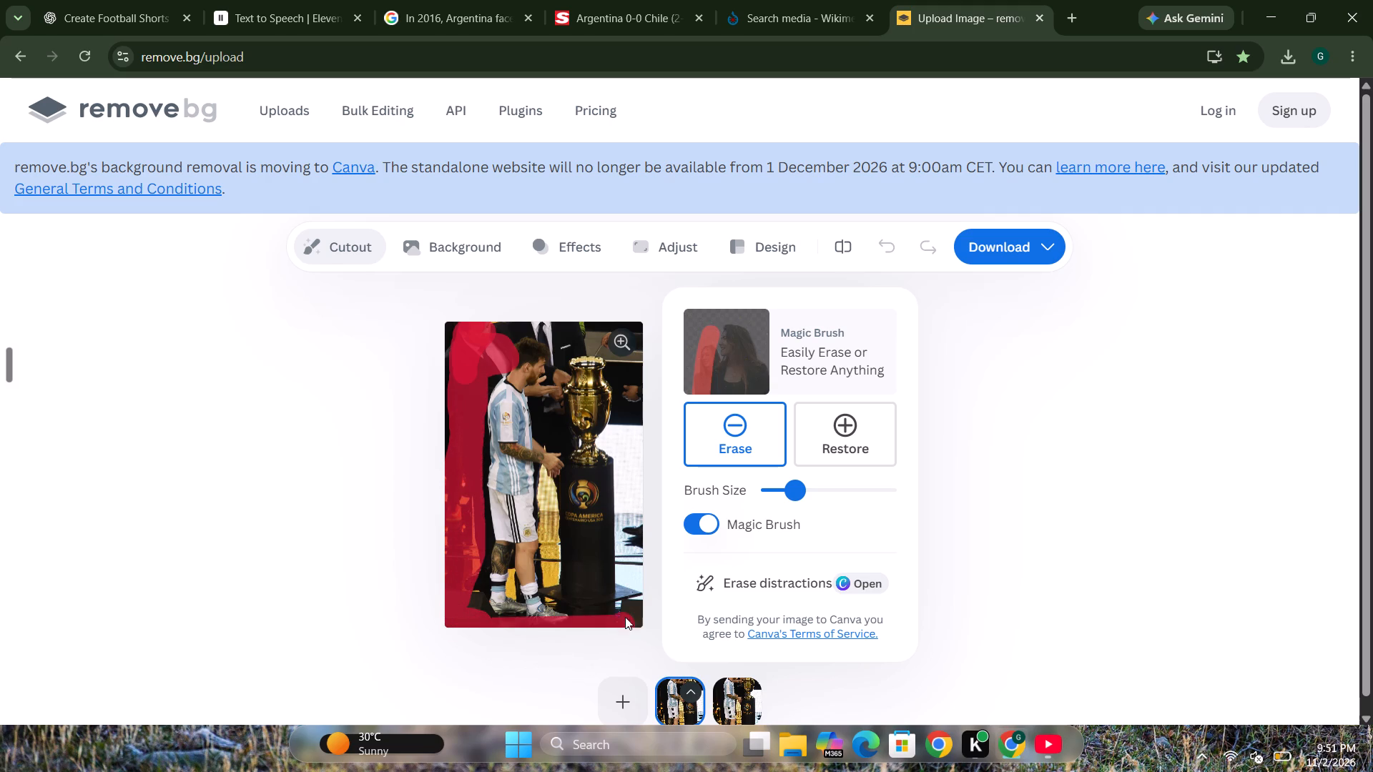
pyautogui.moveTo(625, 617); pyautogui.dragTo(628, 390)
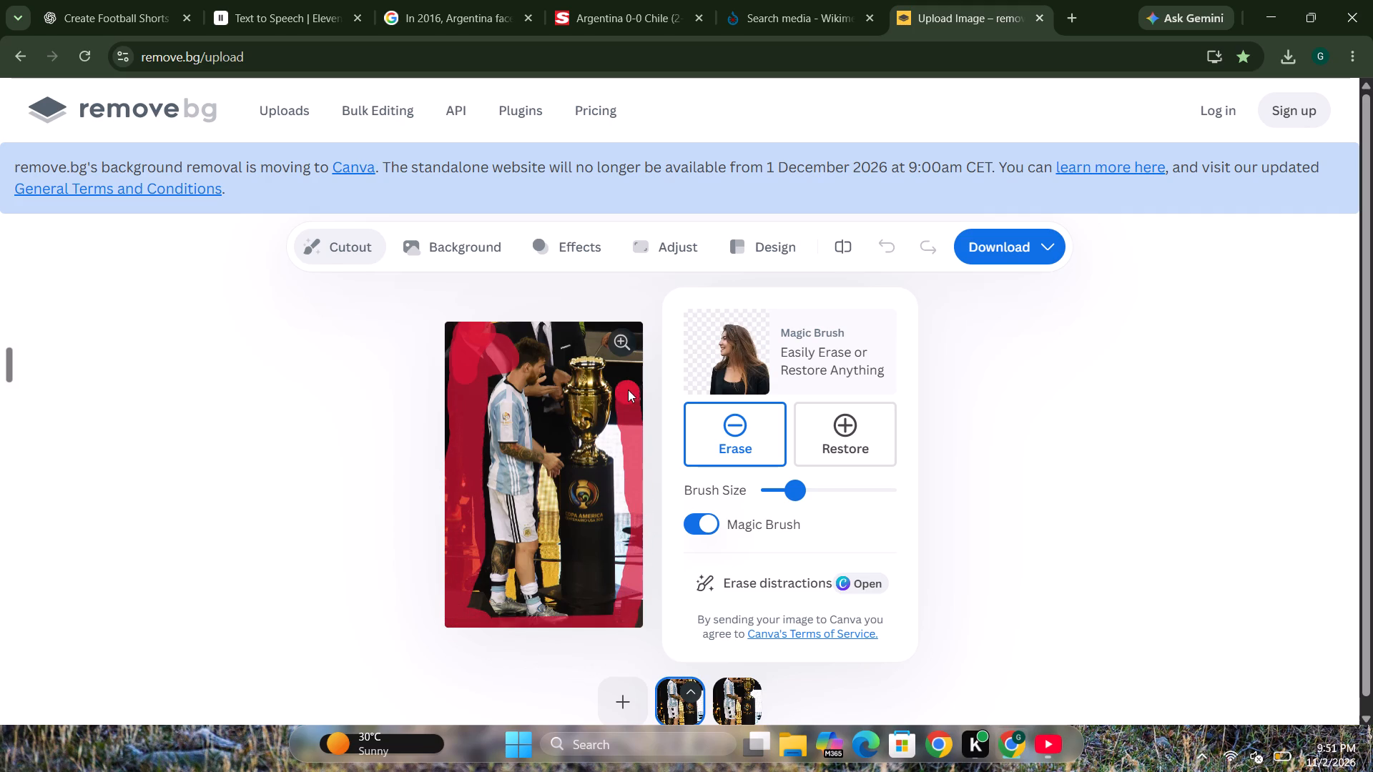
pyautogui.moveTo(628, 390); pyautogui.dragTo(551, 332)
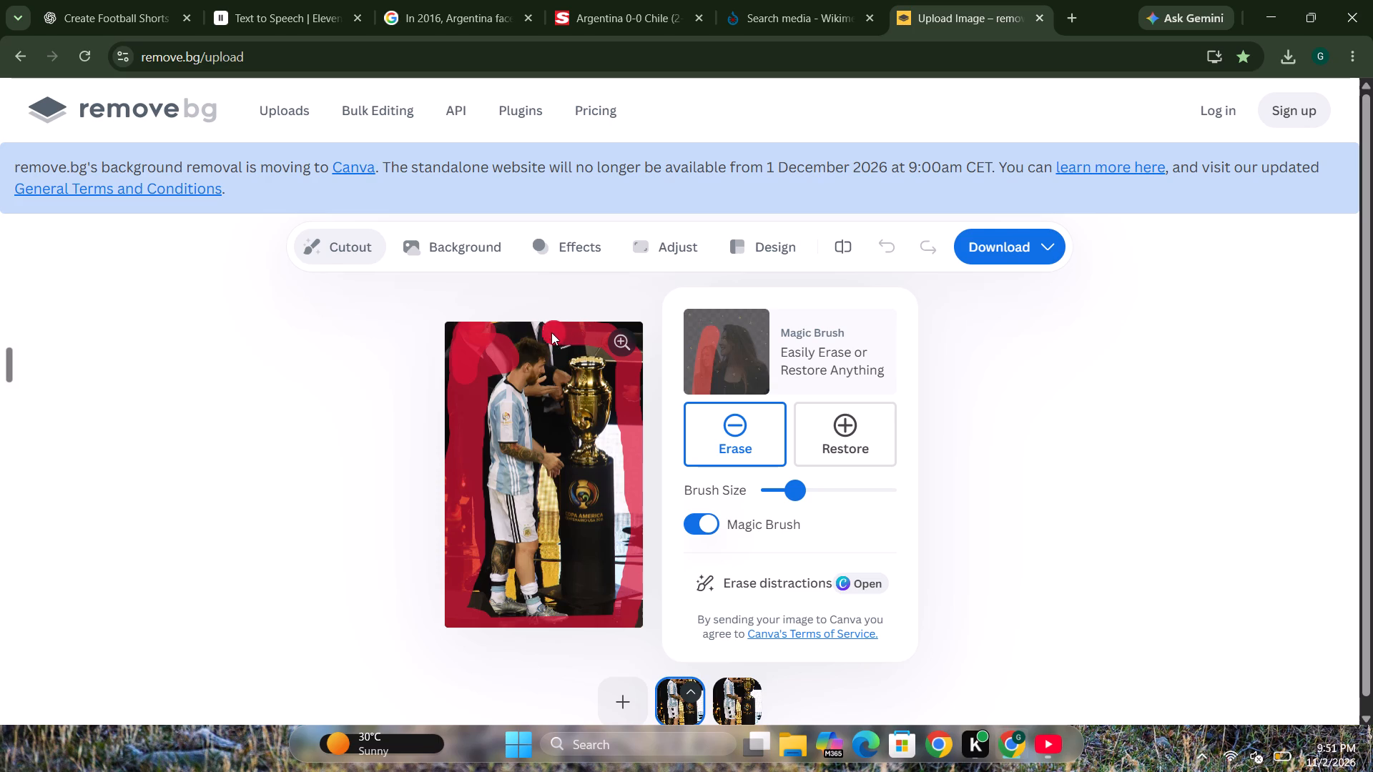
pyautogui.moveTo(551, 332); pyautogui.dragTo(639, 331)
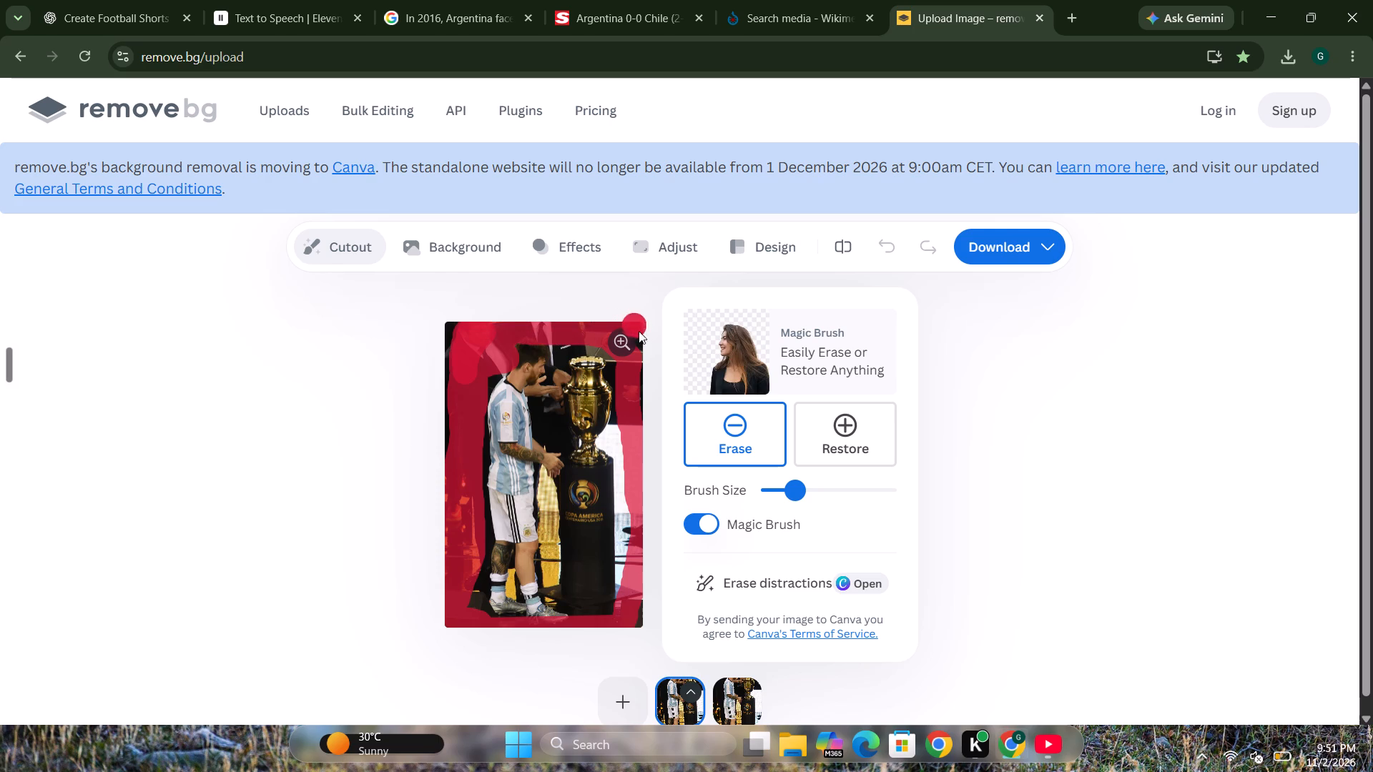
pyautogui.moveTo(639, 331); pyautogui.dragTo(629, 480)
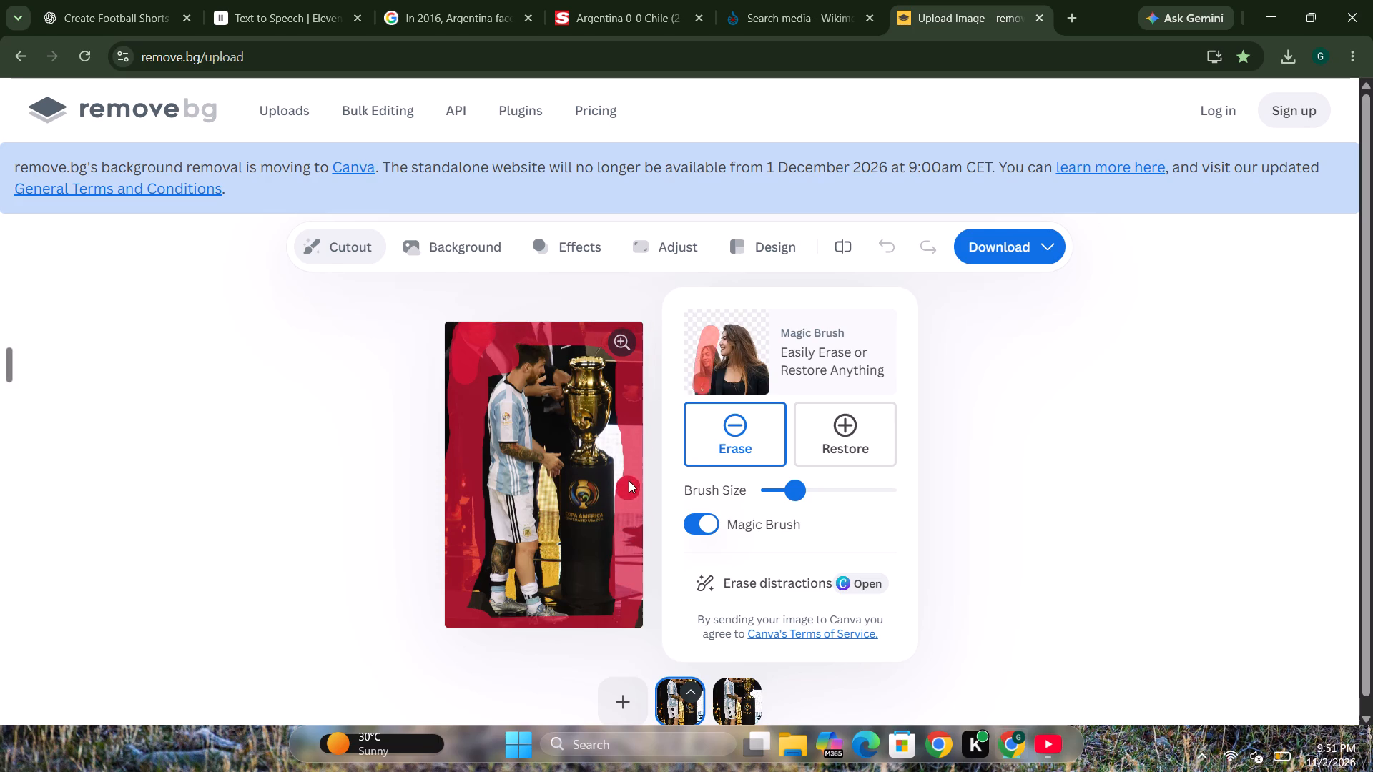
pyautogui.moveTo(629, 480); pyautogui.dragTo(614, 350)
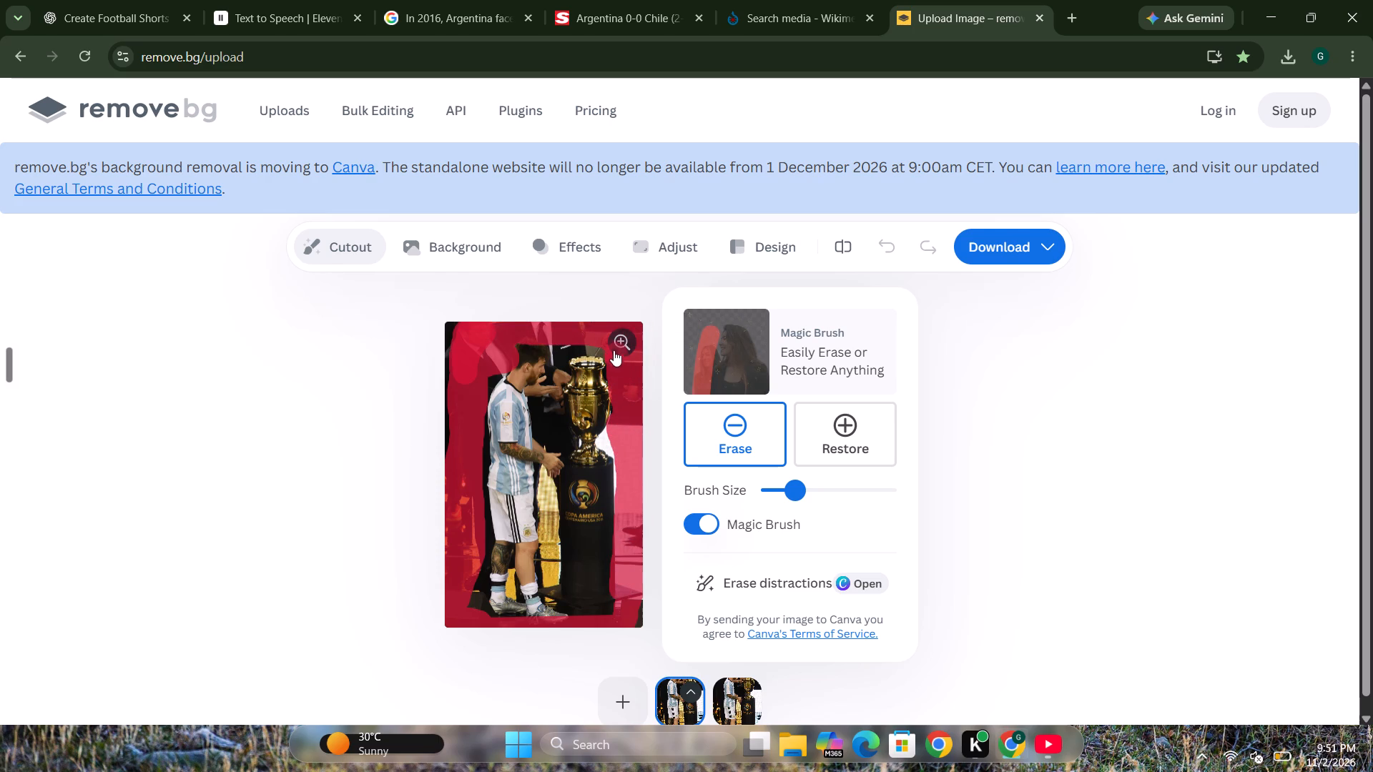
pyautogui.moveTo(614, 350); pyautogui.dragTo(564, 343)
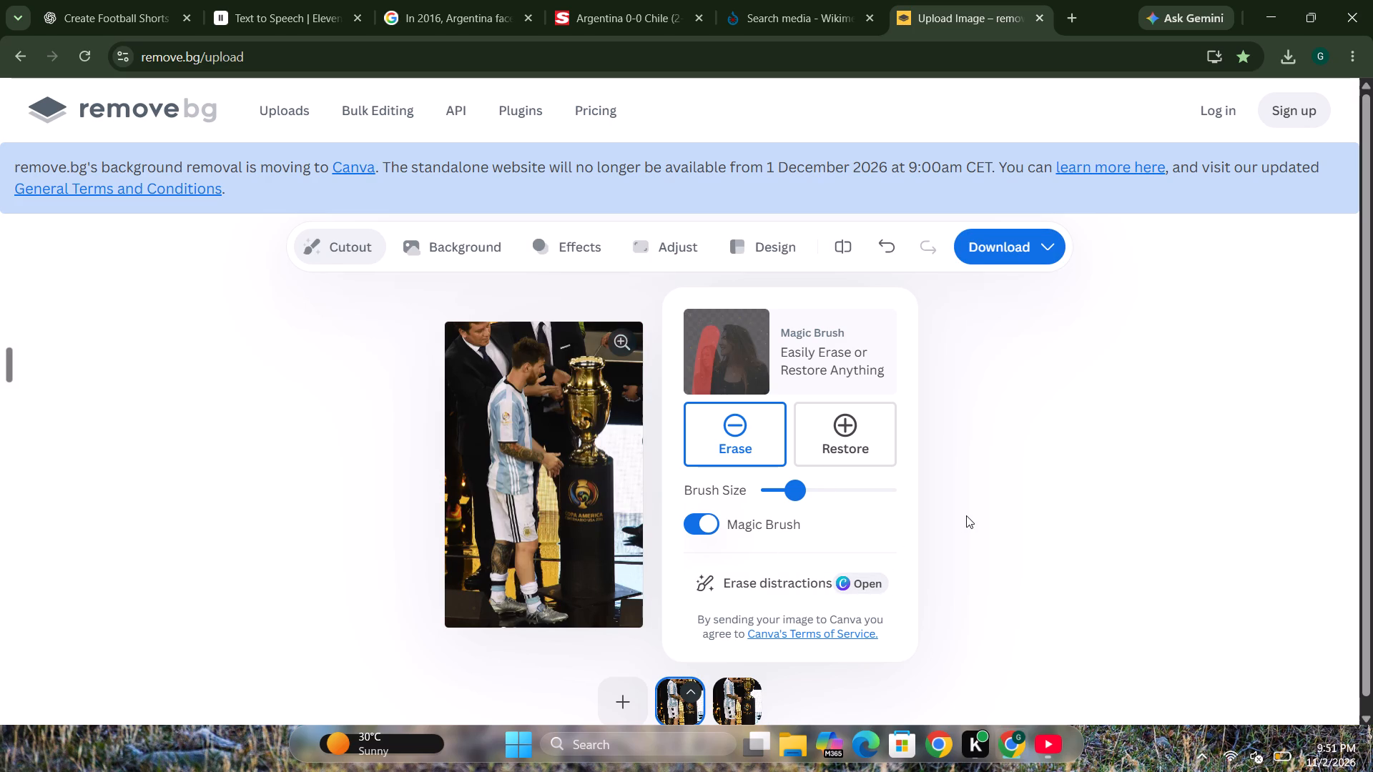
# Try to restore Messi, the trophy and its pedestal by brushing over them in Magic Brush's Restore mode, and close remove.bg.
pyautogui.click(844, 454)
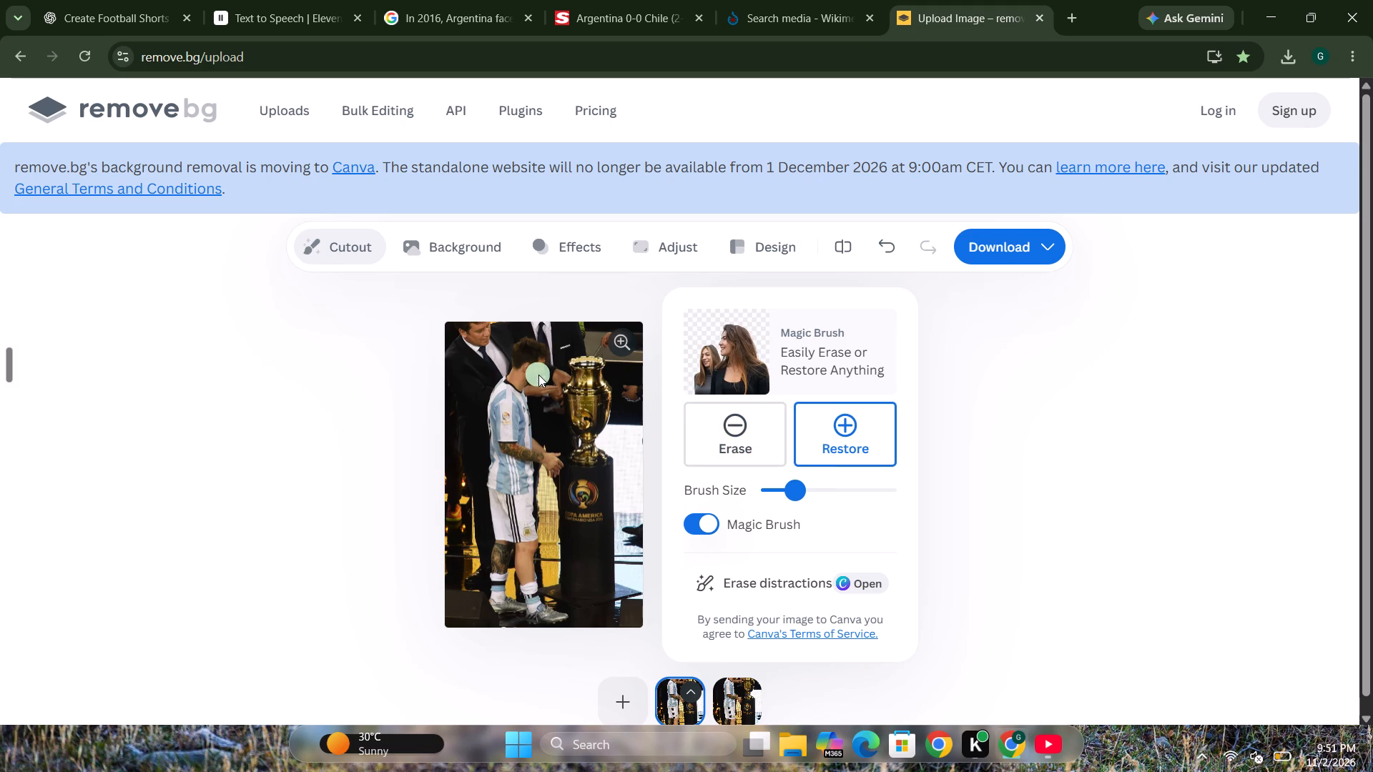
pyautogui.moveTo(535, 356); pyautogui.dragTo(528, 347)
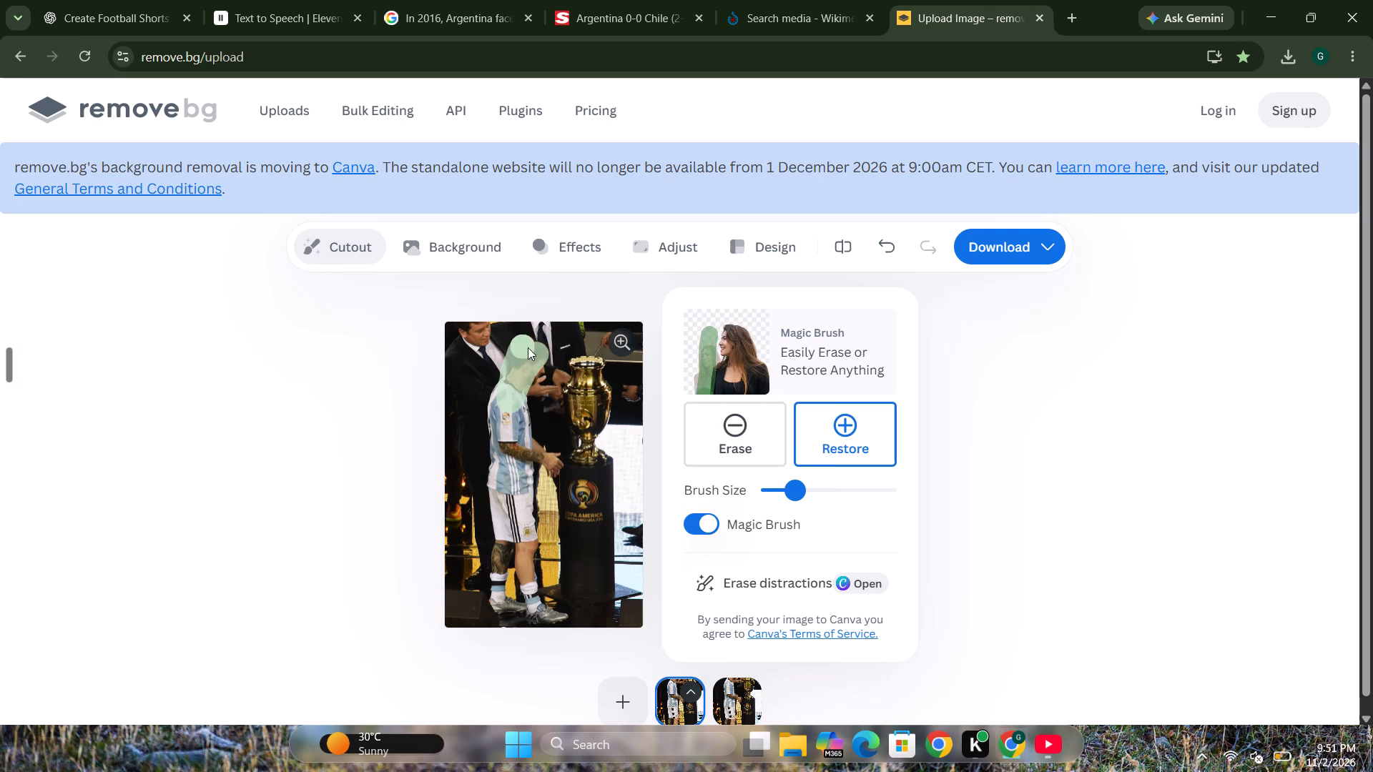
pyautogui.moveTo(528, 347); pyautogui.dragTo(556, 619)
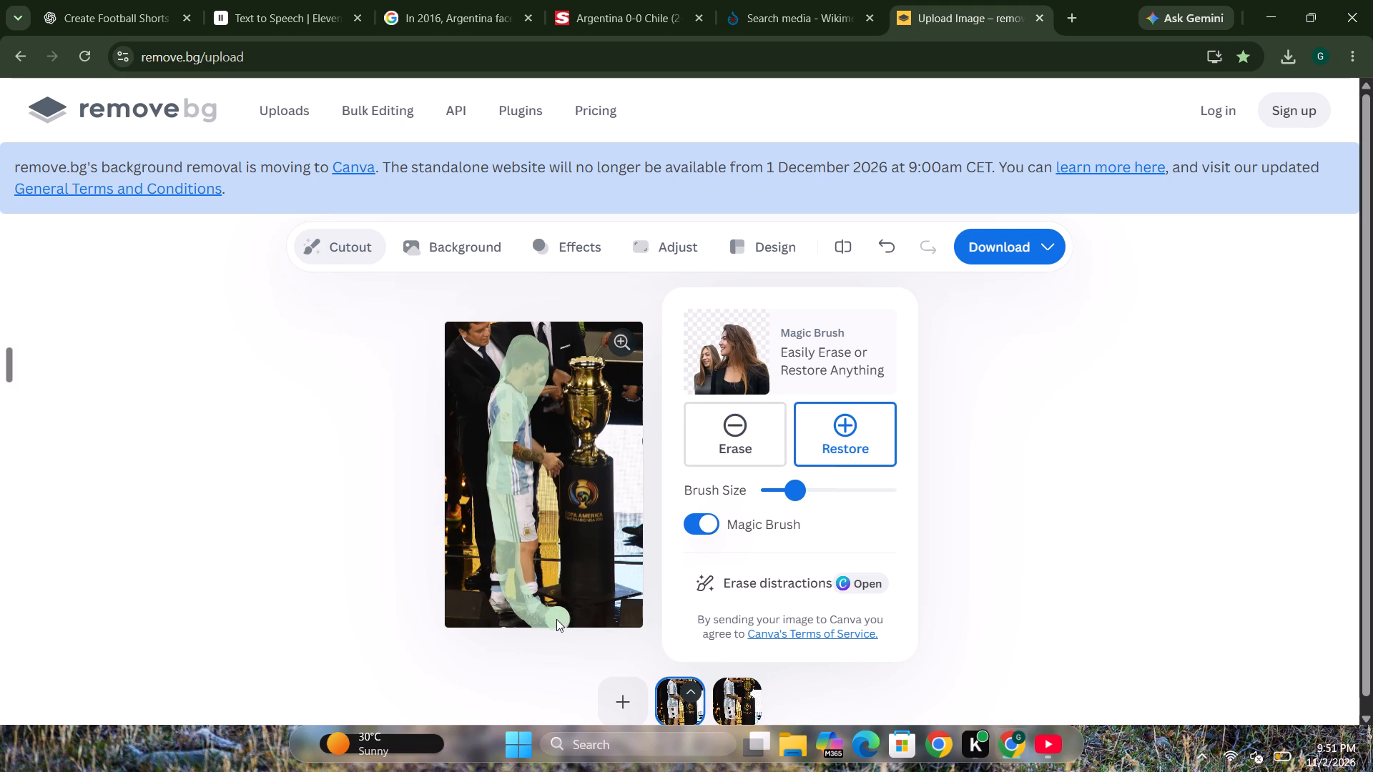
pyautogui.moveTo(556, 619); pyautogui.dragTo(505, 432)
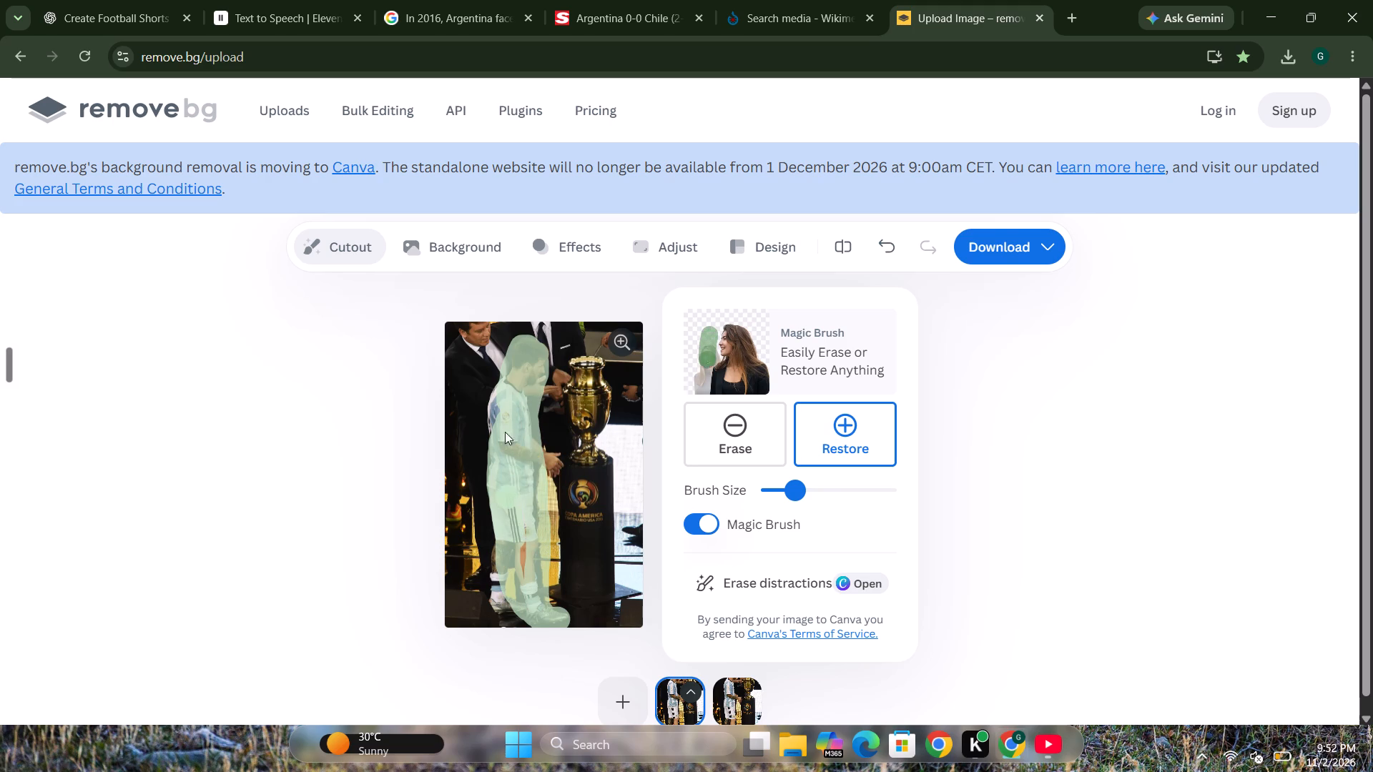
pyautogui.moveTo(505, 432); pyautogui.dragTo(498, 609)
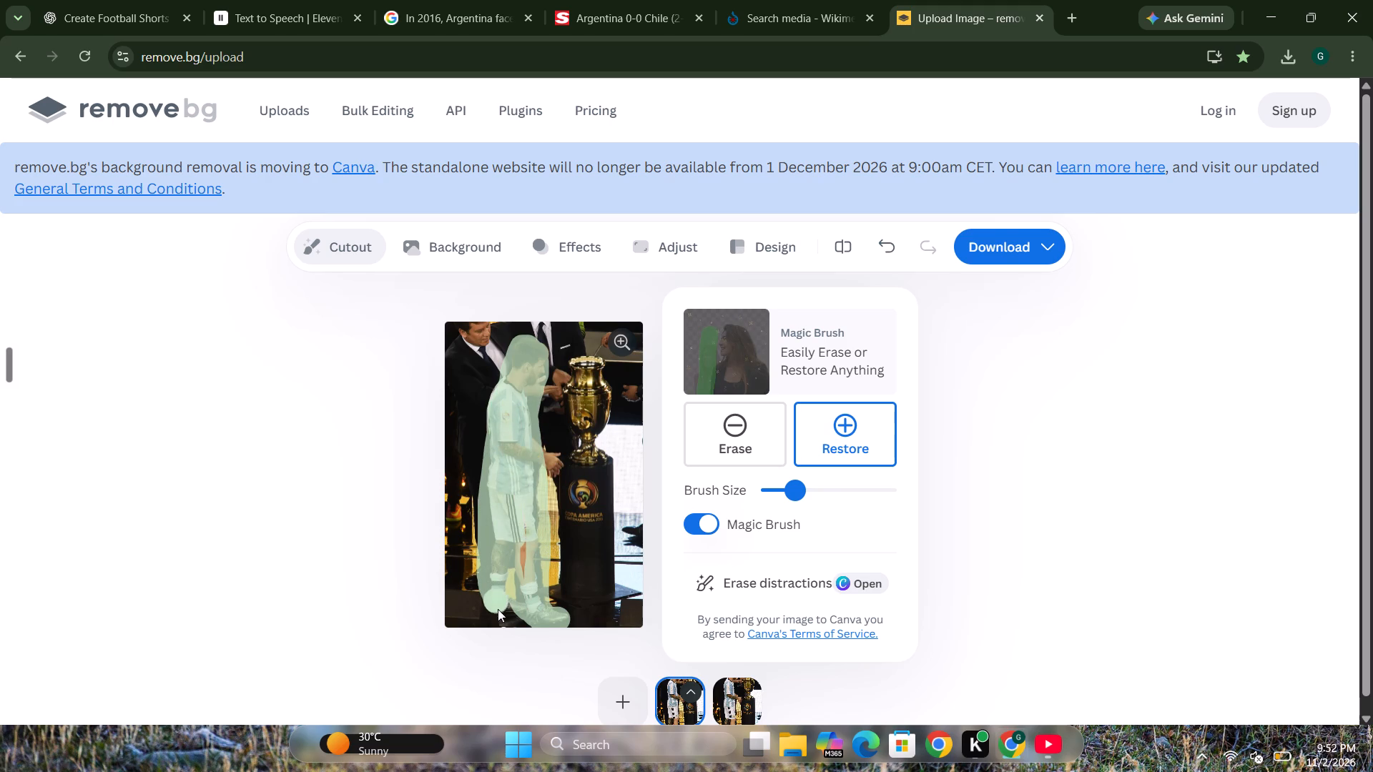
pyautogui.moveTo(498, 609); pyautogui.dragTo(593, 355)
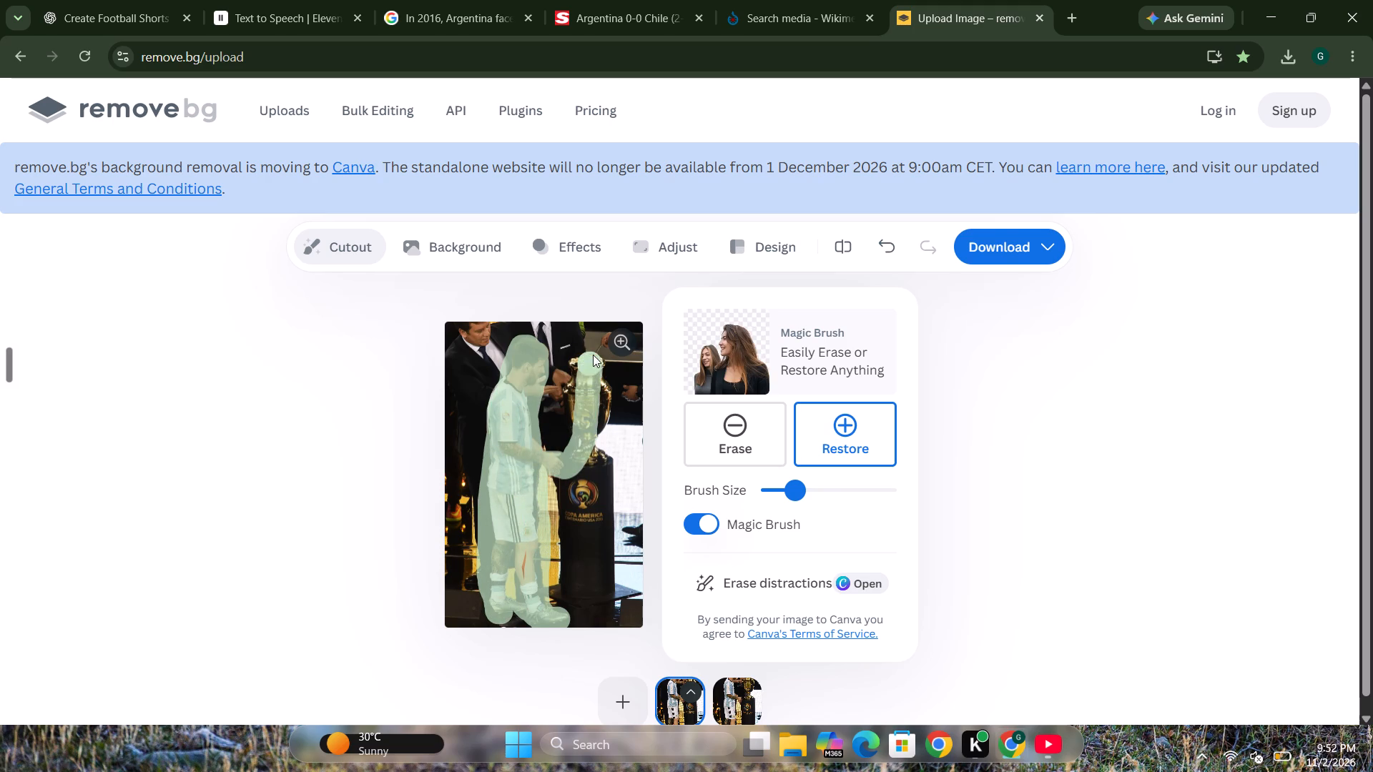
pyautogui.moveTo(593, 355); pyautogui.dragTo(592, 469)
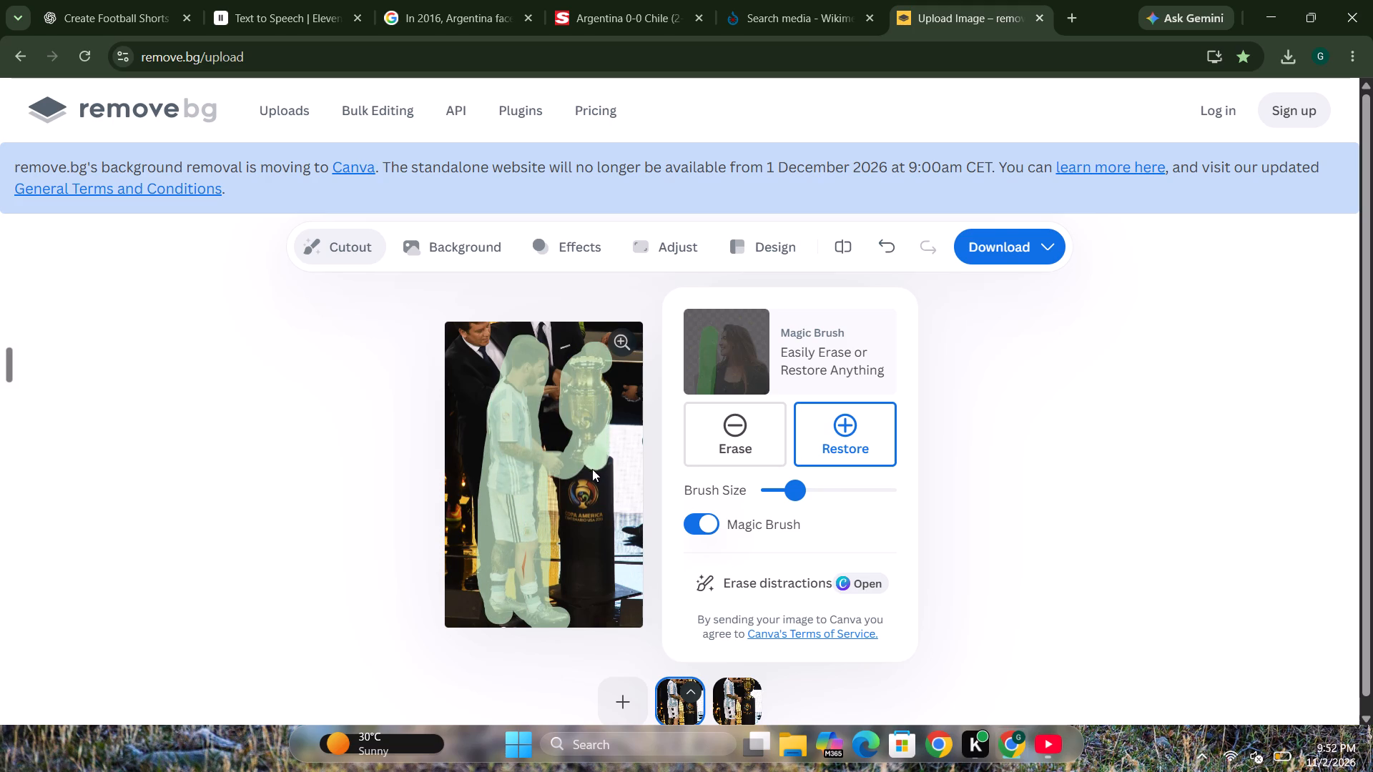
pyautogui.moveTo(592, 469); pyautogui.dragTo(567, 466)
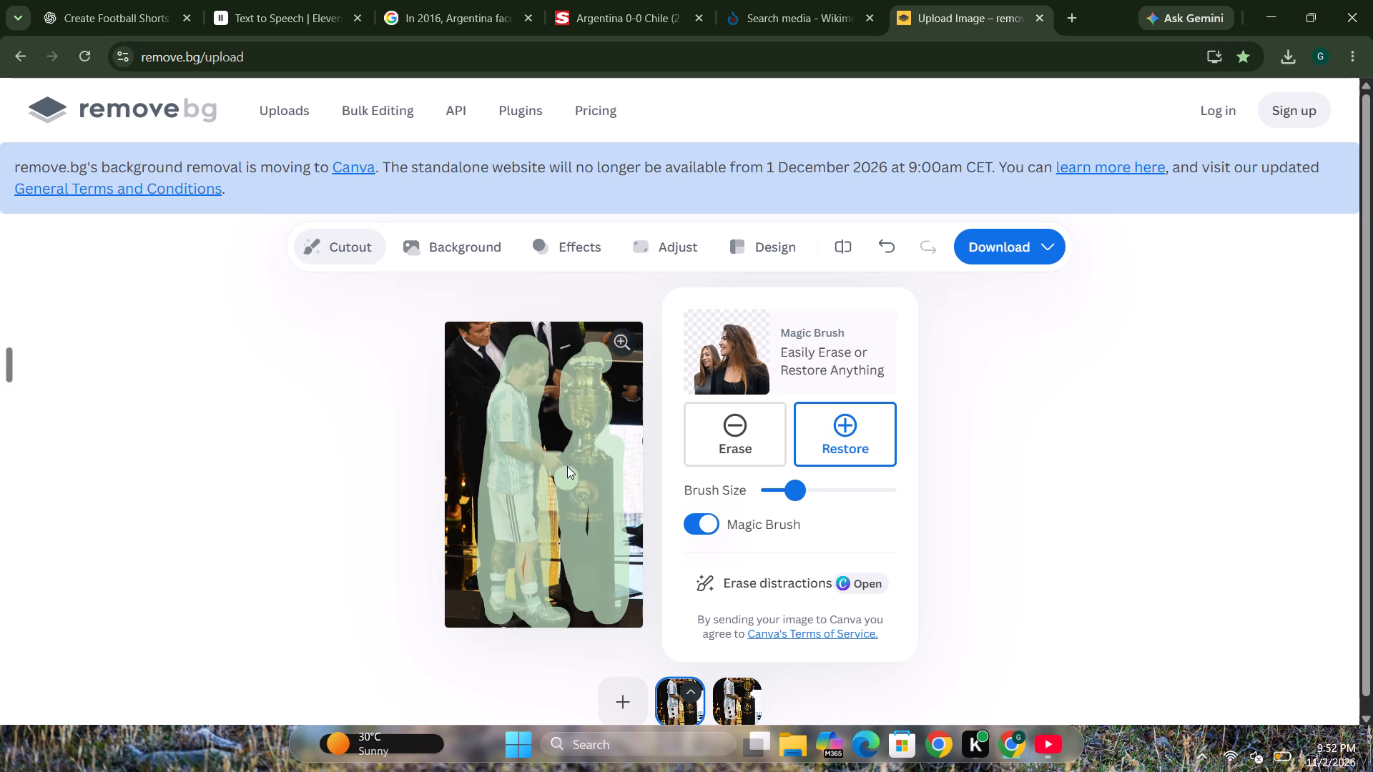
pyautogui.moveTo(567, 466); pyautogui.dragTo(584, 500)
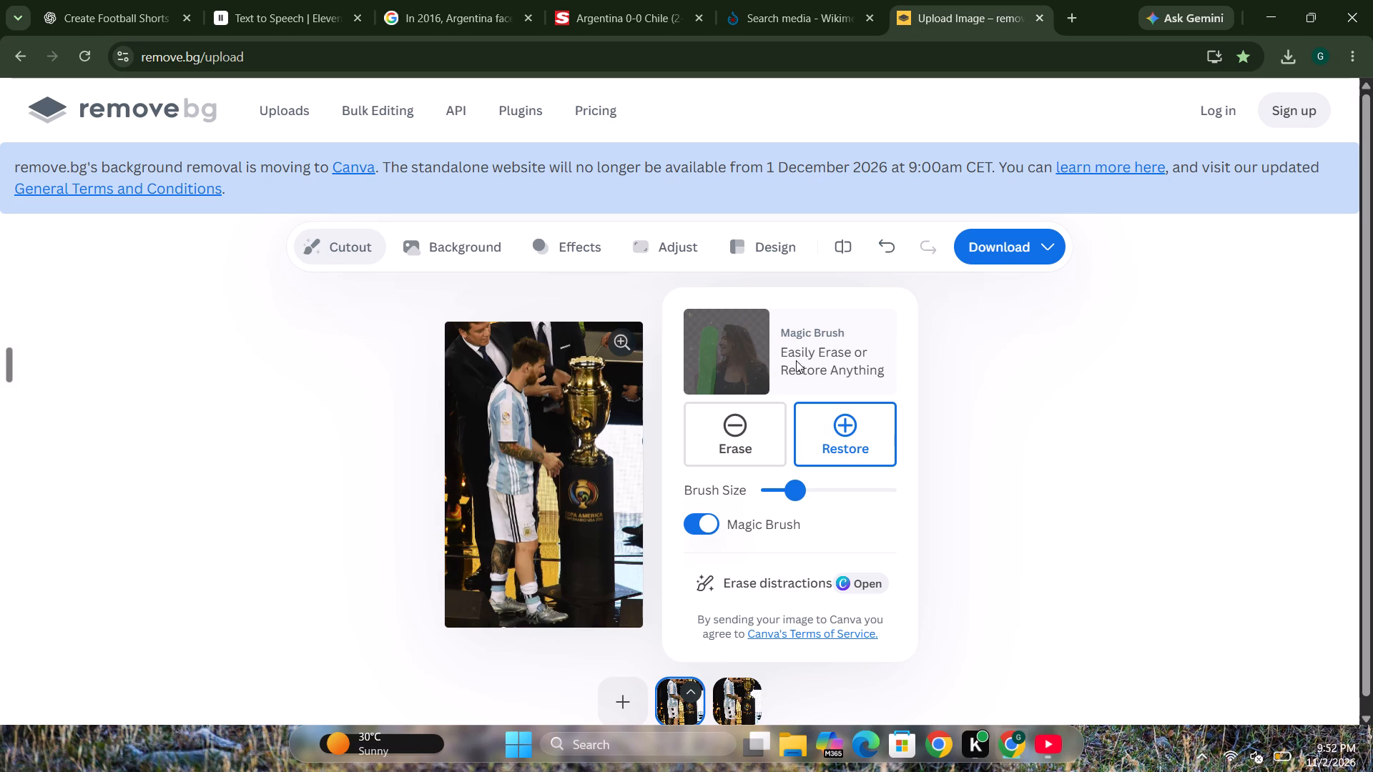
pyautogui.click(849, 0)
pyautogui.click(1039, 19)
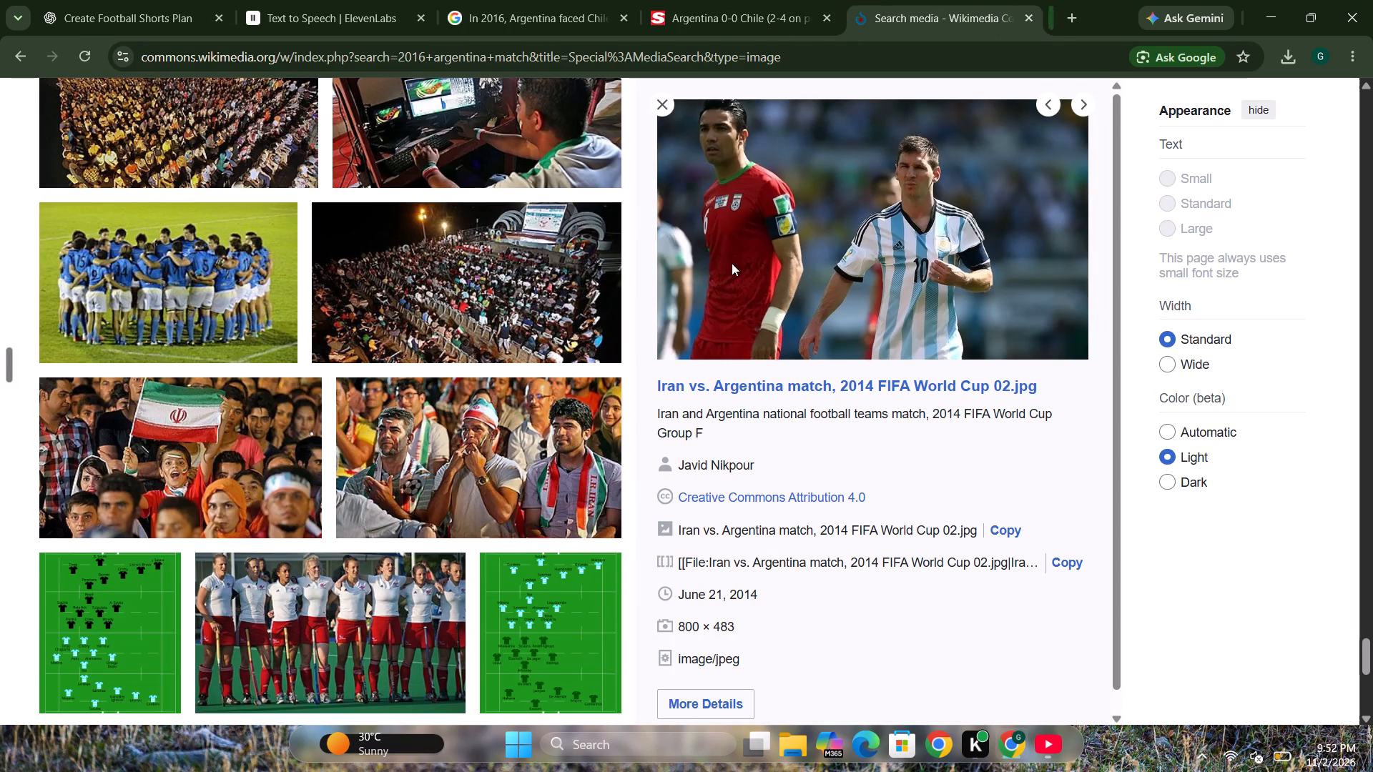
# Save The Sun's photo of Messi beside the trophy into the D:\shorts\messi folder and close the article.
pyautogui.click(729, 29)
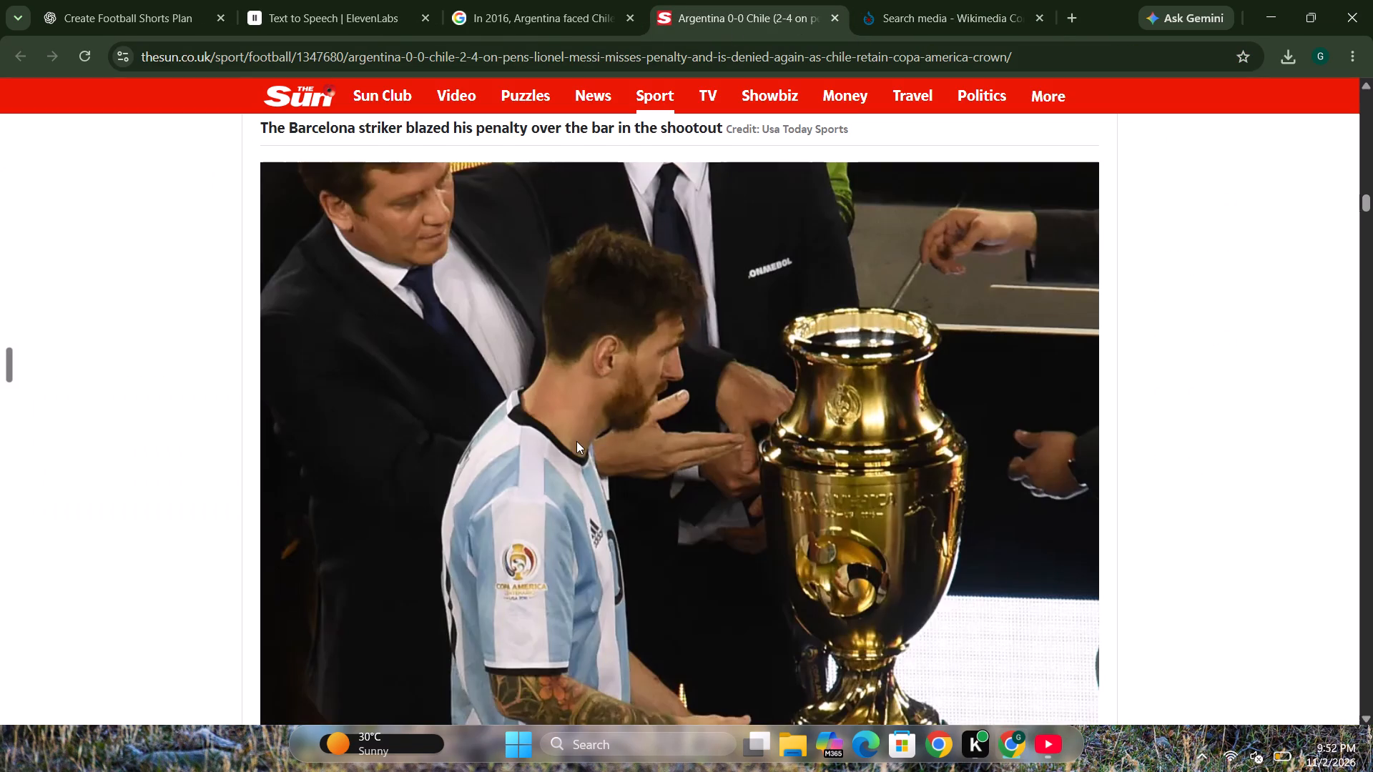
pyautogui.scroll(-8, 576, 441)
pyautogui.scroll(7, 576, 441)
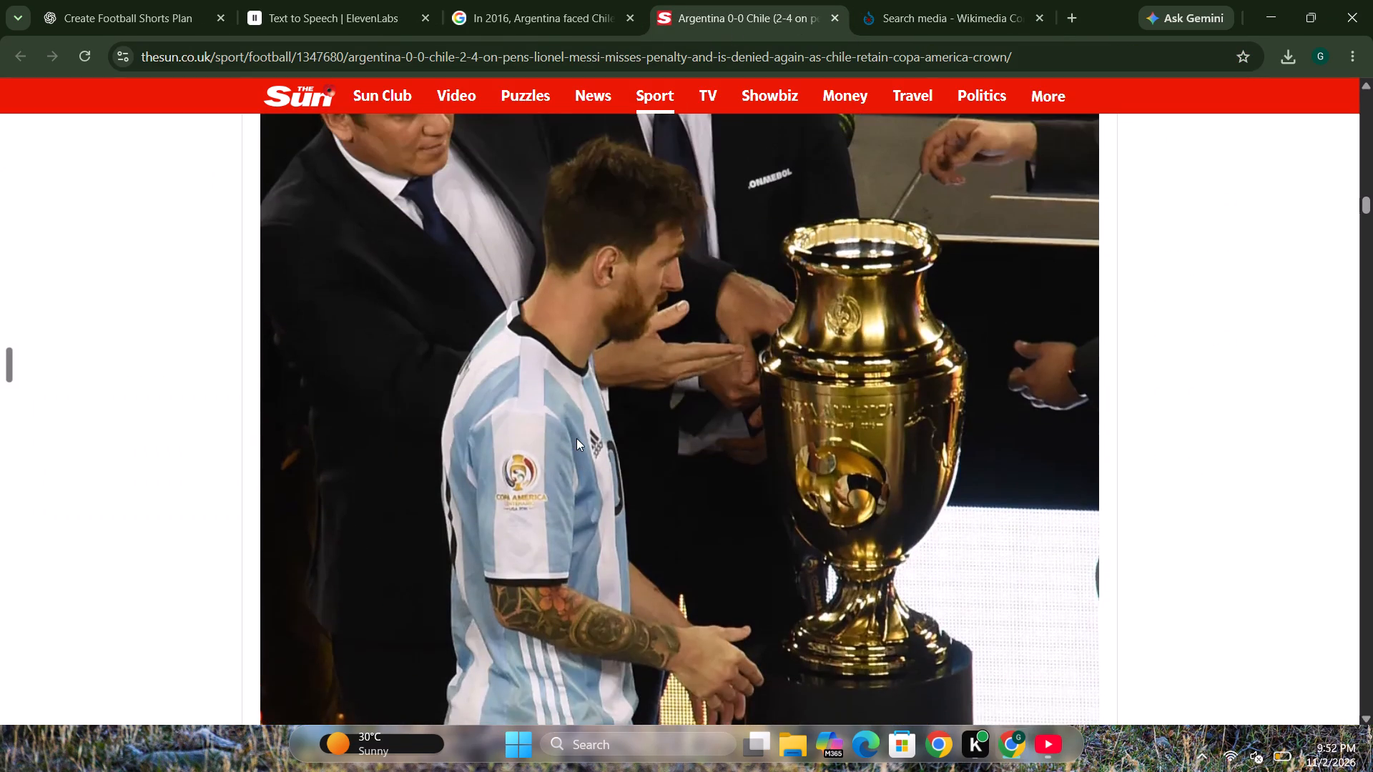
pyautogui.rightClick(632, 437)
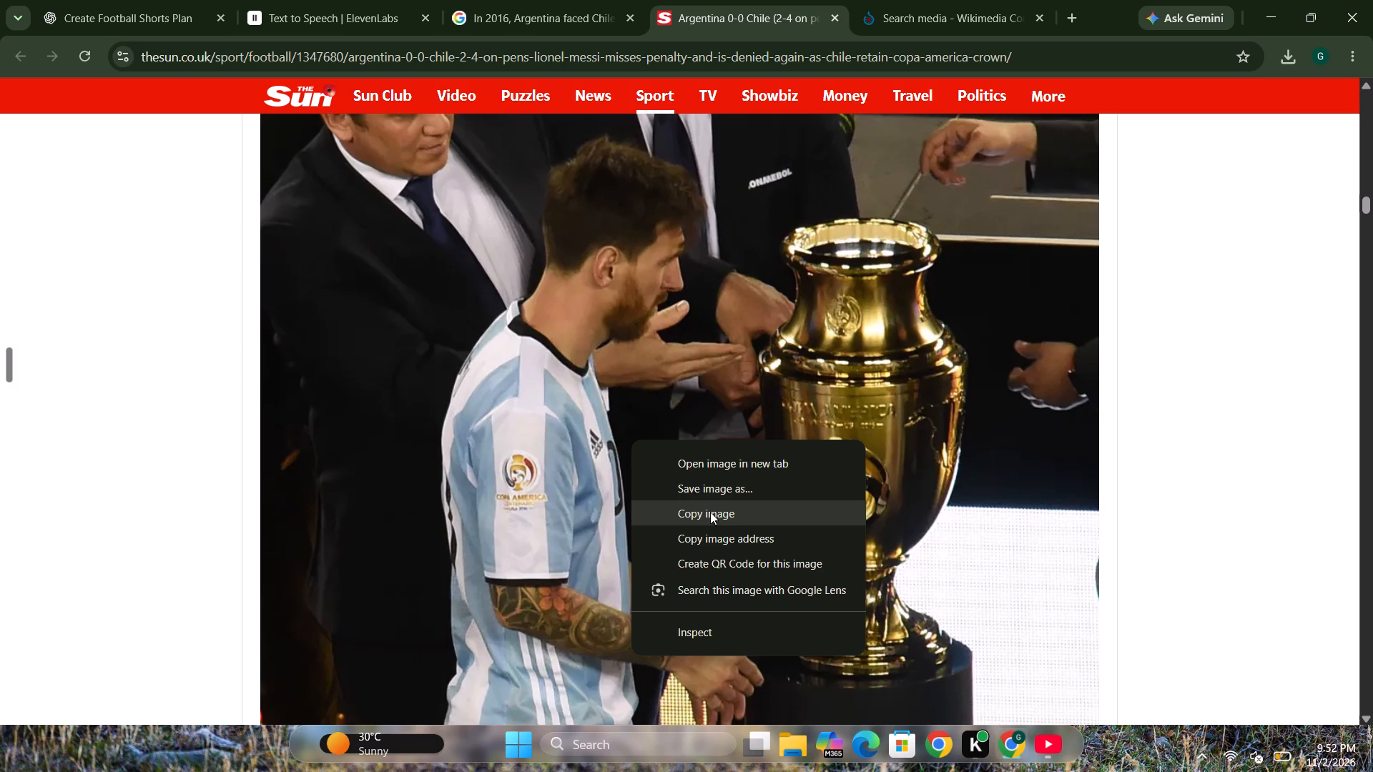
pyautogui.click(712, 498)
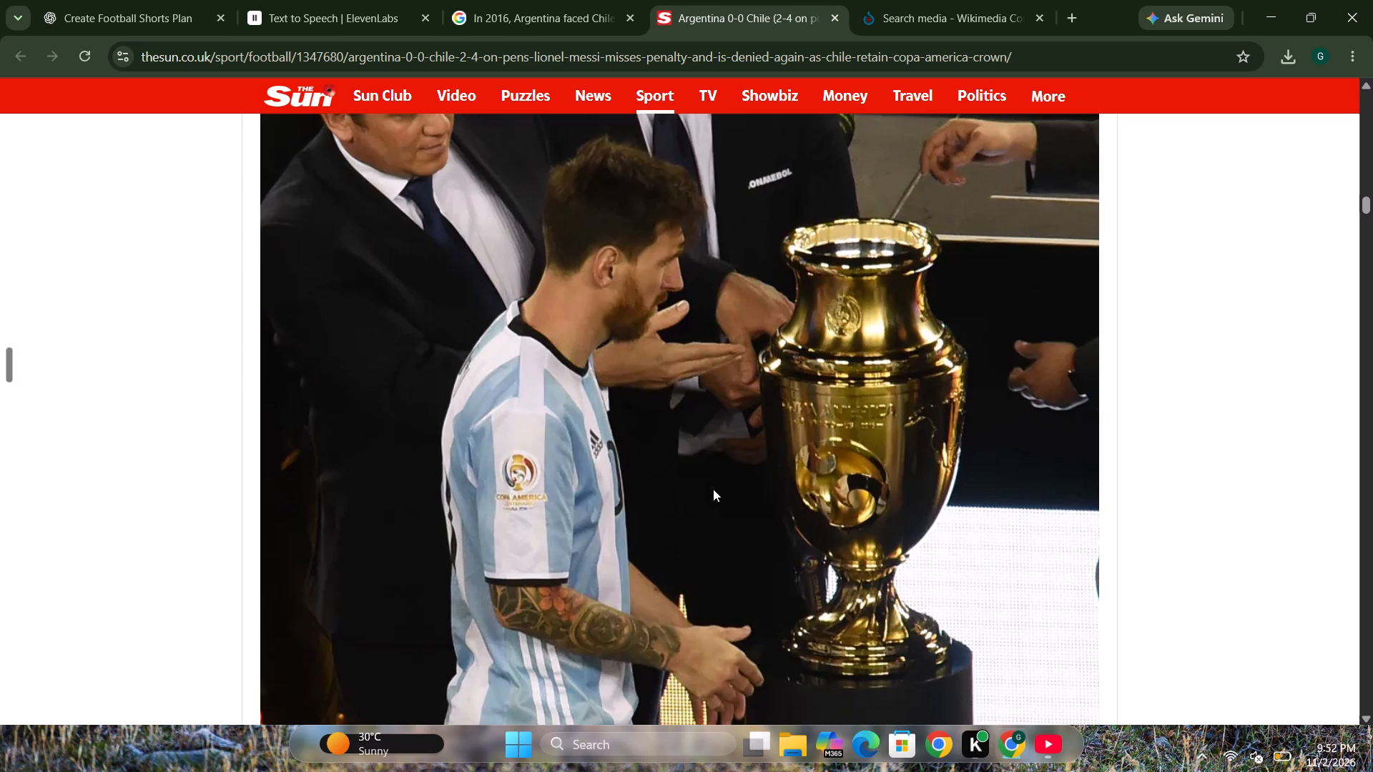
pyautogui.click(93, 234)
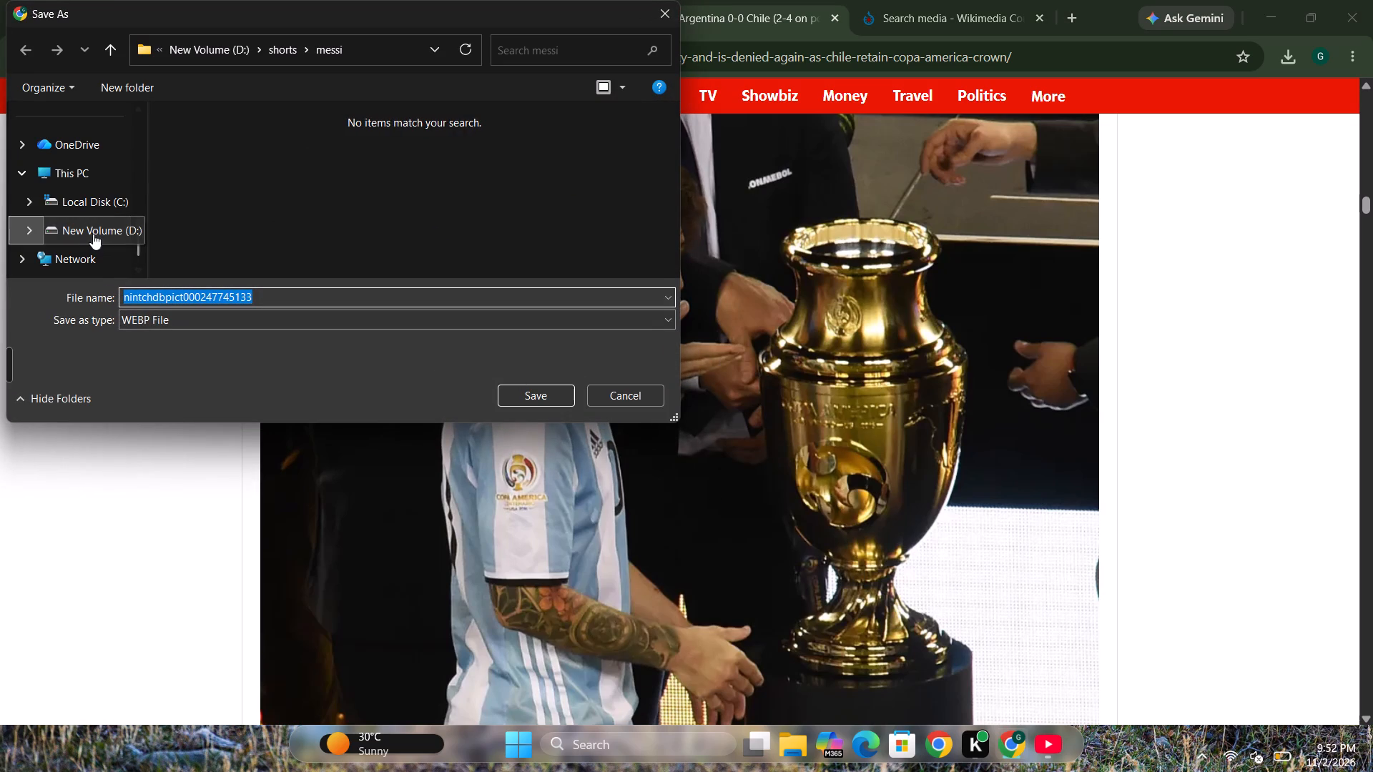
pyautogui.scroll(-4, 257, 237)
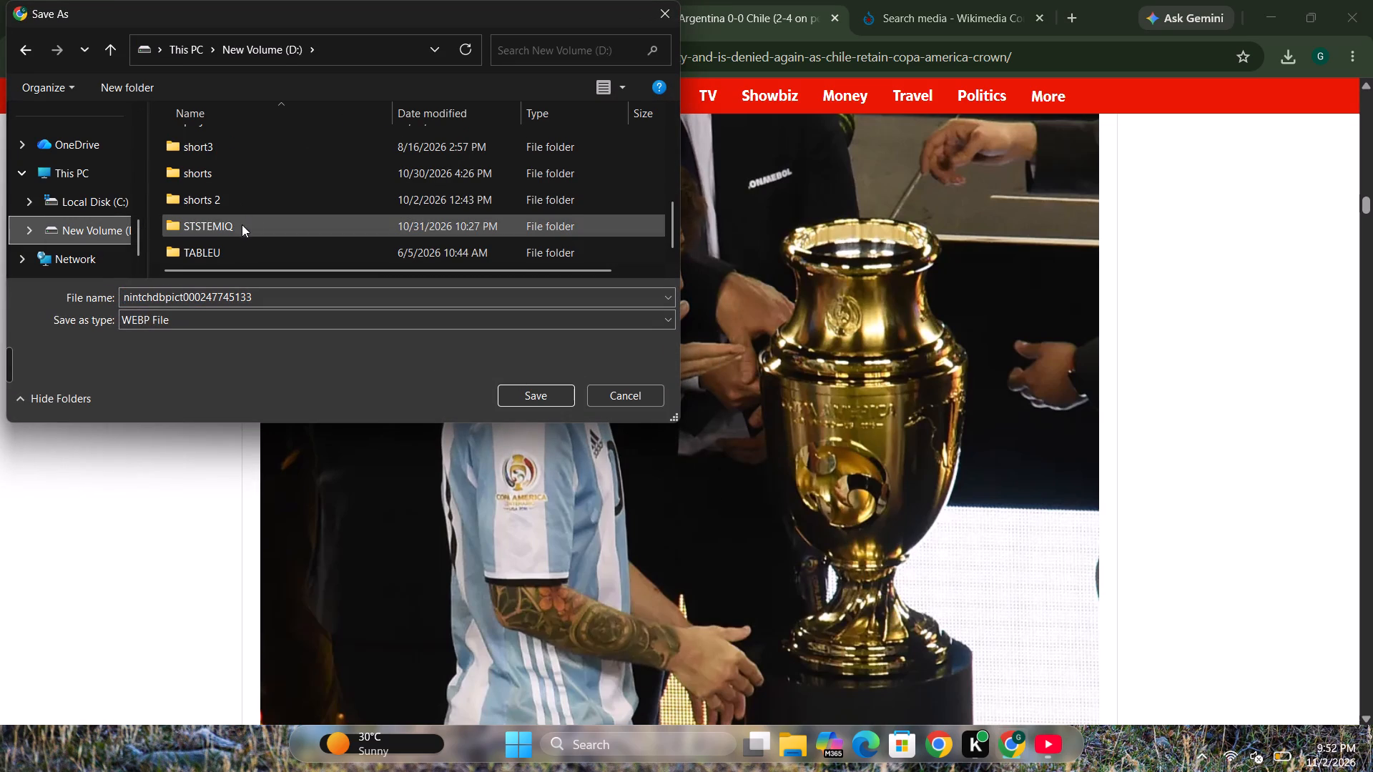
pyautogui.scroll(-1, 230, 240)
pyautogui.click(225, 162)
pyautogui.tripleClick(224, 173)
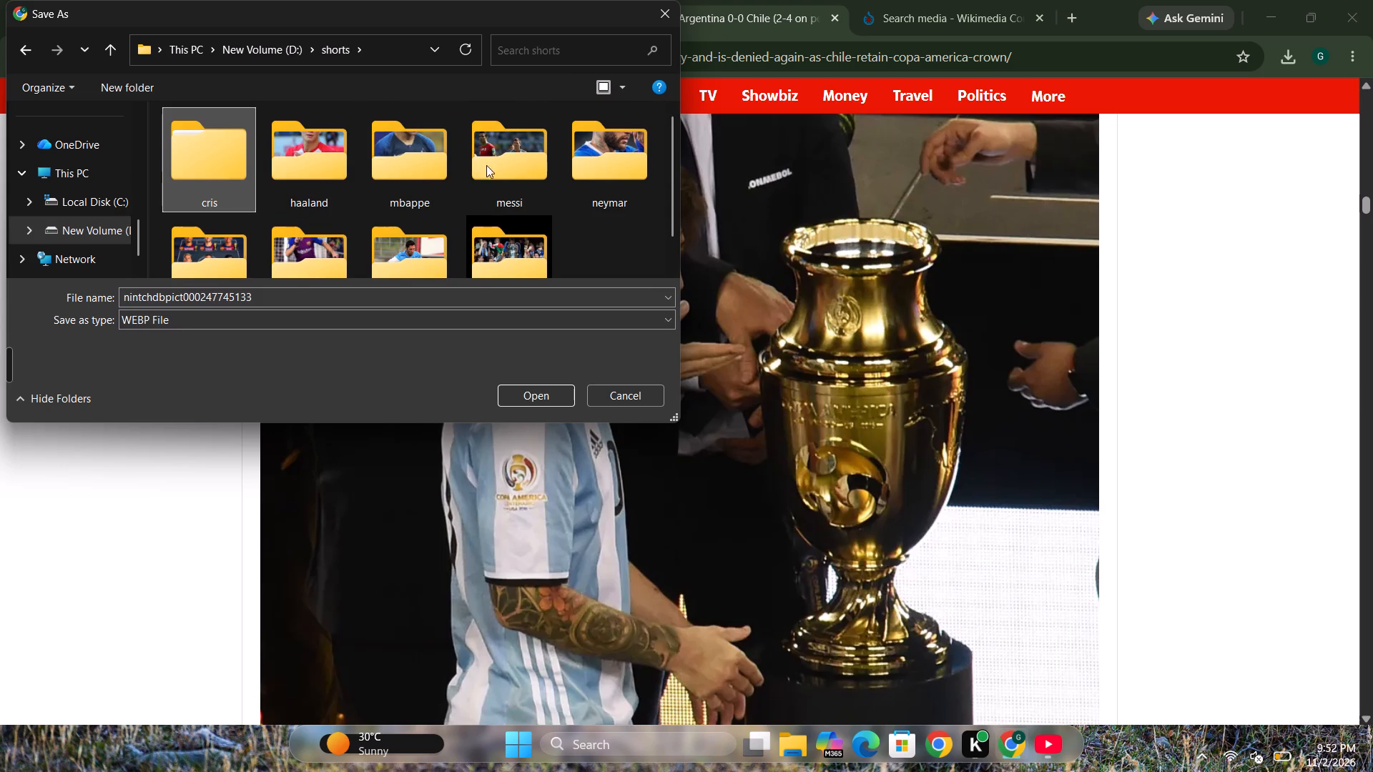
pyautogui.doubleClick(501, 156)
pyautogui.click(531, 396)
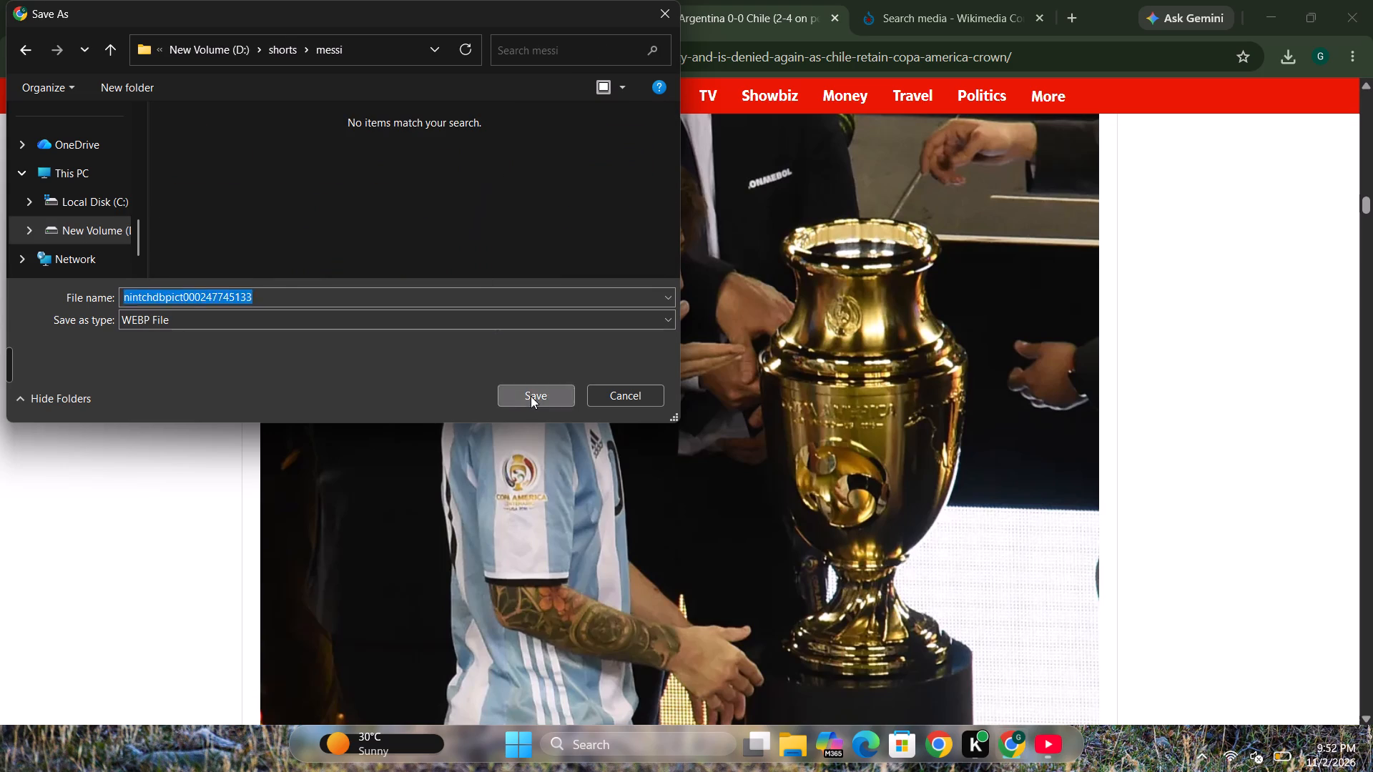
pyautogui.click(838, 14)
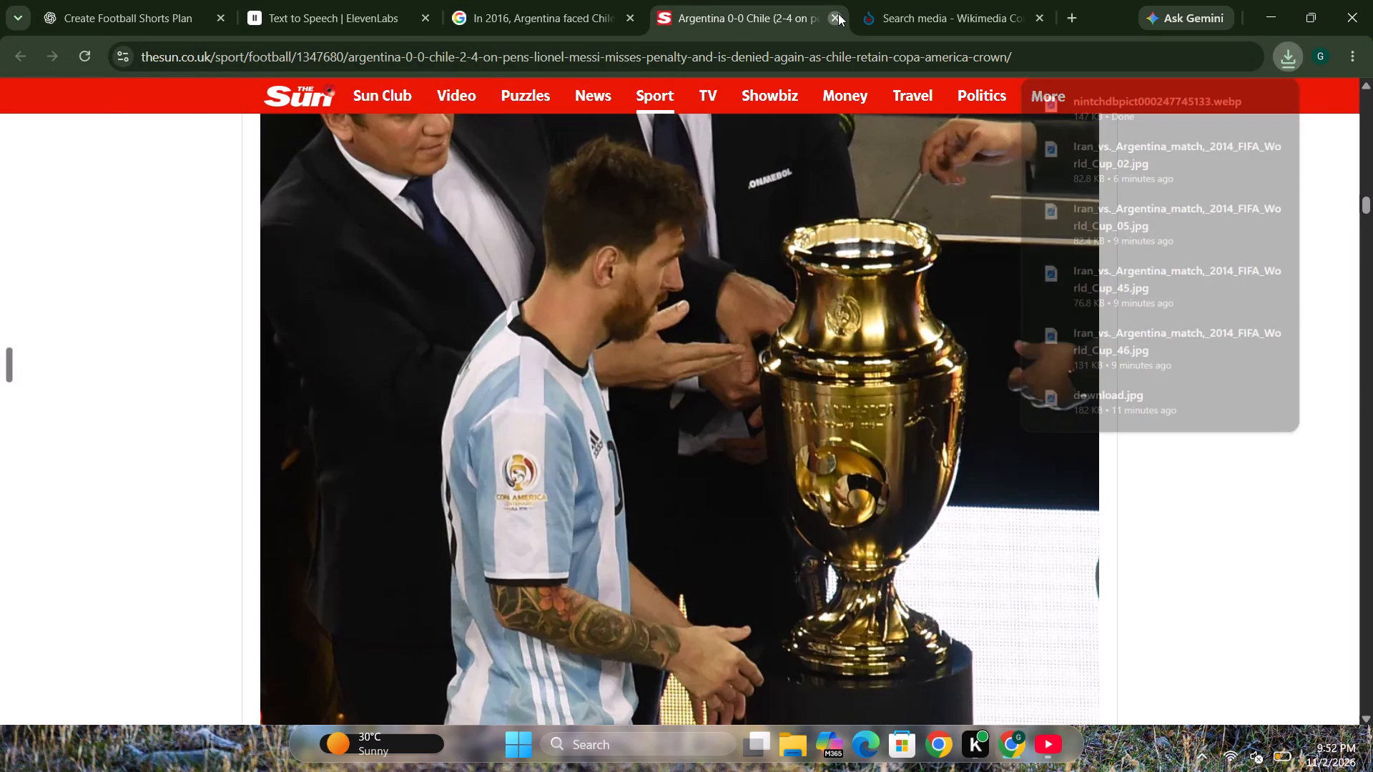
# Delete image, image (3), image (4), image (1) and the Eldense crest from the messi folder in File Explorer.
pyautogui.click(796, 743)
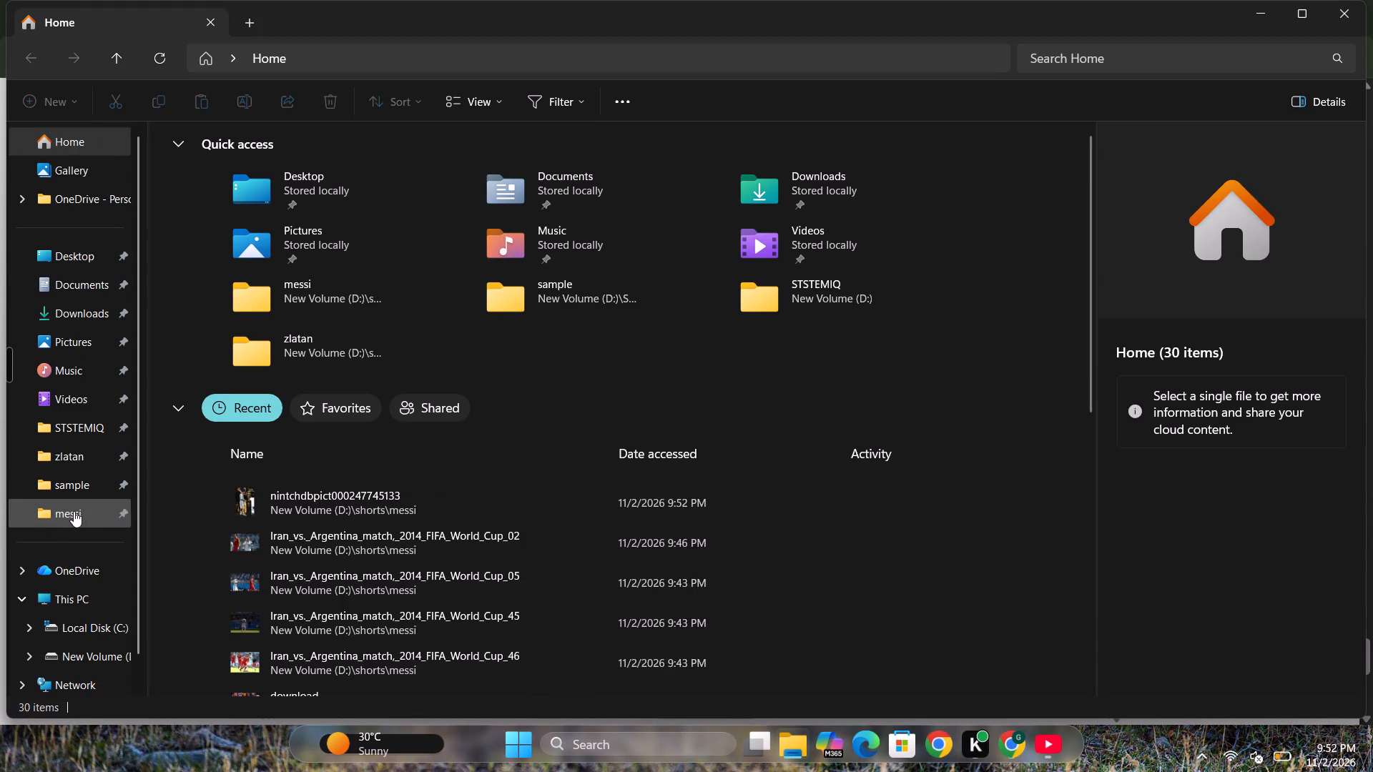
pyautogui.click(74, 511)
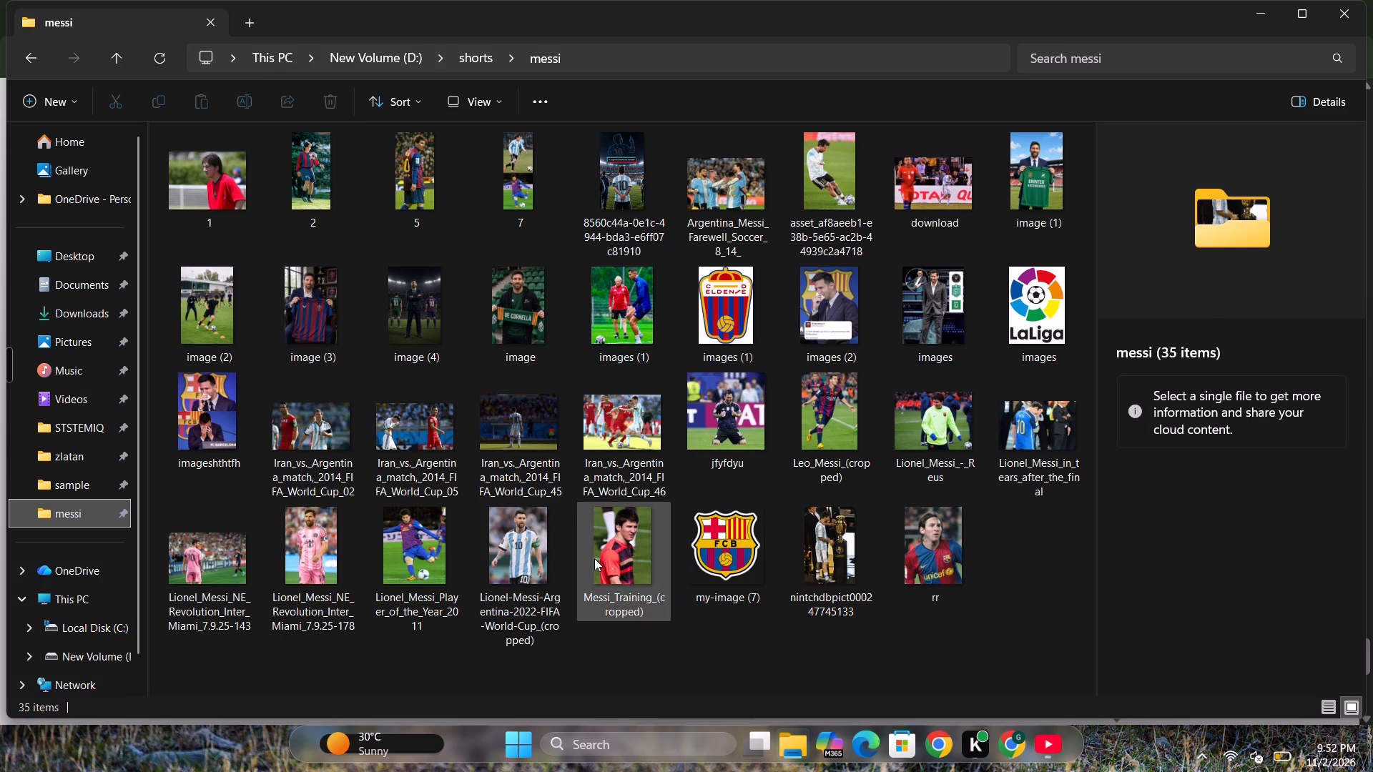
pyautogui.click(543, 301)
pyautogui.press('Delete')
pyautogui.click(338, 307)
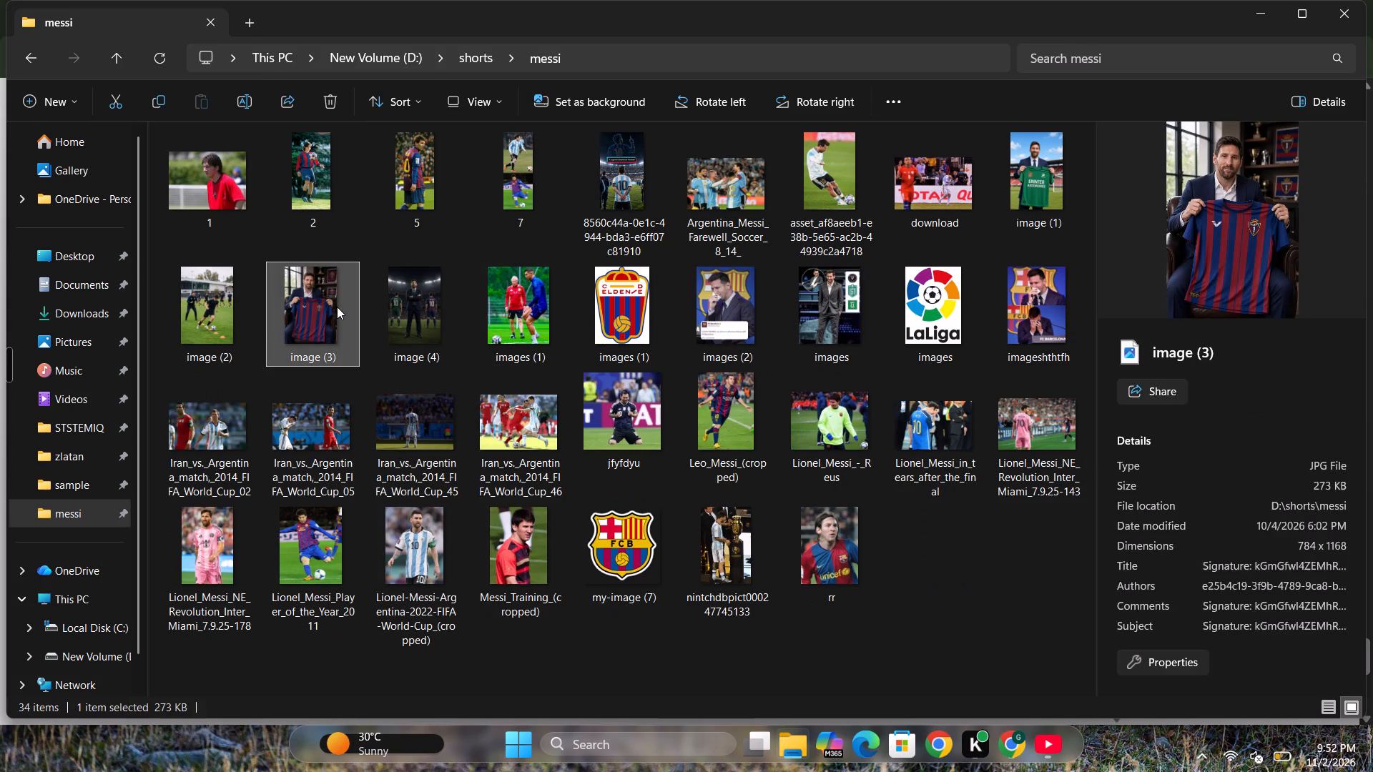
pyautogui.press('Delete')
pyautogui.click(325, 297)
pyautogui.press('Delete')
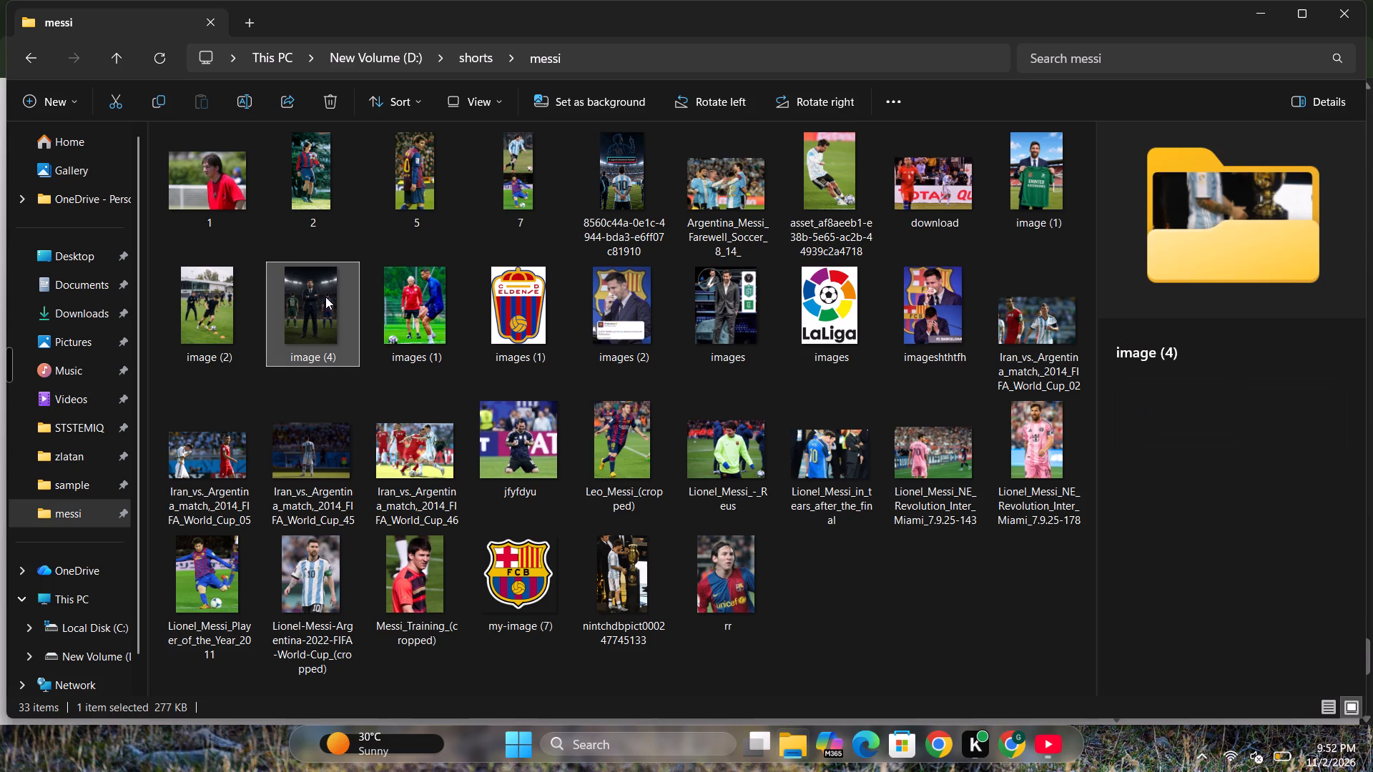
pyautogui.click(420, 304)
pyautogui.press('Delete')
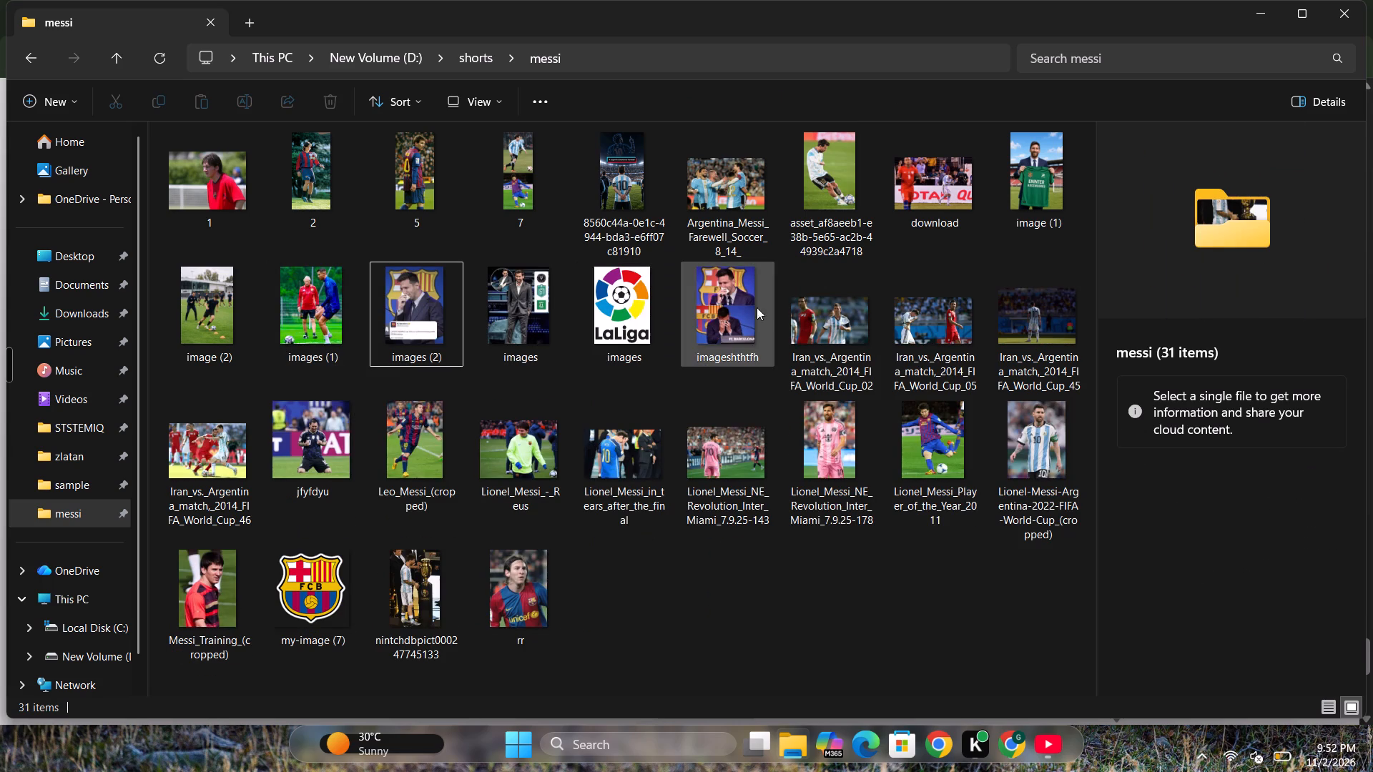
pyautogui.click(1014, 187)
pyautogui.press('Delete')
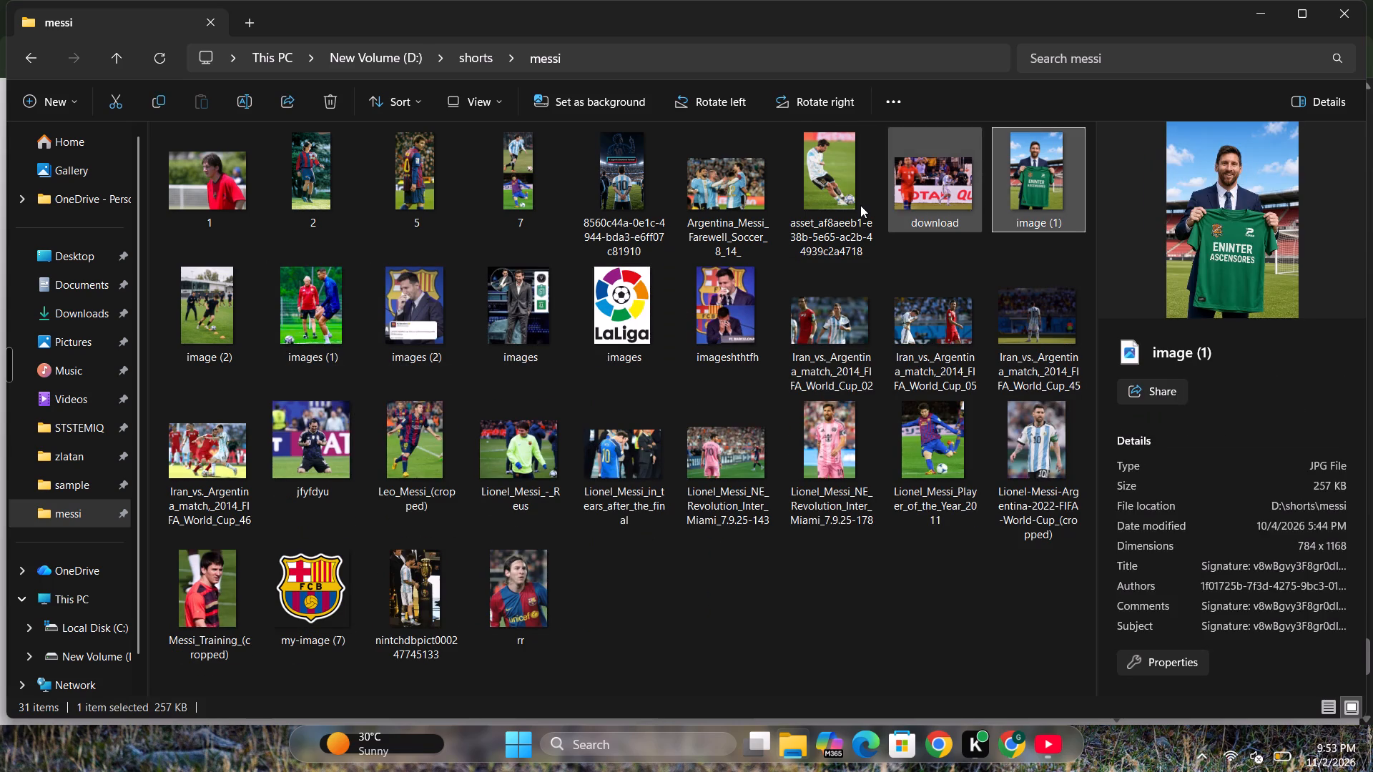
pyautogui.click(632, 189)
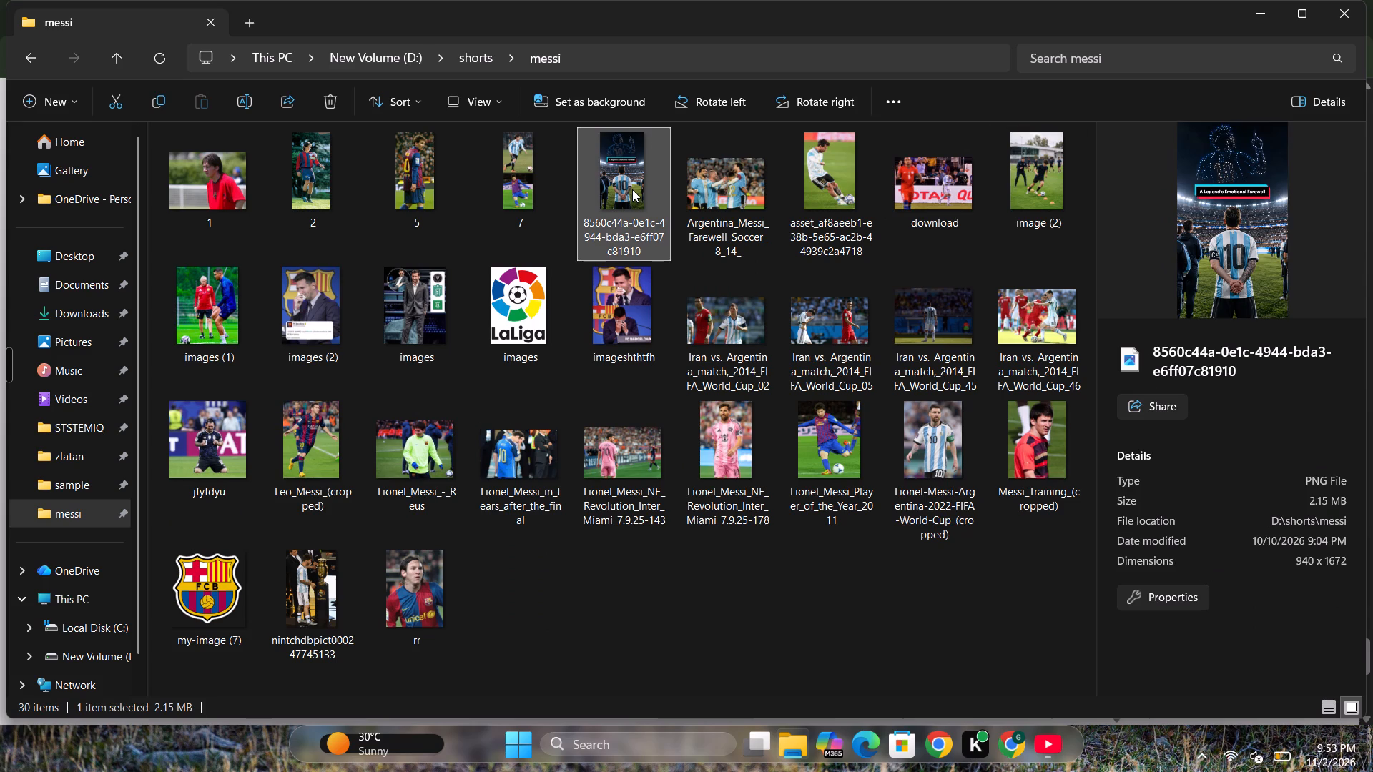
pyautogui.click(671, 597)
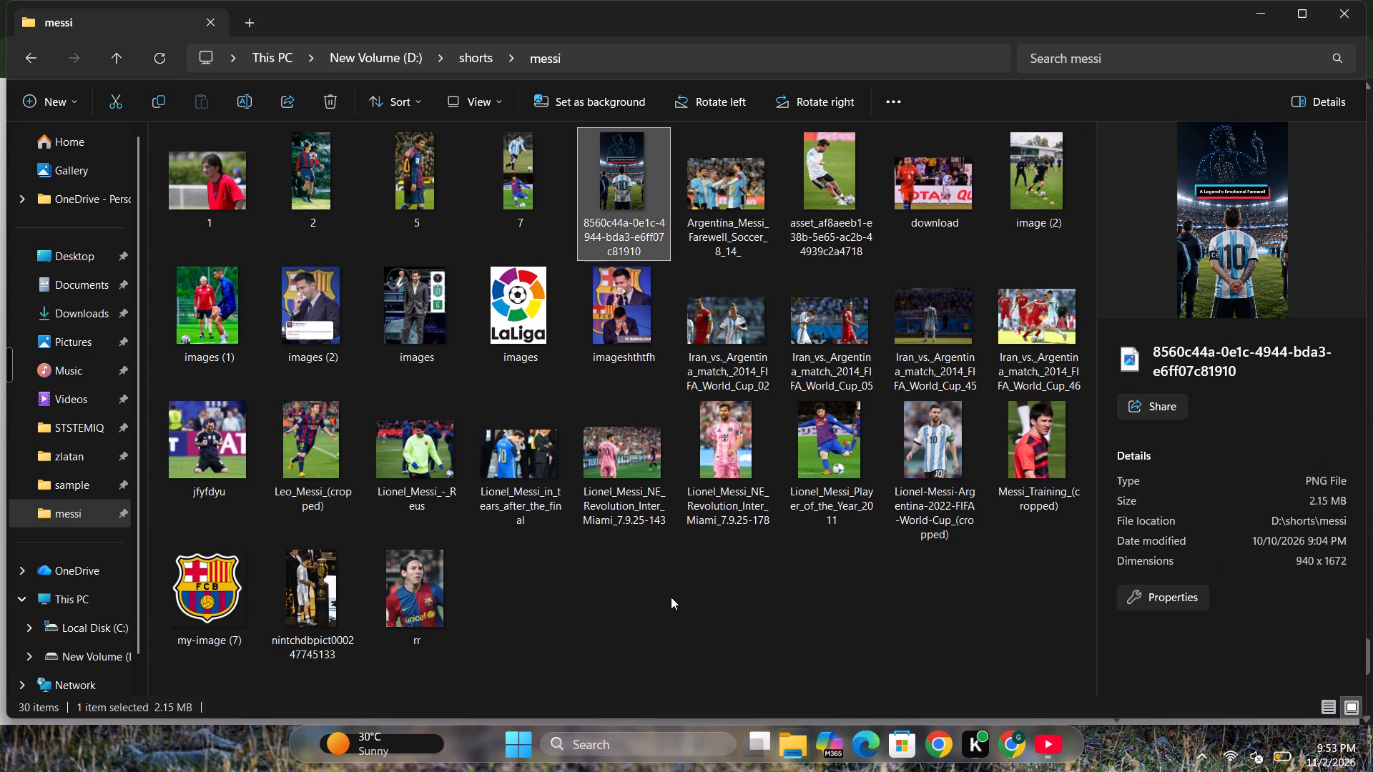
pyautogui.tripleClick(673, 596)
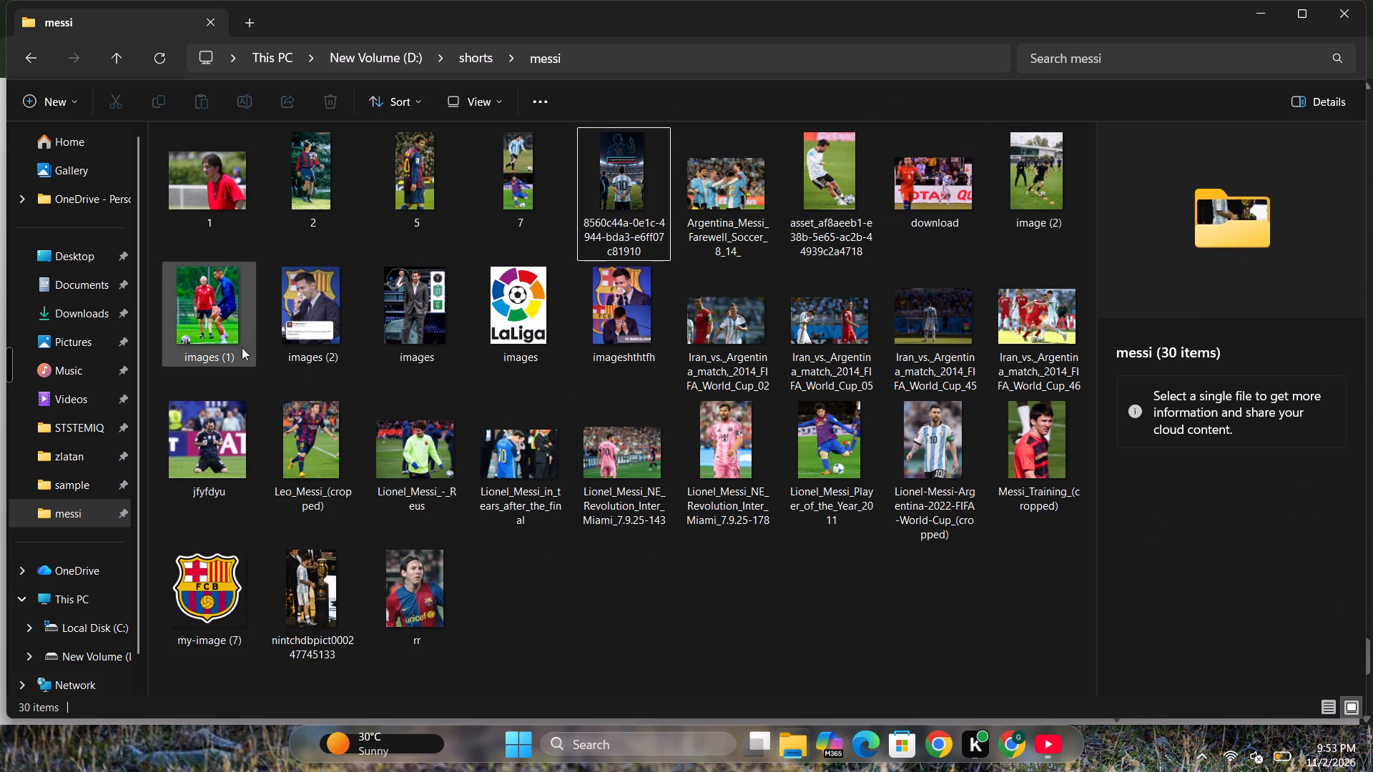
pyautogui.click(229, 326)
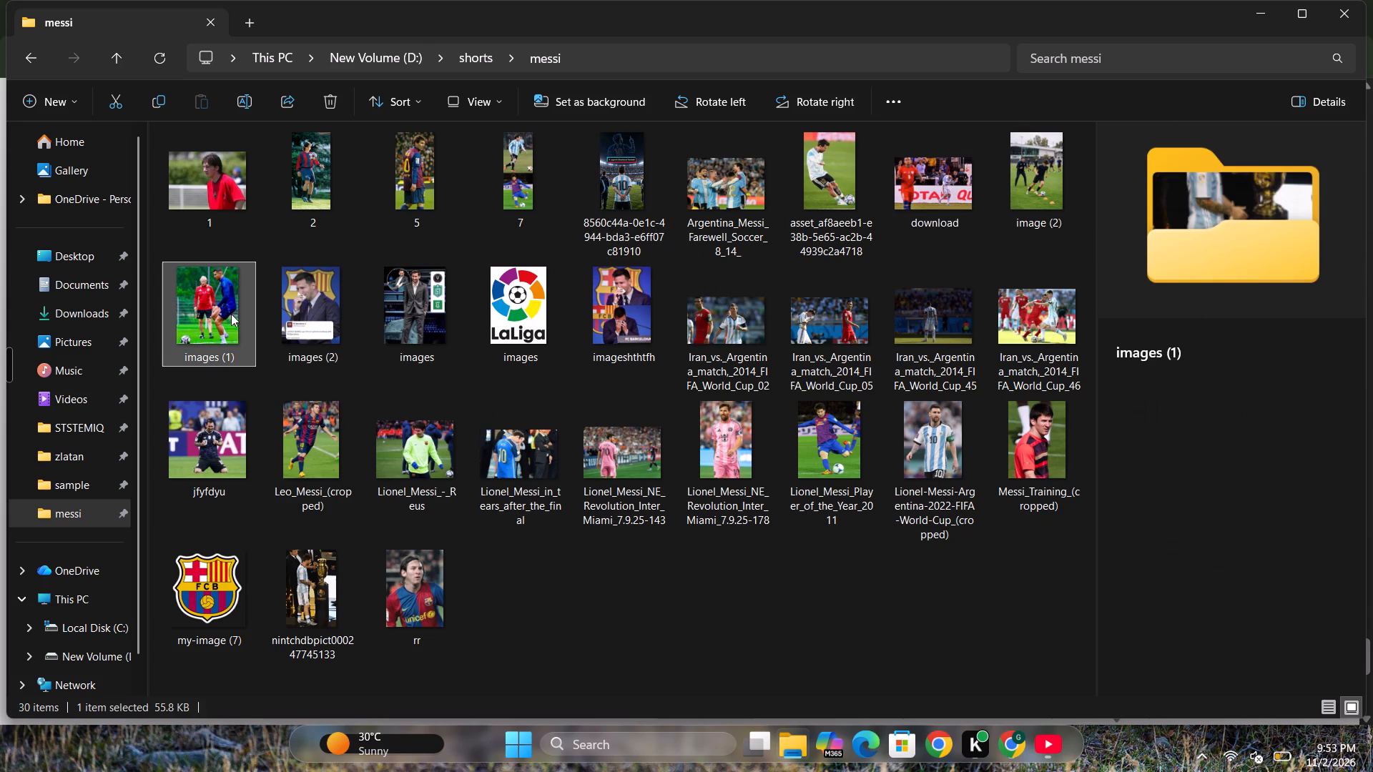
pyautogui.moveTo(228, 318); pyautogui.dragTo(119, 390)
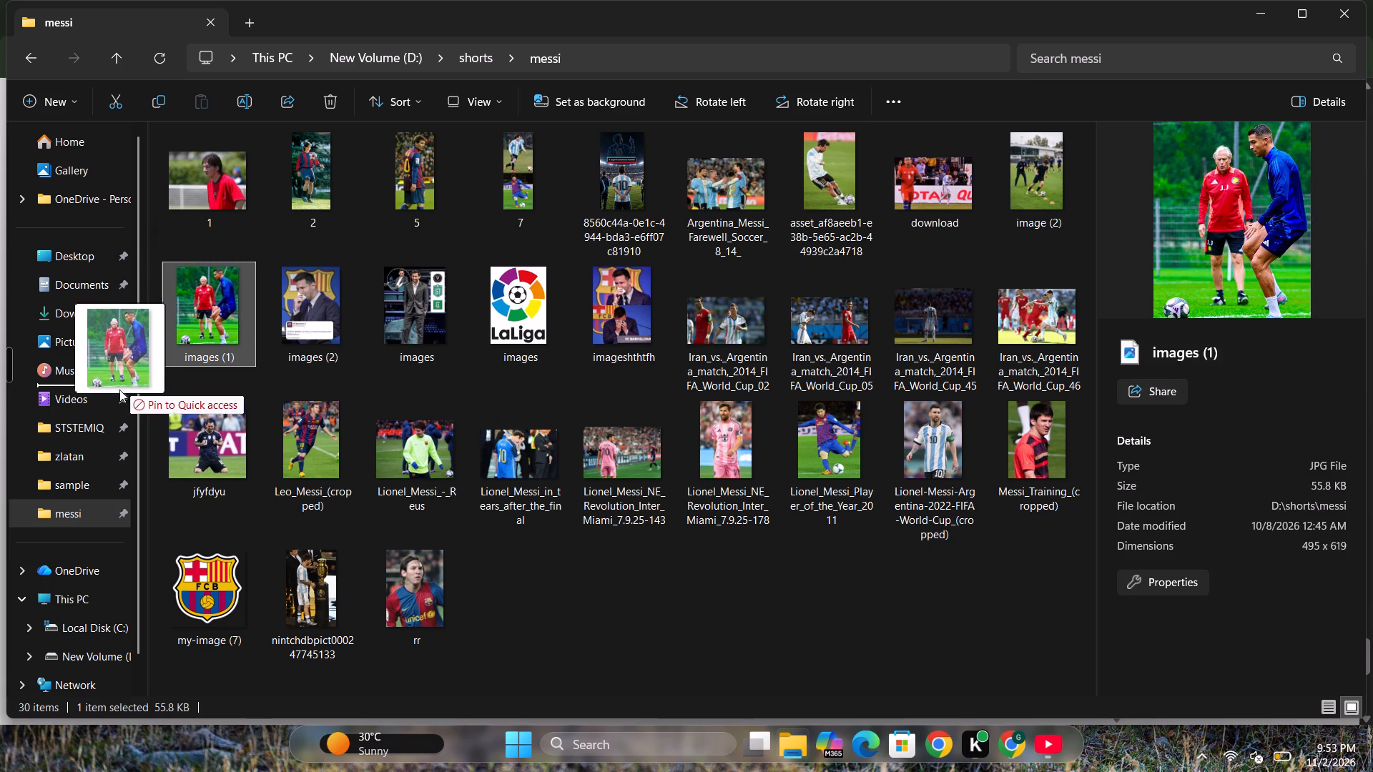
pyautogui.moveTo(119, 390); pyautogui.dragTo(74, 656)
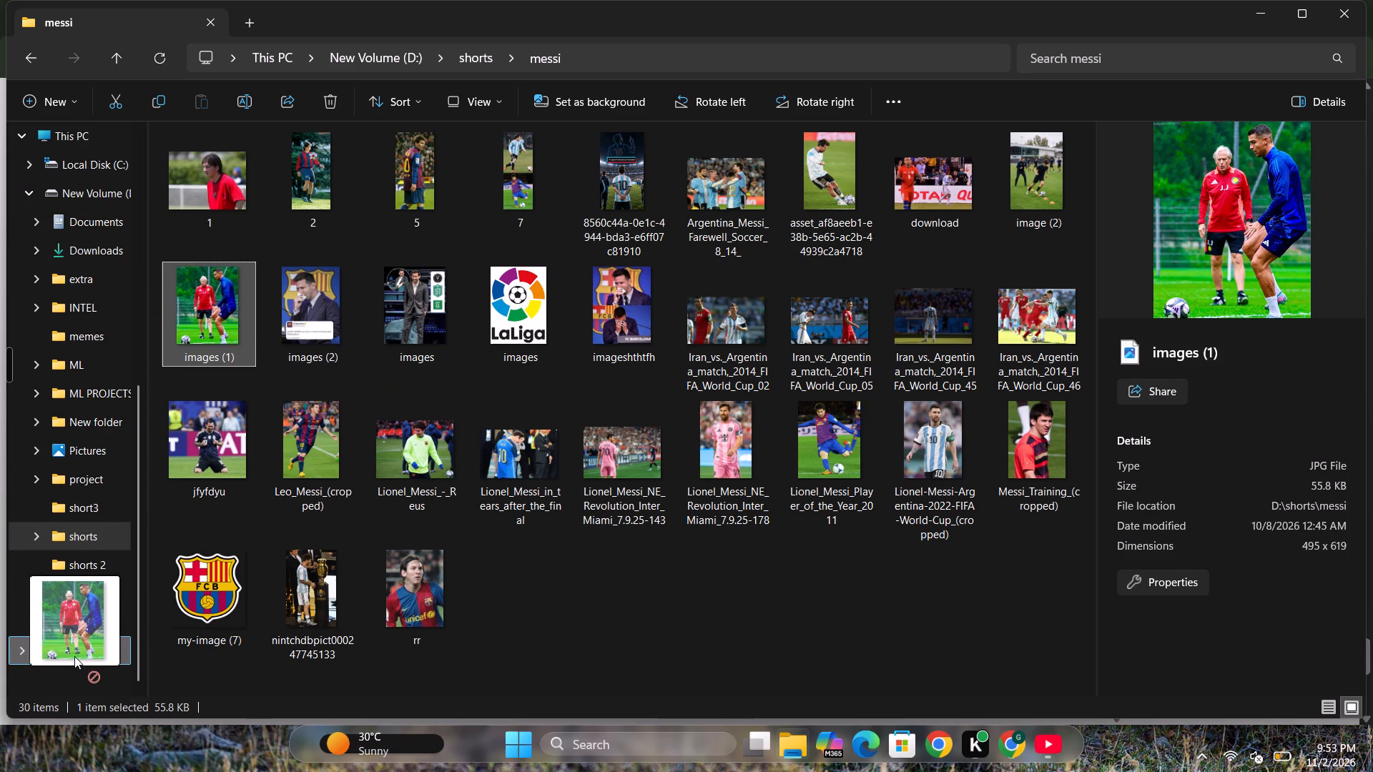
pyautogui.moveTo(74, 656); pyautogui.dragTo(87, 536)
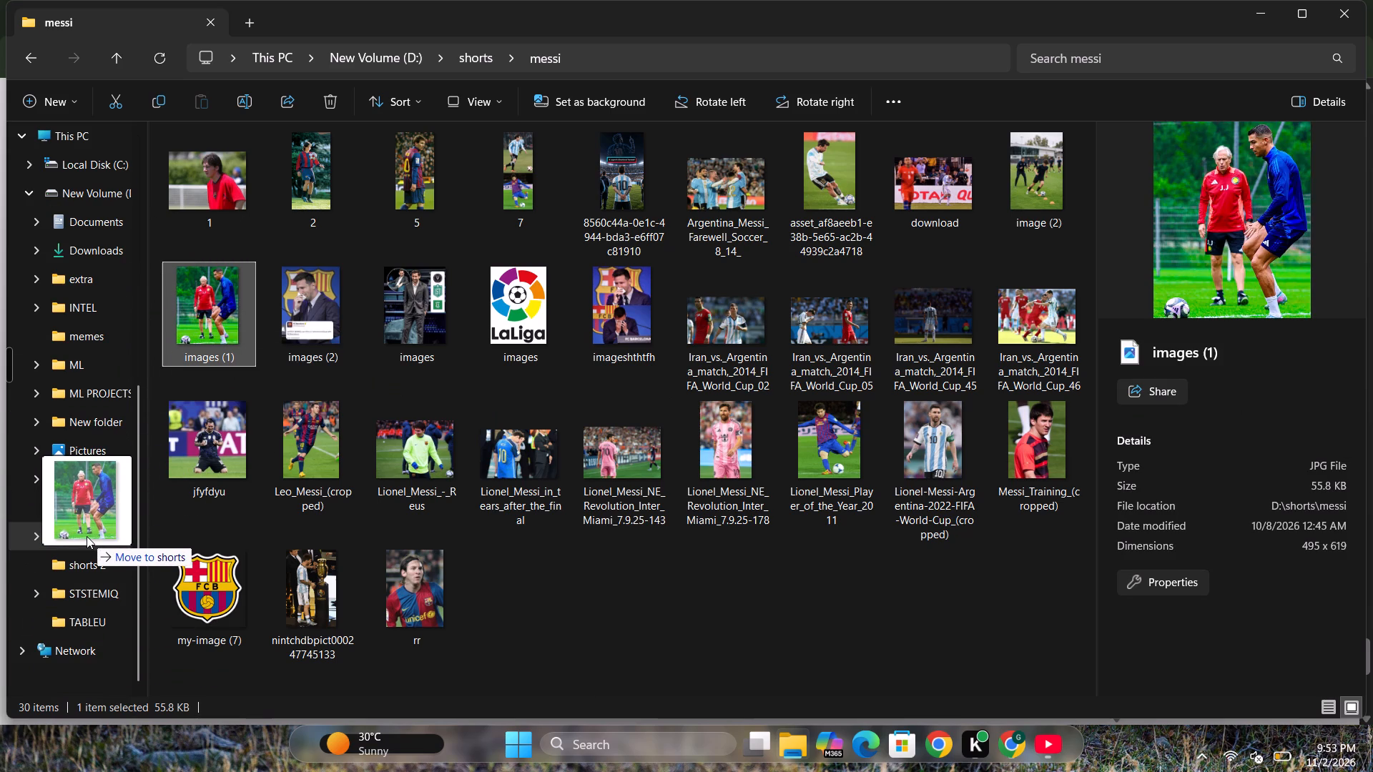
pyautogui.moveTo(87, 536); pyautogui.dragTo(167, 647)
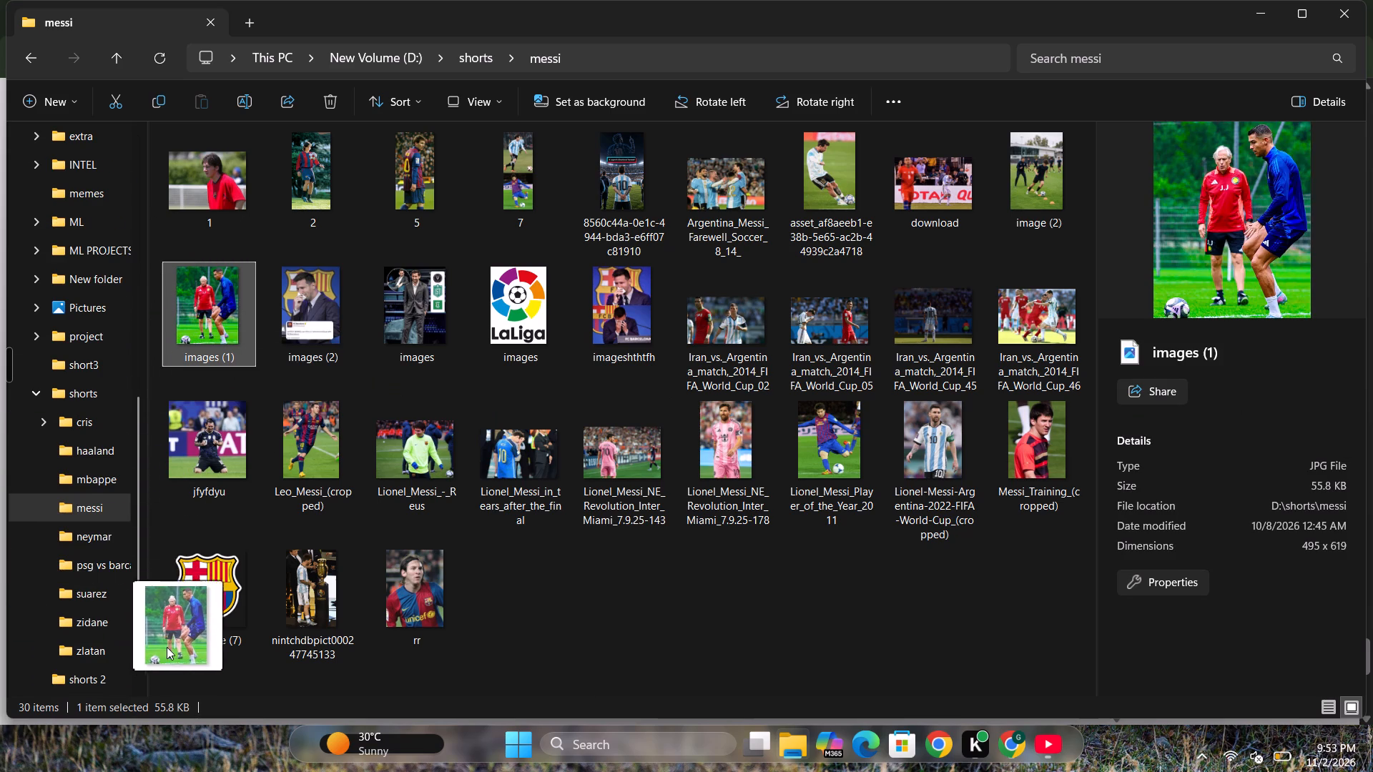
pyautogui.moveTo(167, 647); pyautogui.dragTo(85, 417)
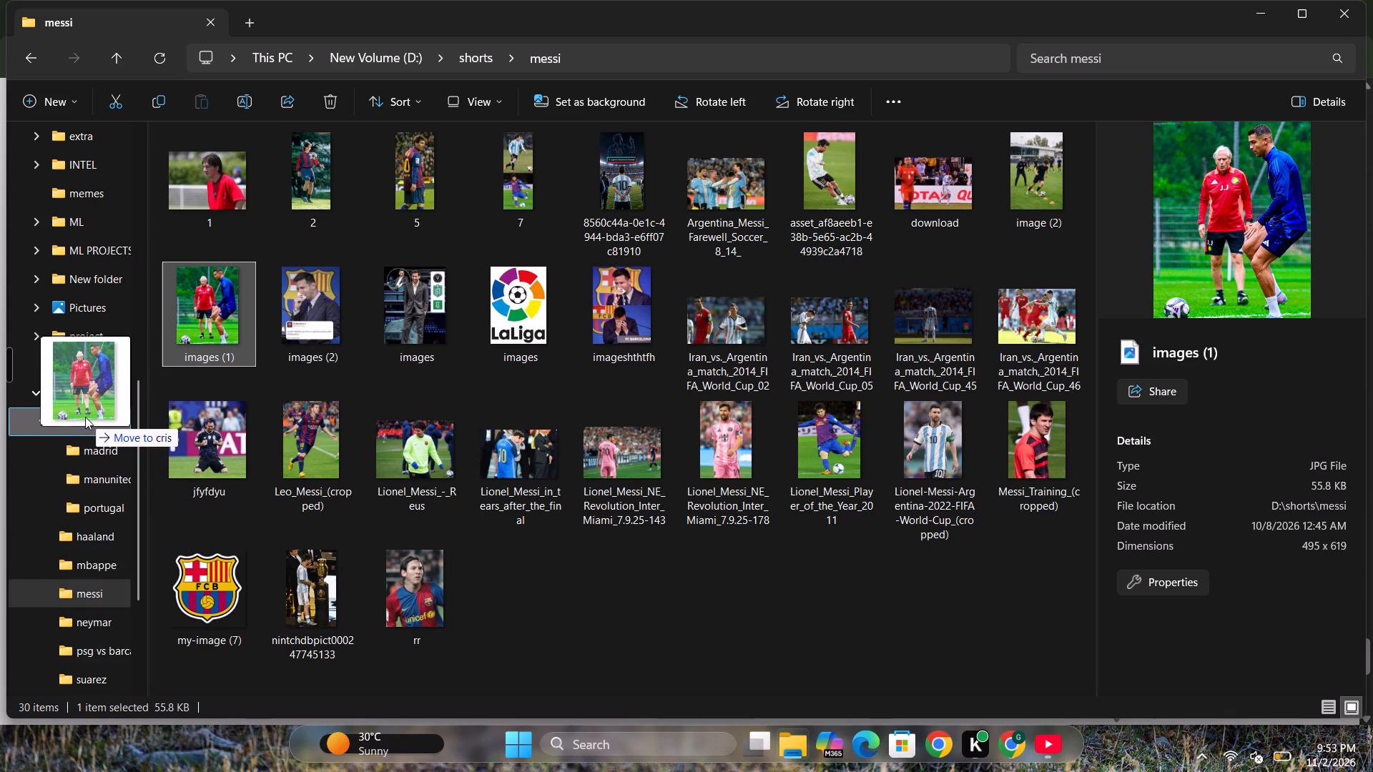
pyautogui.moveTo(85, 417); pyautogui.dragTo(89, 436)
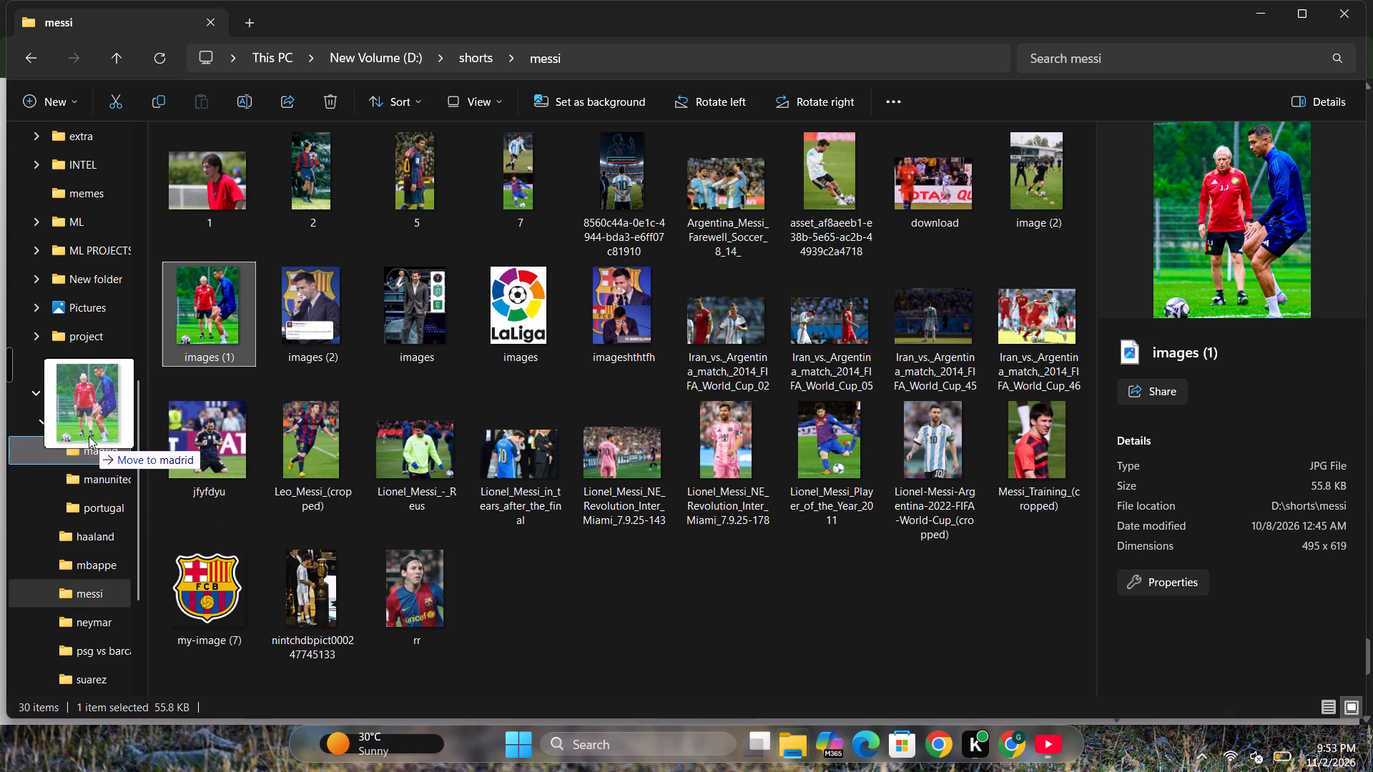
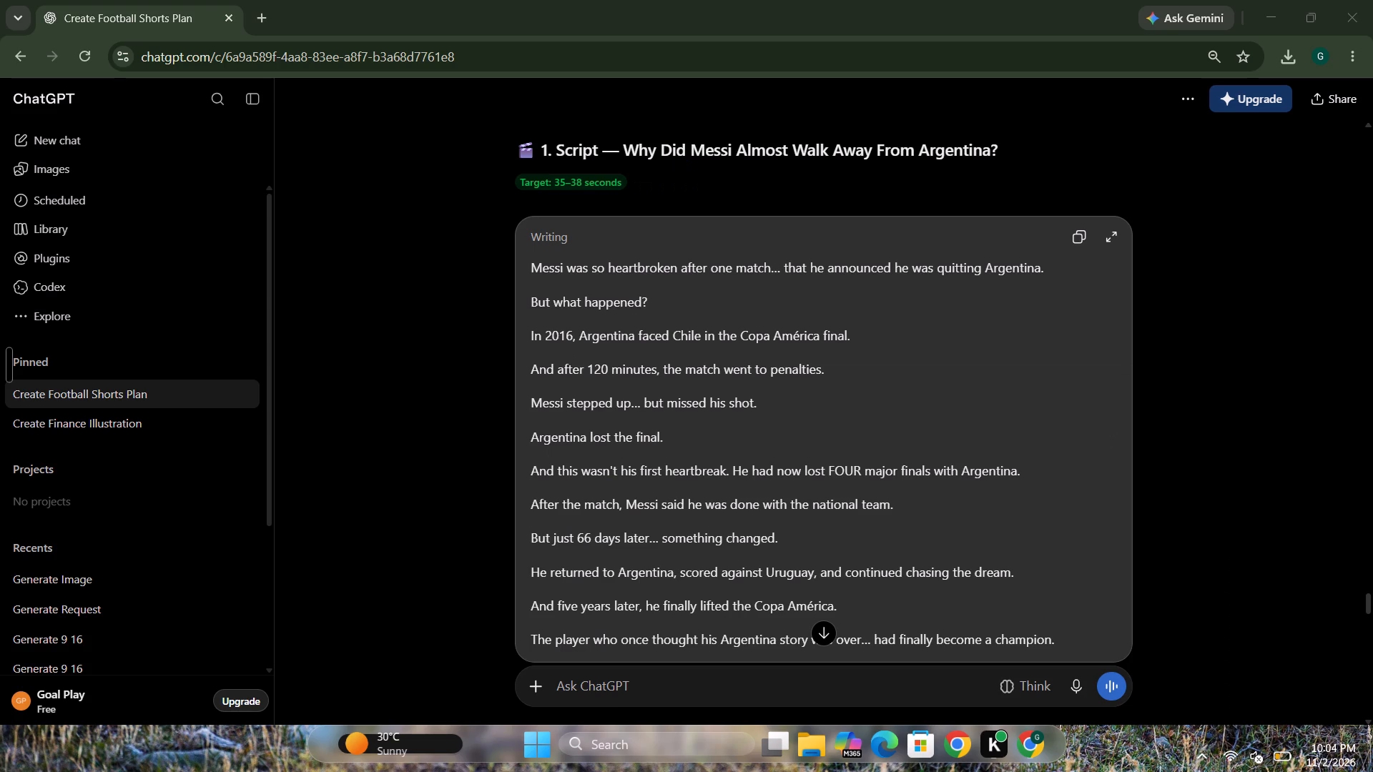
pyautogui.click(663, 761)
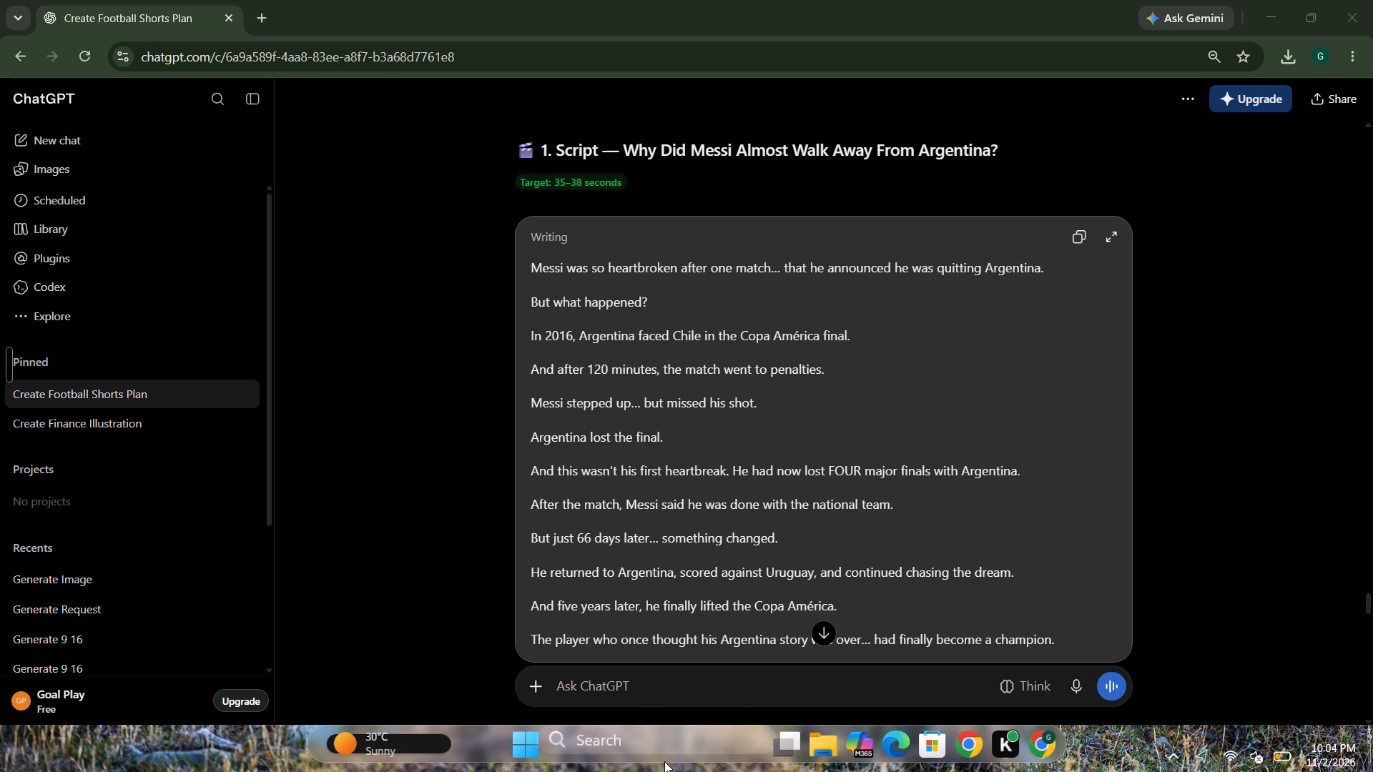
pyautogui.click(666, 738)
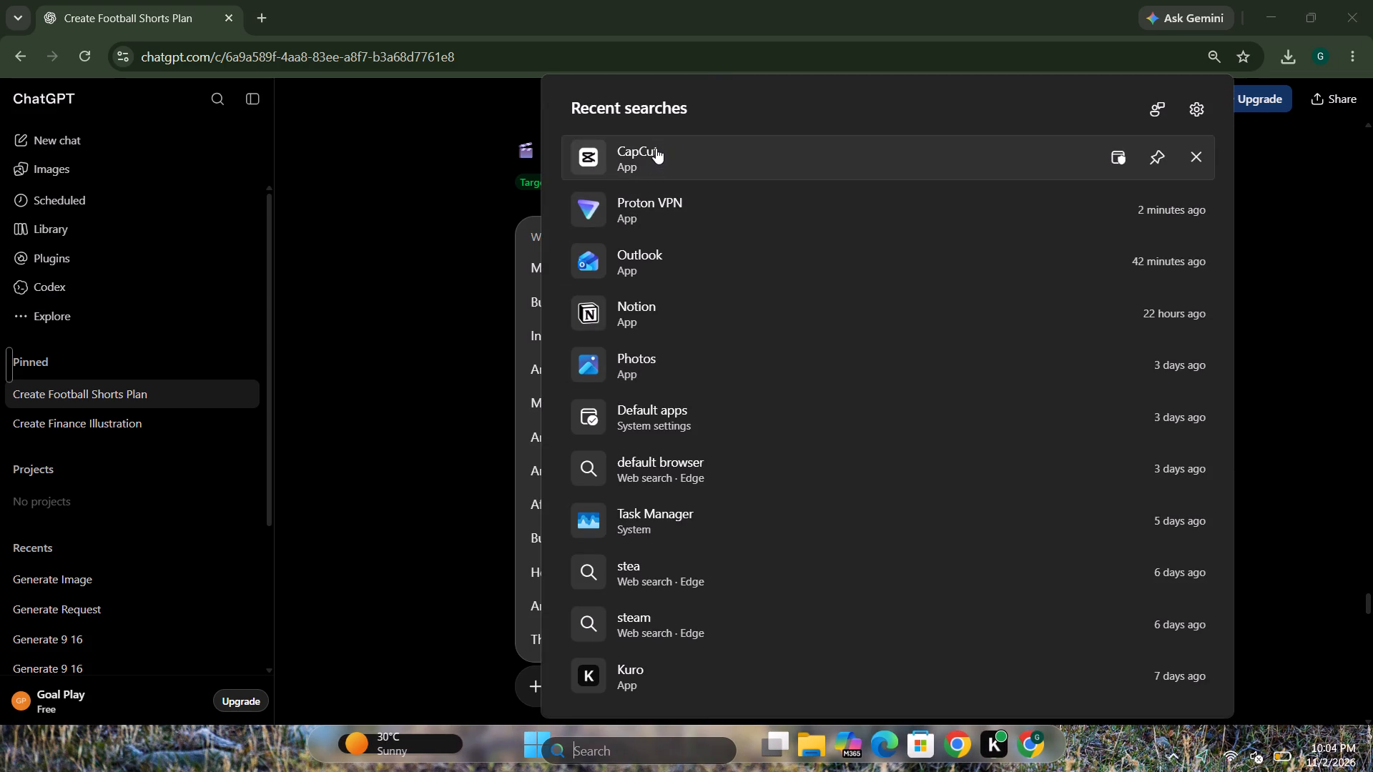
pyautogui.click(656, 147)
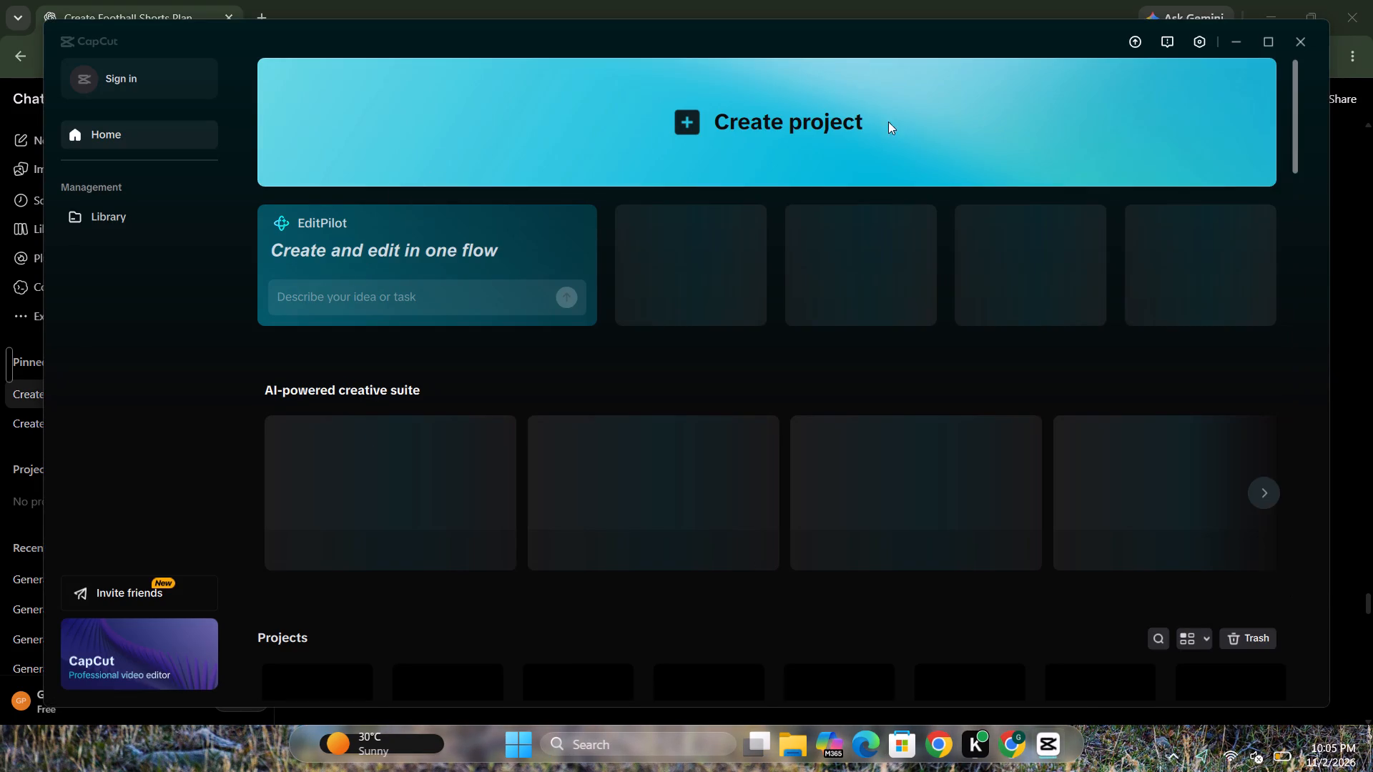
pyautogui.click(1269, 45)
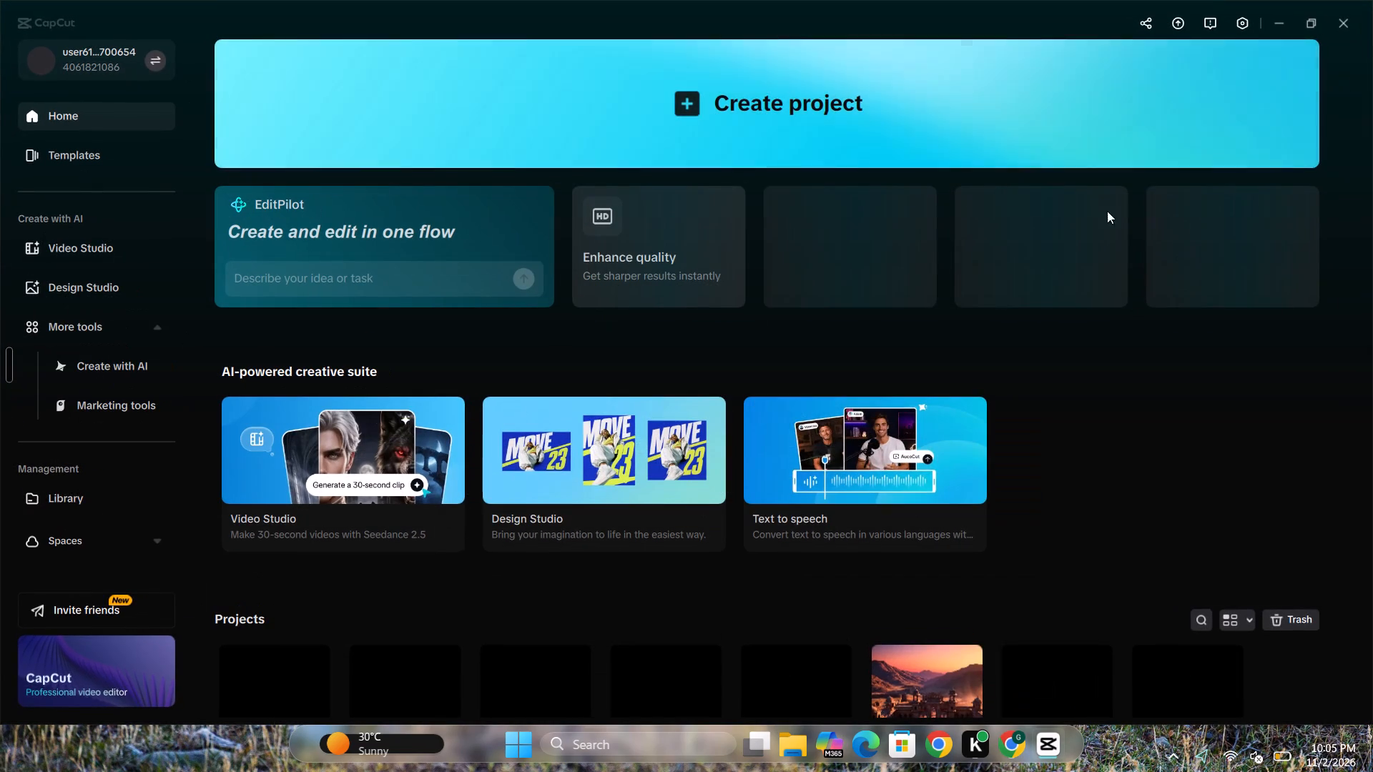
# Look through the existing CapCut projects, down to the oldest ones and back to the newest.
pyautogui.scroll(-3, 662, 437)
pyautogui.scroll(1, 662, 438)
pyautogui.scroll(-2, 662, 439)
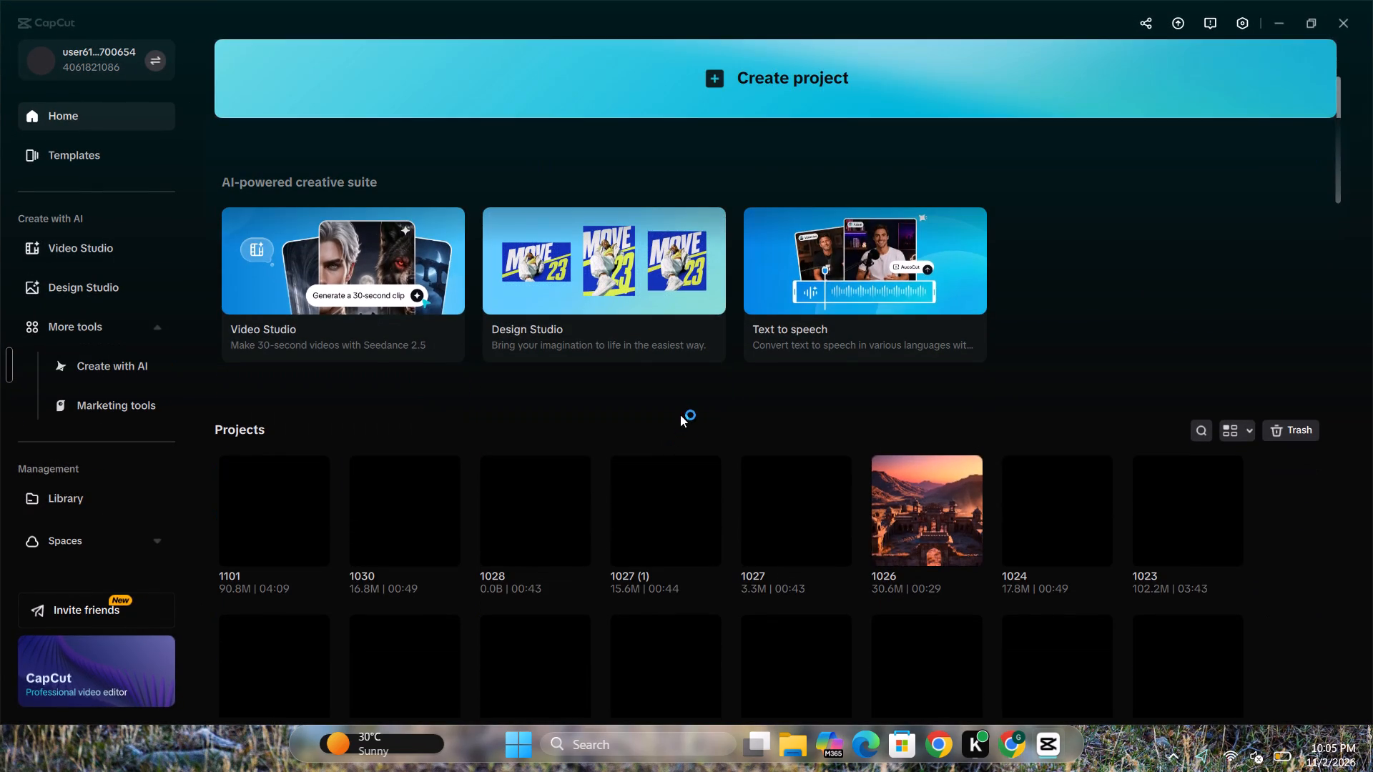
pyautogui.scroll(6, 733, 420)
pyautogui.scroll(-1, 735, 418)
pyautogui.scroll(1, 735, 418)
pyautogui.scroll(-1, 735, 418)
pyautogui.scroll(1, 735, 418)
pyautogui.scroll(-2, 735, 418)
pyautogui.scroll(1, 737, 415)
pyautogui.scroll(-6, 737, 416)
pyautogui.scroll(1, 737, 410)
pyautogui.scroll(-13, 737, 410)
pyautogui.scroll(-11, 739, 398)
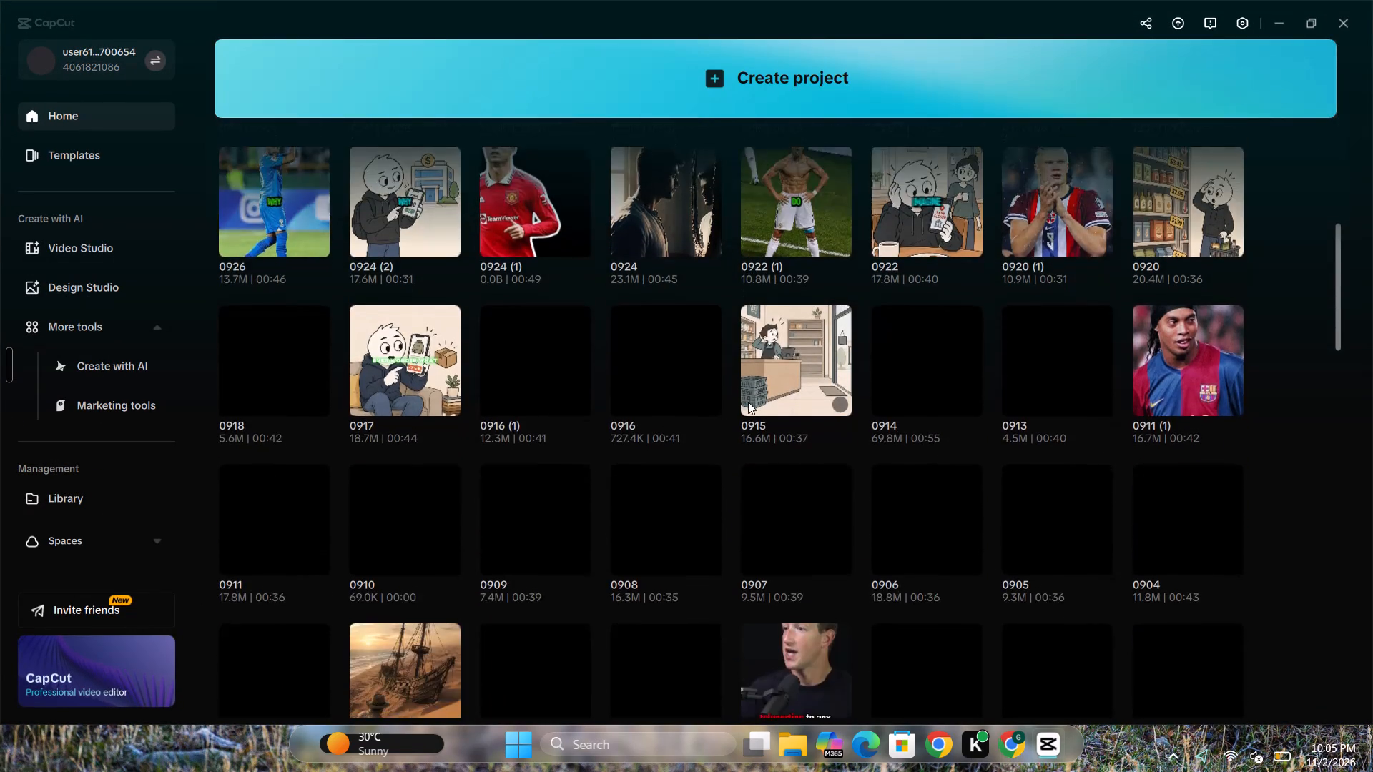
pyautogui.scroll(-13, 748, 402)
pyautogui.scroll(1, 759, 395)
pyautogui.scroll(-5, 759, 395)
pyautogui.scroll(1, 764, 391)
pyautogui.scroll(-7, 764, 391)
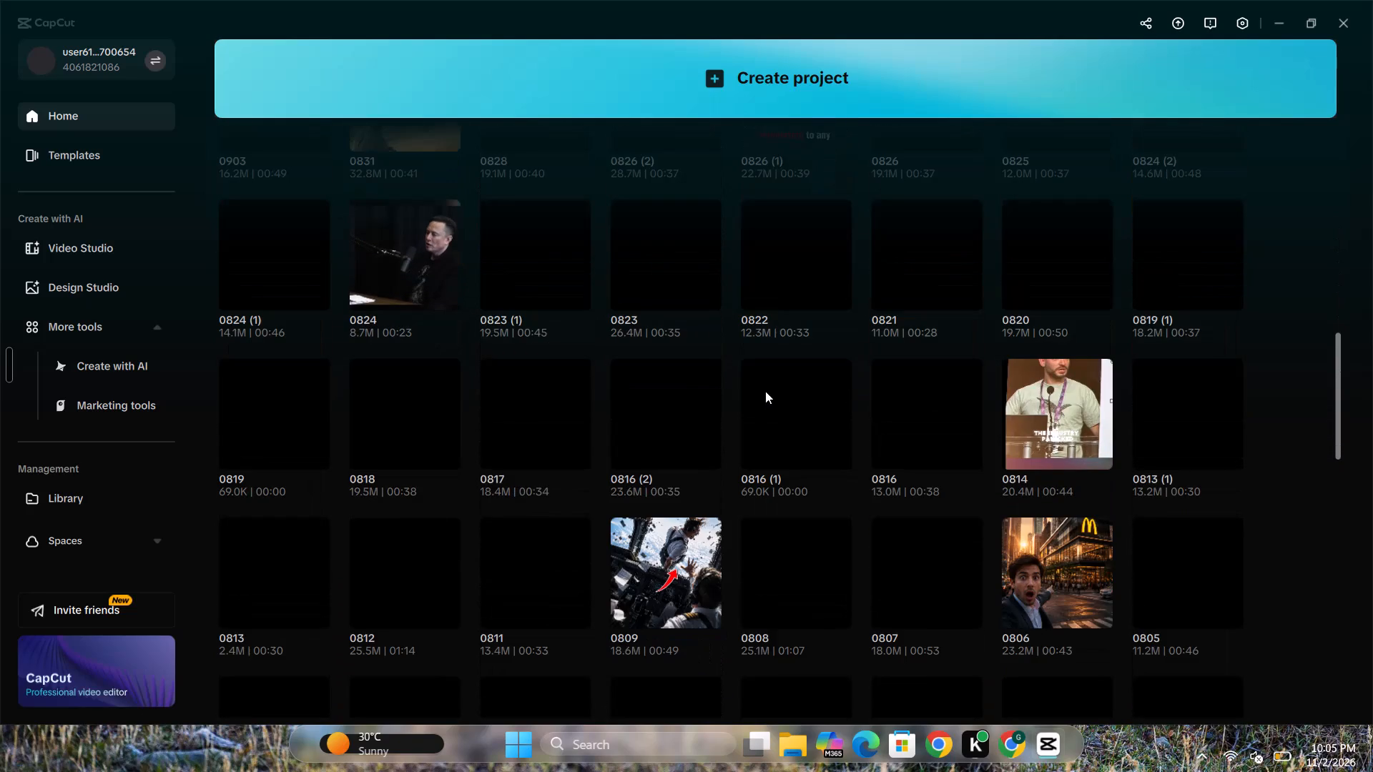
pyautogui.scroll(-10, 765, 391)
pyautogui.scroll(1, 773, 387)
pyautogui.scroll(-20, 773, 387)
pyautogui.scroll(-3, 773, 387)
pyautogui.scroll(1, 782, 388)
pyautogui.scroll(-2, 782, 389)
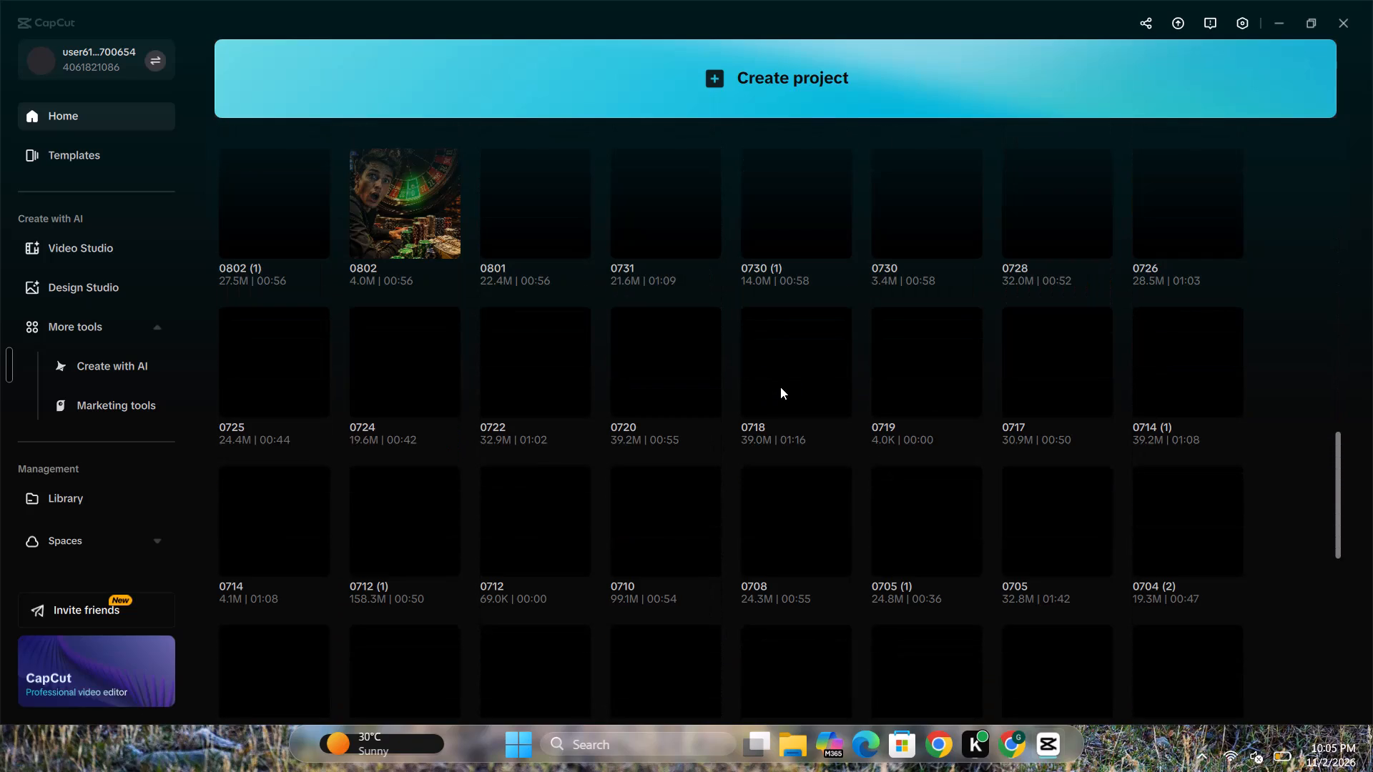
pyautogui.scroll(-3, 780, 387)
pyautogui.scroll(1, 784, 393)
pyautogui.scroll(-5, 784, 395)
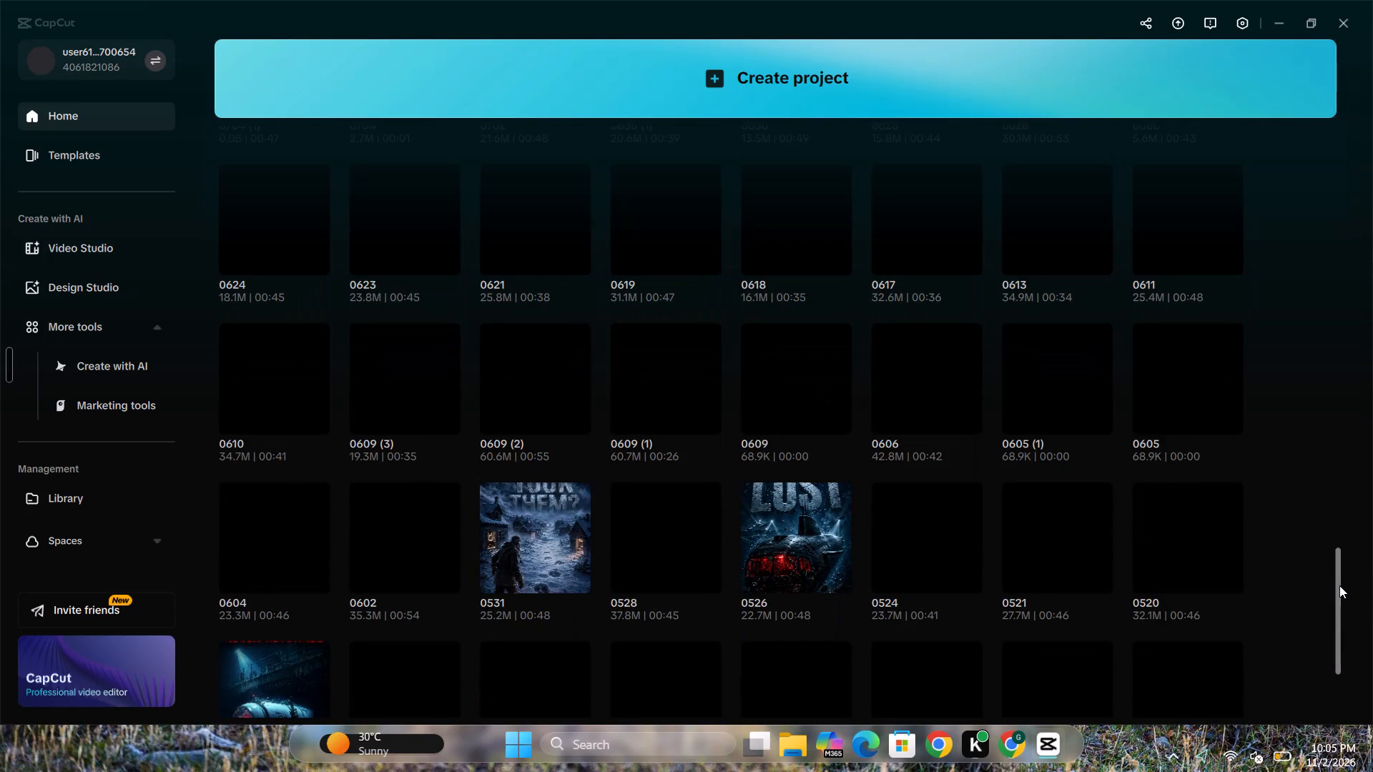
pyautogui.moveTo(1339, 585); pyautogui.dragTo(1330, 693)
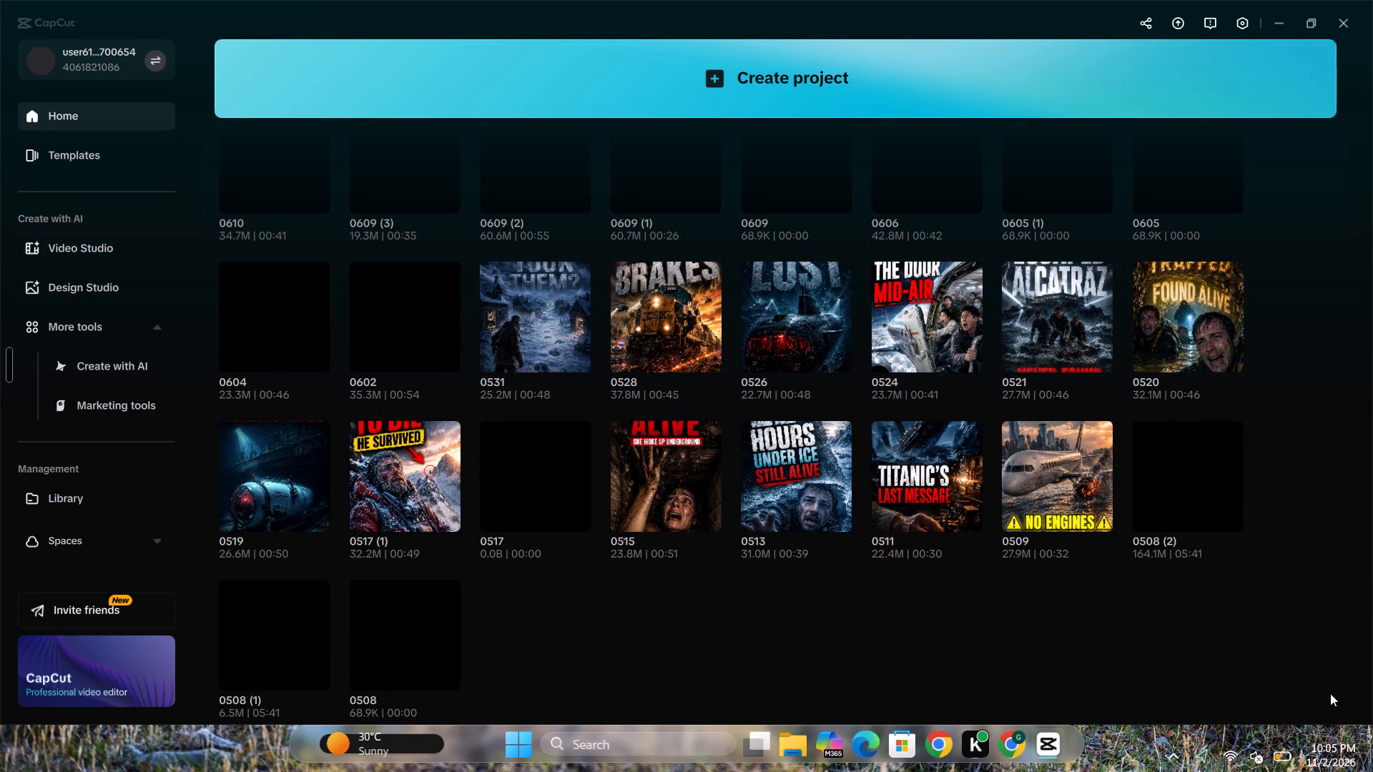
pyautogui.moveTo(1330, 693); pyautogui.dragTo(1318, 325)
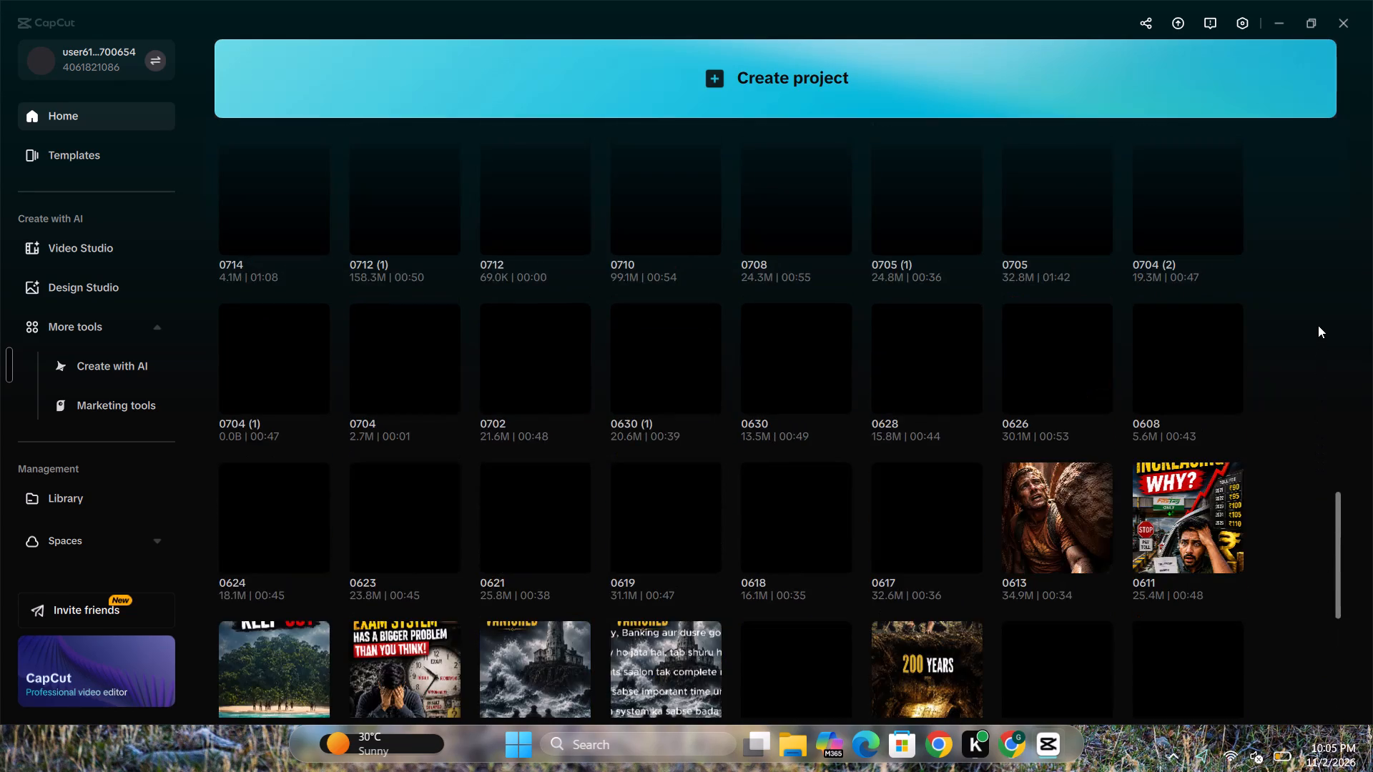
pyautogui.moveTo(1318, 325); pyautogui.dragTo(1320, 322)
pyautogui.moveTo(1335, 356); pyautogui.dragTo(1335, 355)
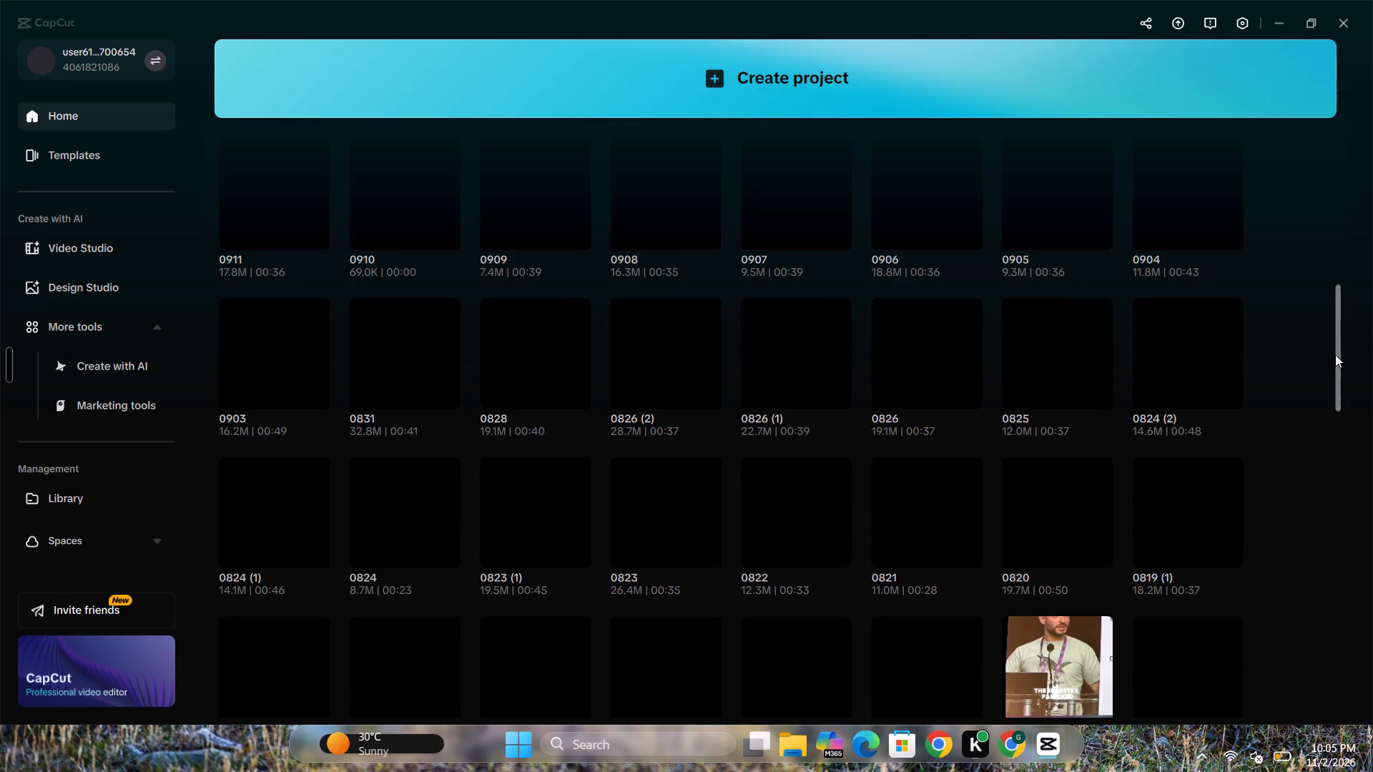
pyautogui.moveTo(1335, 355); pyautogui.dragTo(1322, 121)
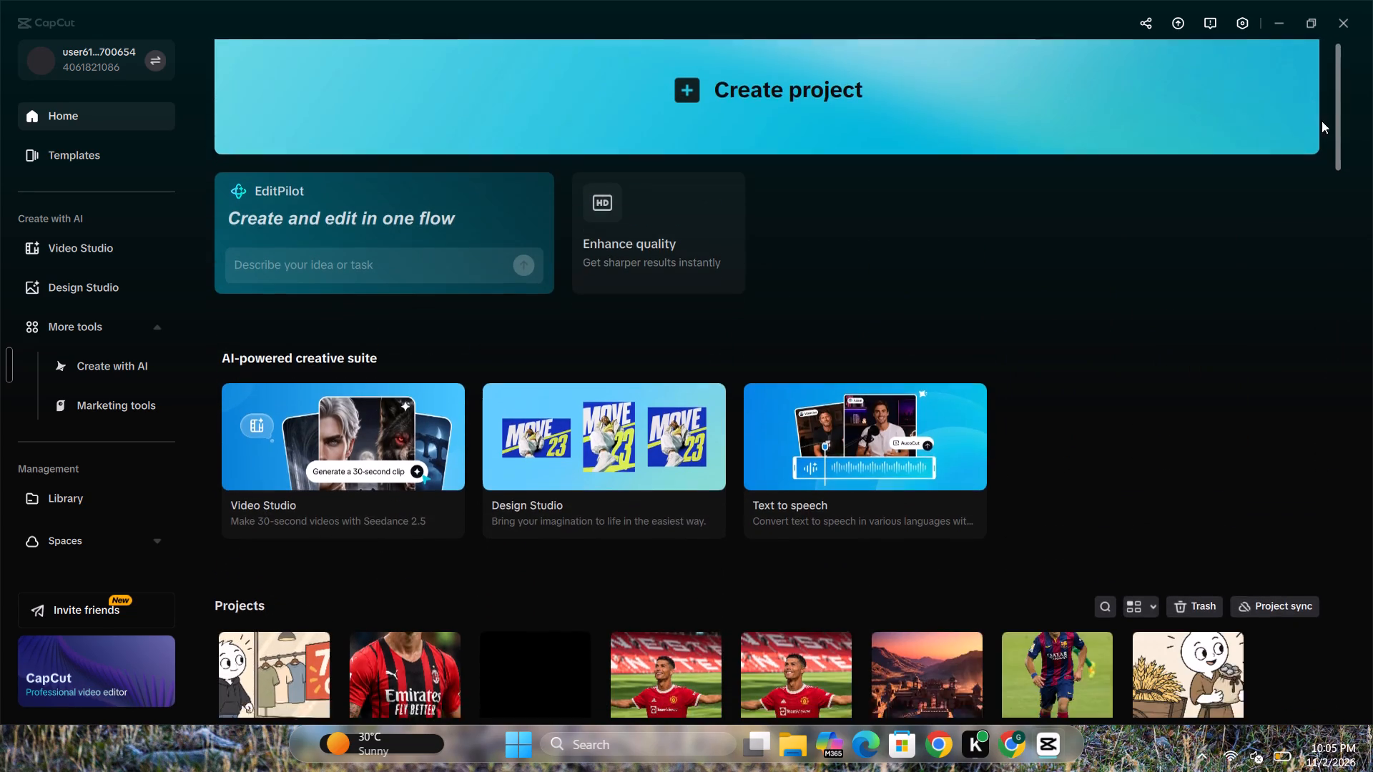
pyautogui.moveTo(1322, 121); pyautogui.dragTo(1327, 72)
# Create a new video project.
pyautogui.click(550, 126)
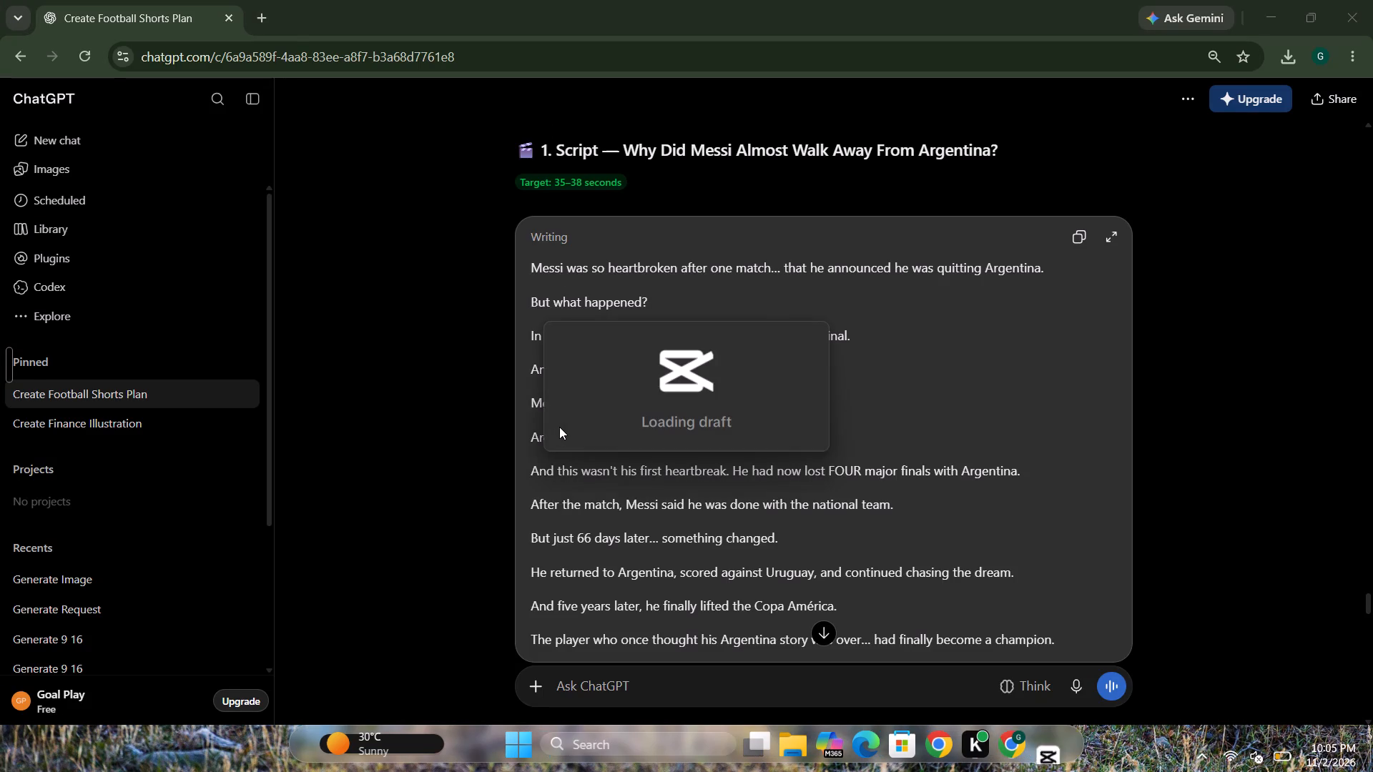
# Start importing media from the device and browse to the messi folder inside shorts on New Volume (D:).
pyautogui.click(251, 169)
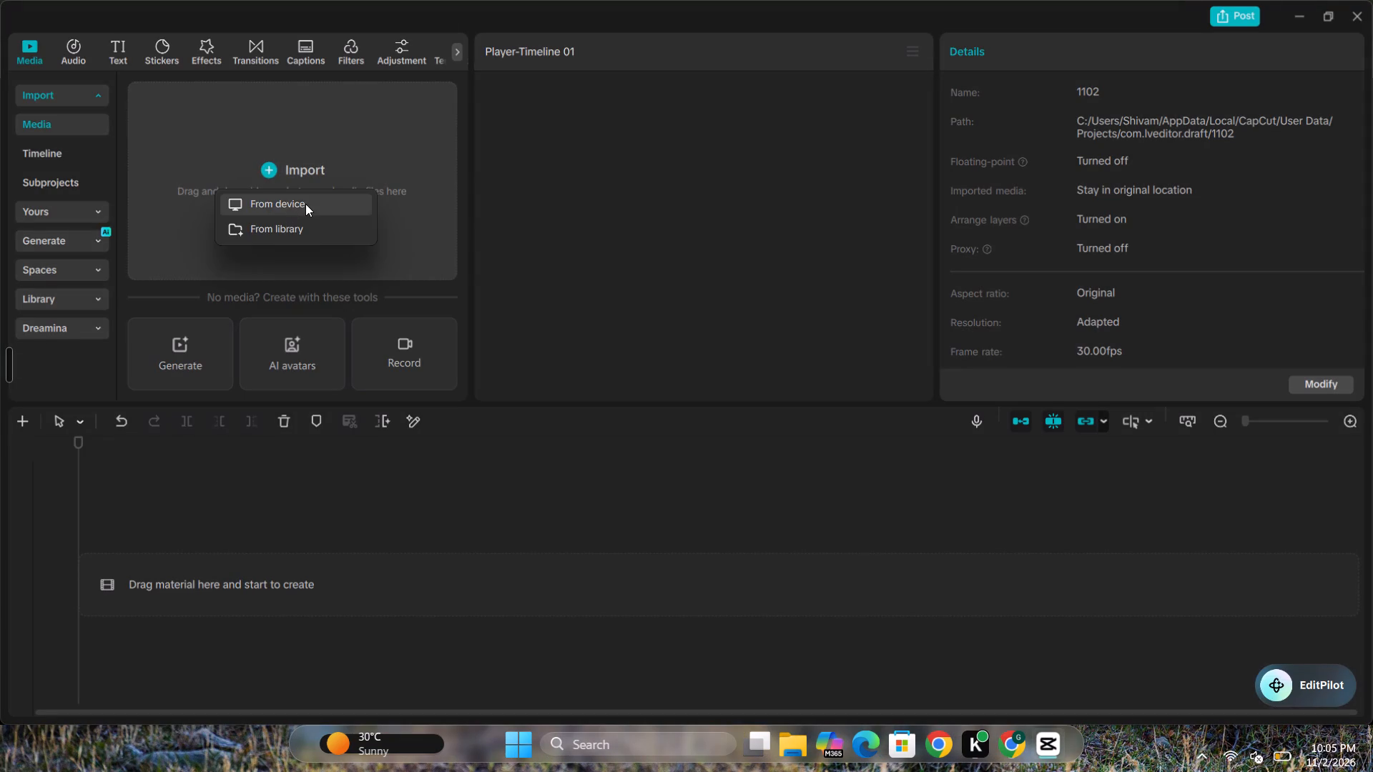
pyautogui.click(305, 203)
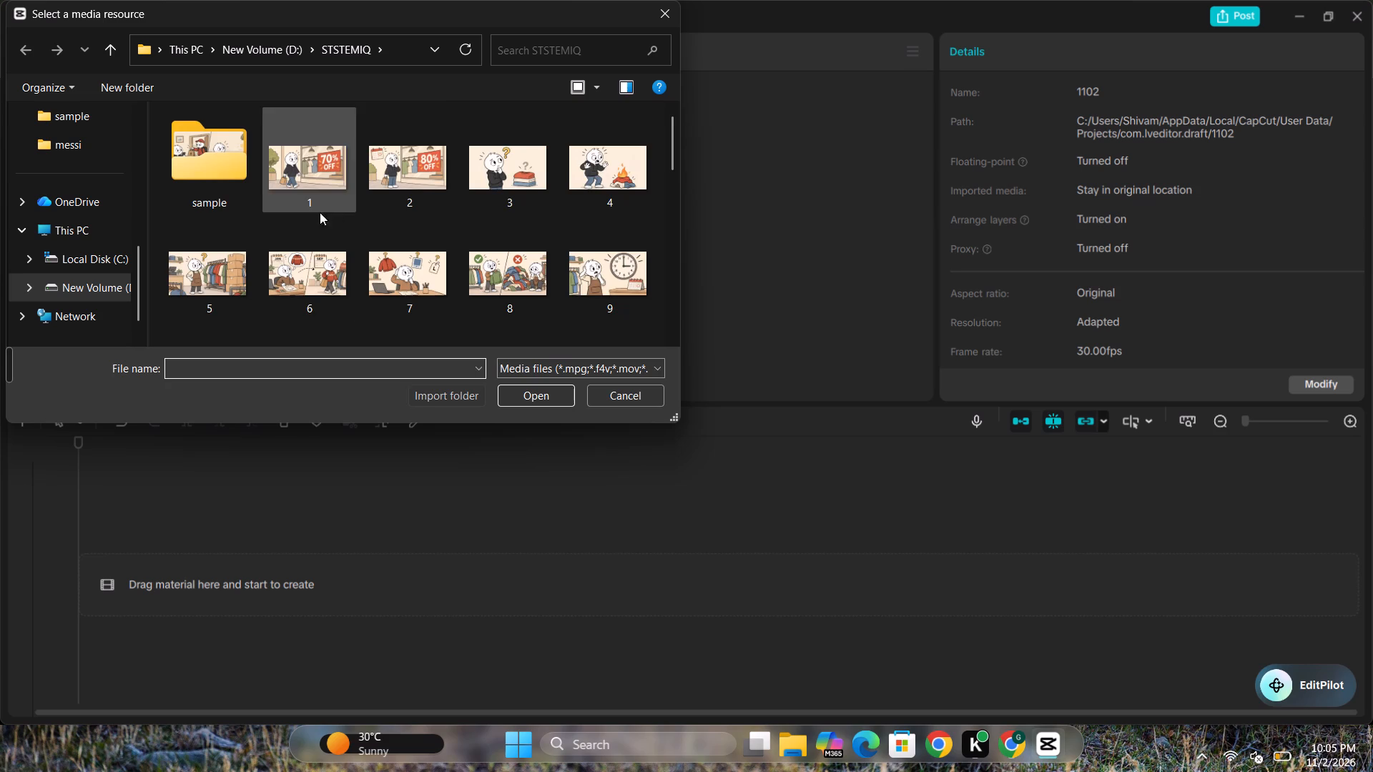
pyautogui.scroll(-3, 240, 222)
pyautogui.click(98, 268)
pyautogui.click(101, 280)
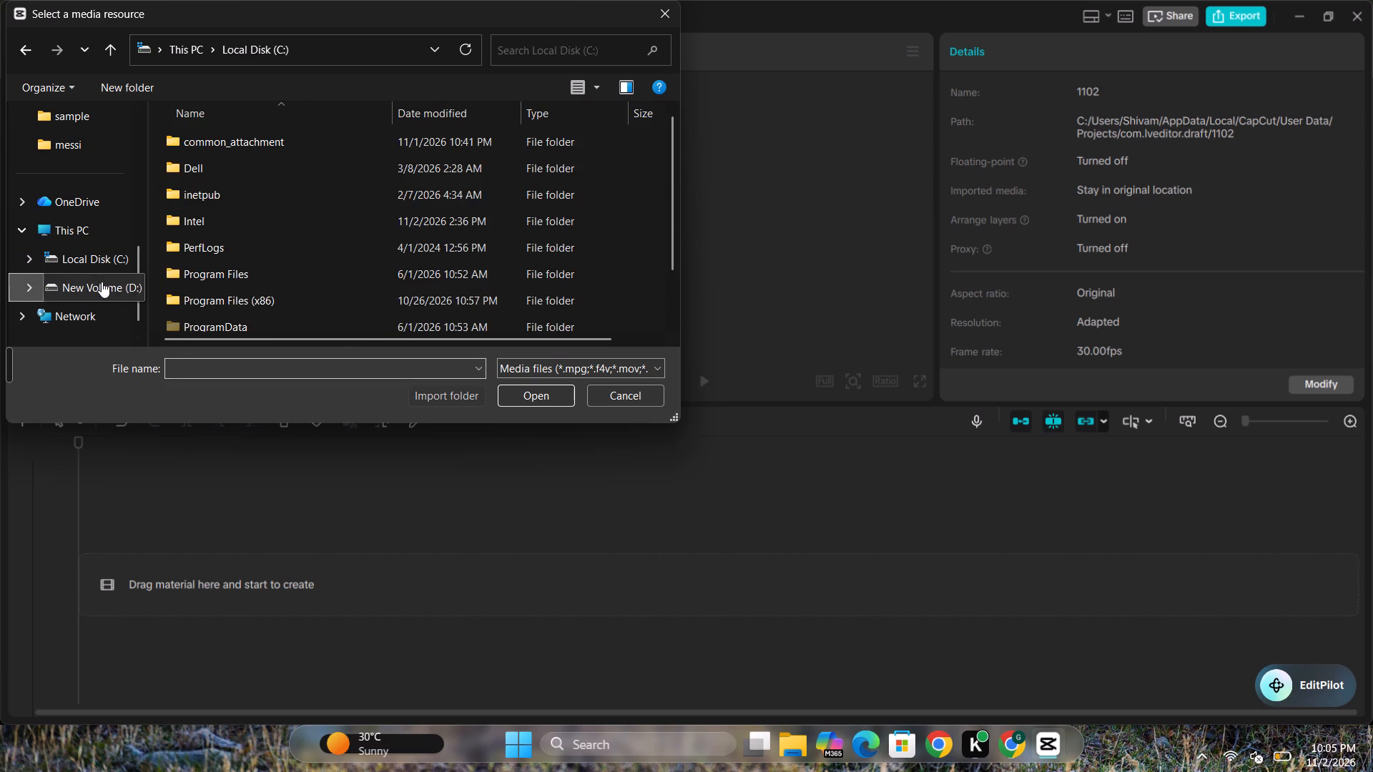
pyautogui.scroll(-2, 230, 254)
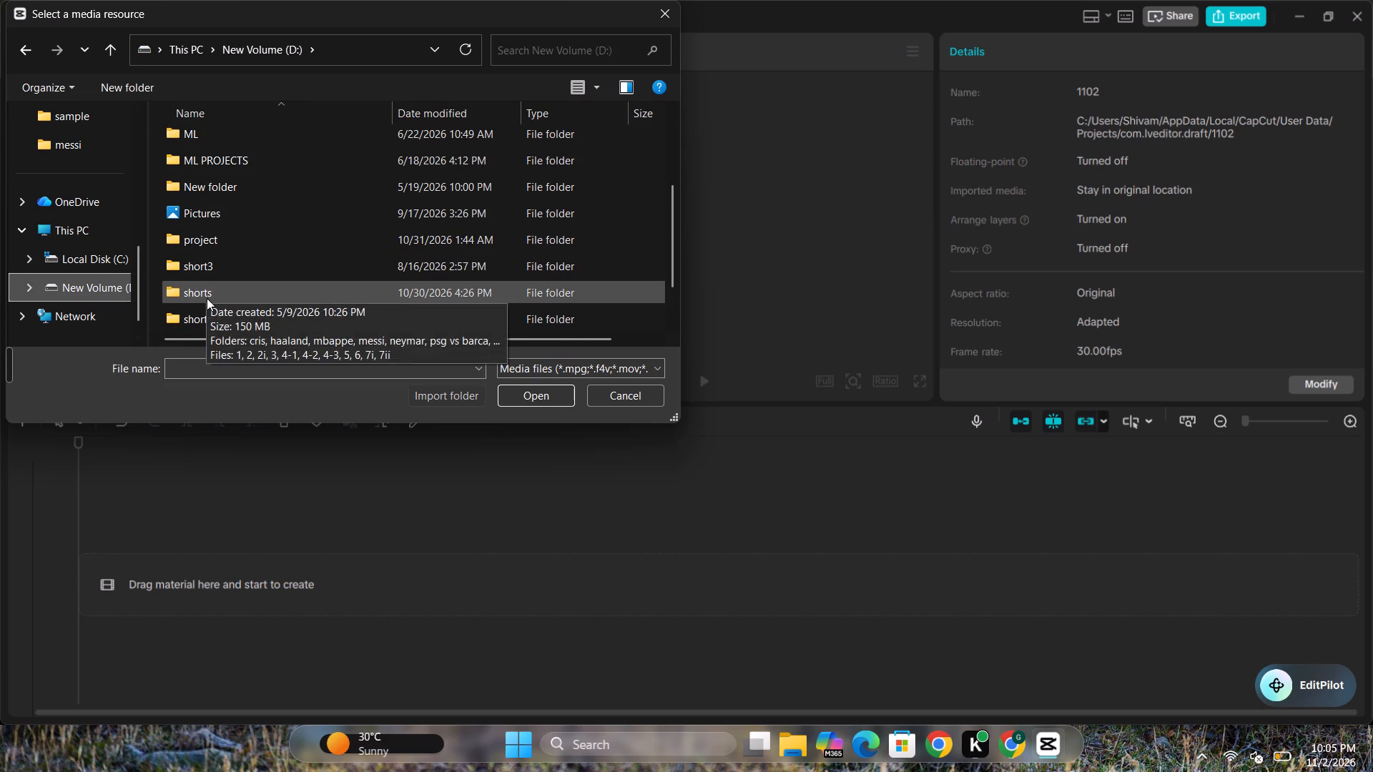
pyautogui.doubleClick(212, 292)
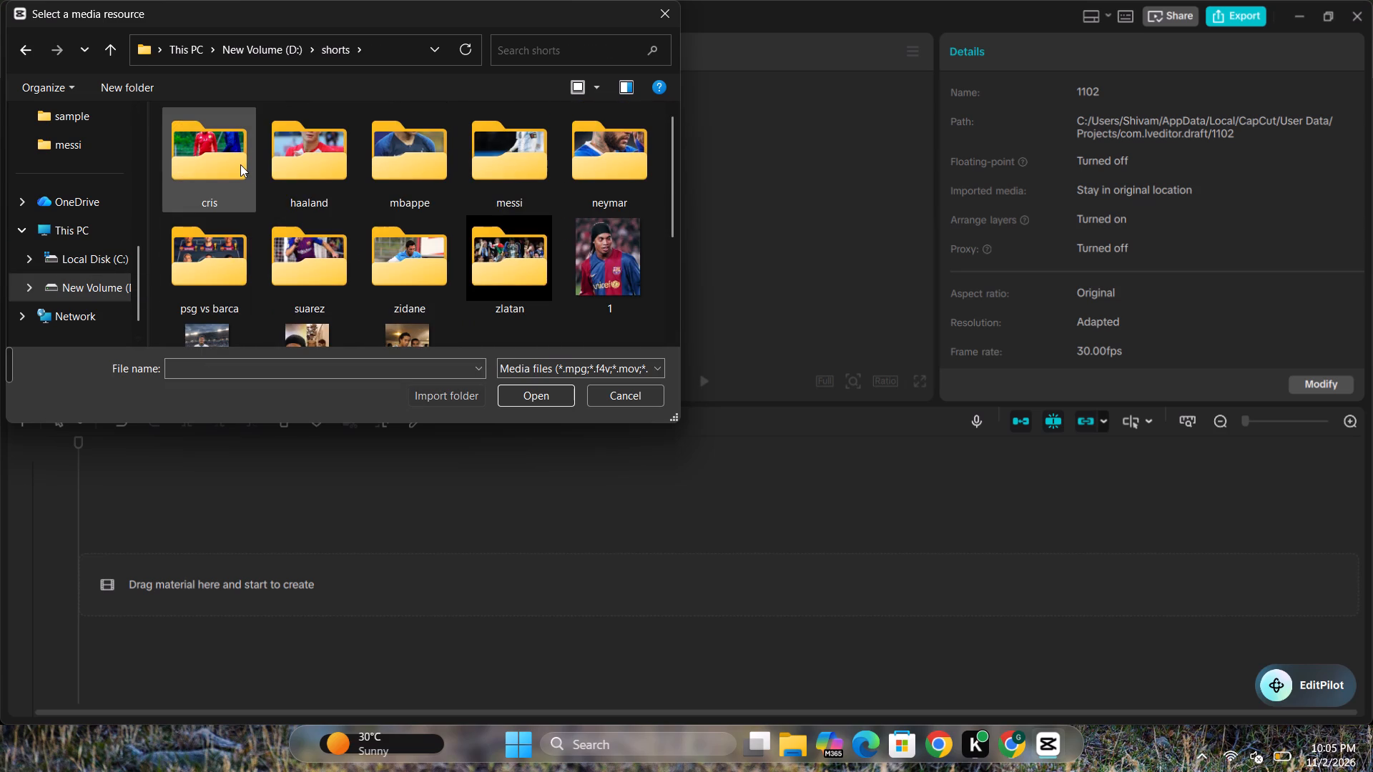
pyautogui.doubleClick(502, 161)
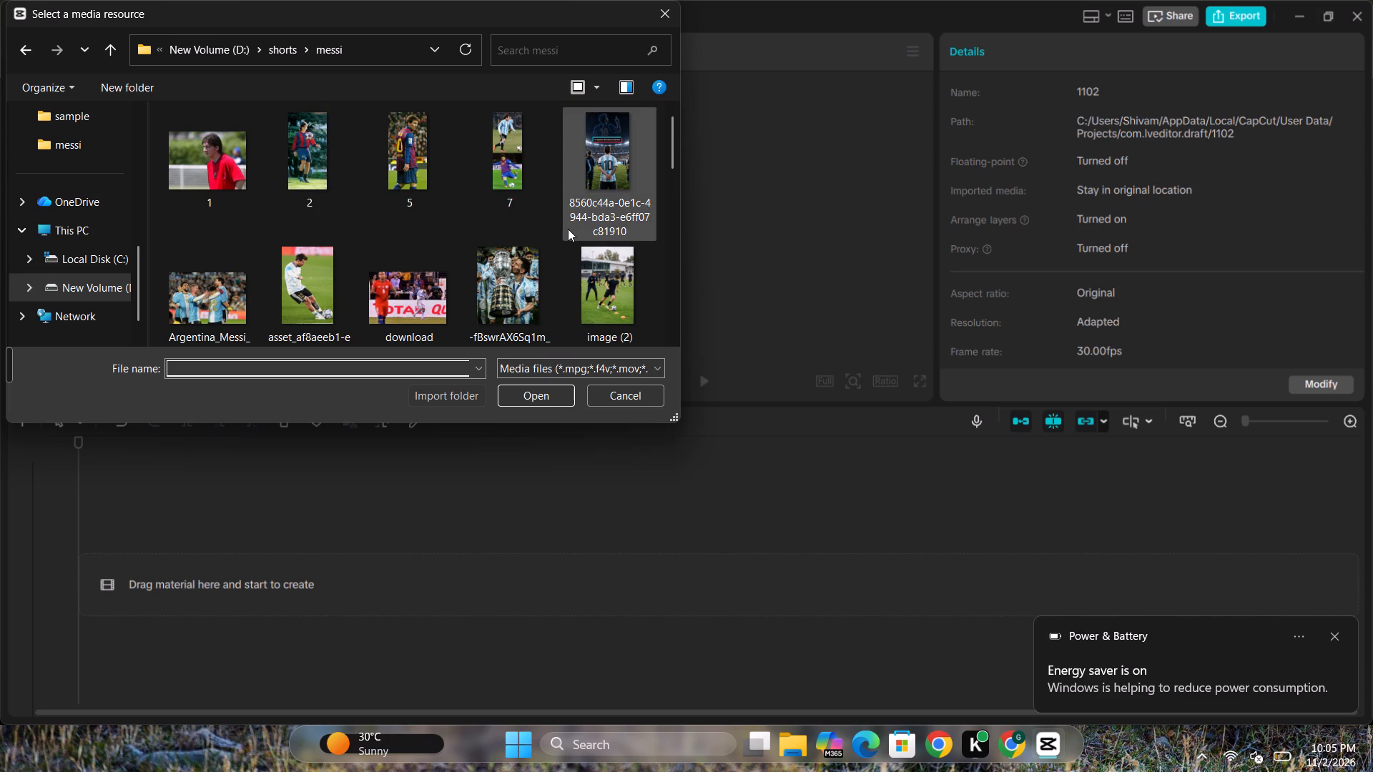
# Import together the trophy photo, asset_af8aeeb1, download, Iran_vs._Argentina 02, 05, 45 and 46, Lionel_Messi_in_tears_after_the_final and both nintchdbpict images.
pyautogui.keyDown('ctrl'); pyautogui.click(496, 280); pyautogui.keyUp('ctrl')
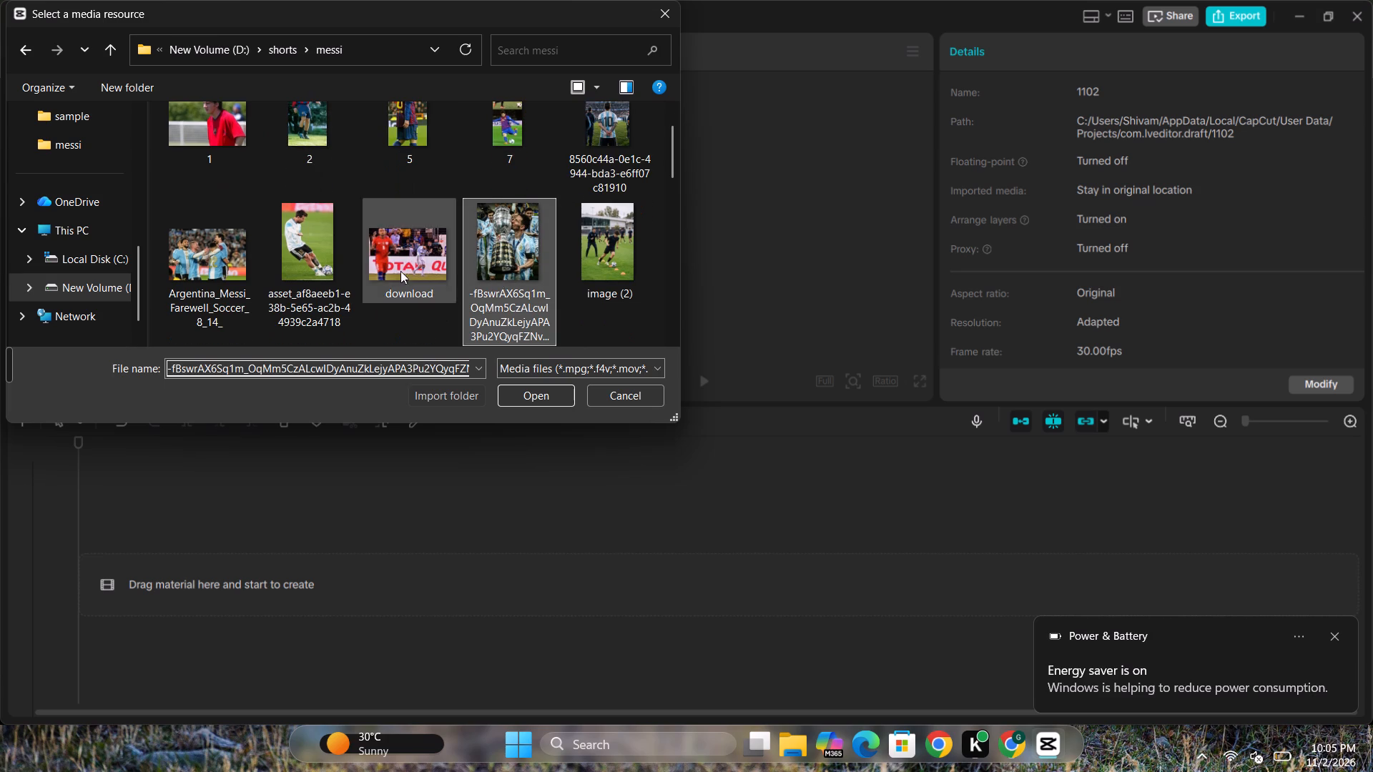
pyautogui.keyDown('ctrl'); pyautogui.click(305, 246); pyautogui.keyUp('ctrl')
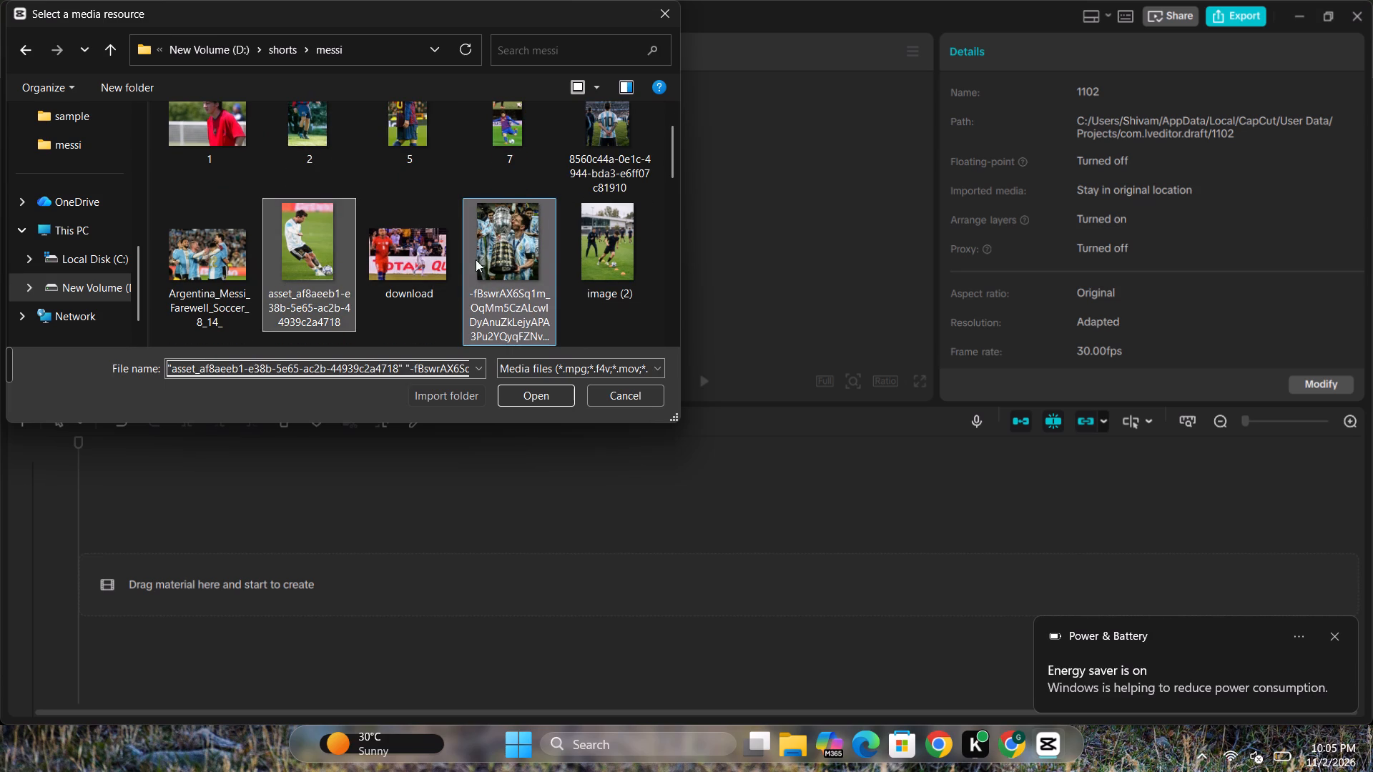
pyautogui.keyDown('ctrl'); pyautogui.click(419, 260); pyautogui.keyUp('ctrl')
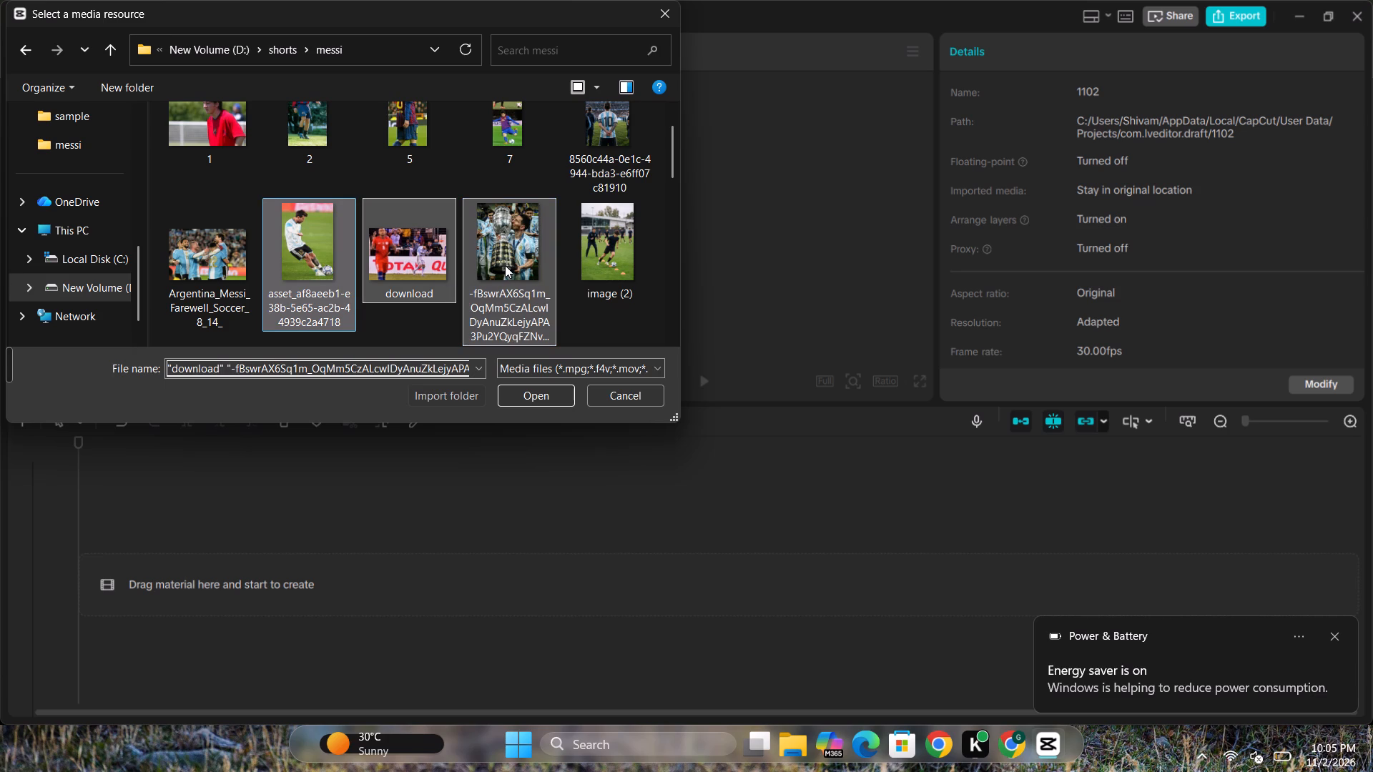
pyautogui.scroll(-1, 505, 265)
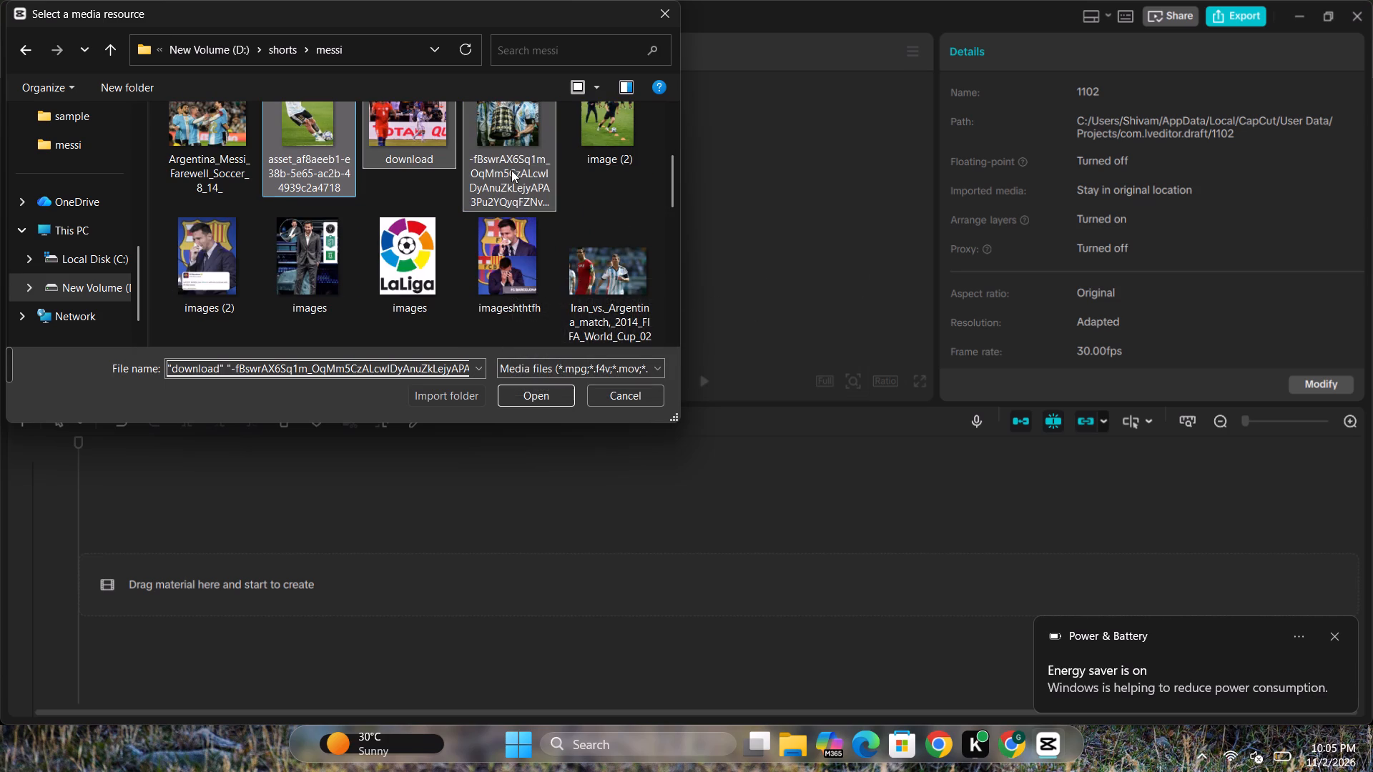
pyautogui.scroll(1, 511, 172)
pyautogui.scroll(-1, 510, 179)
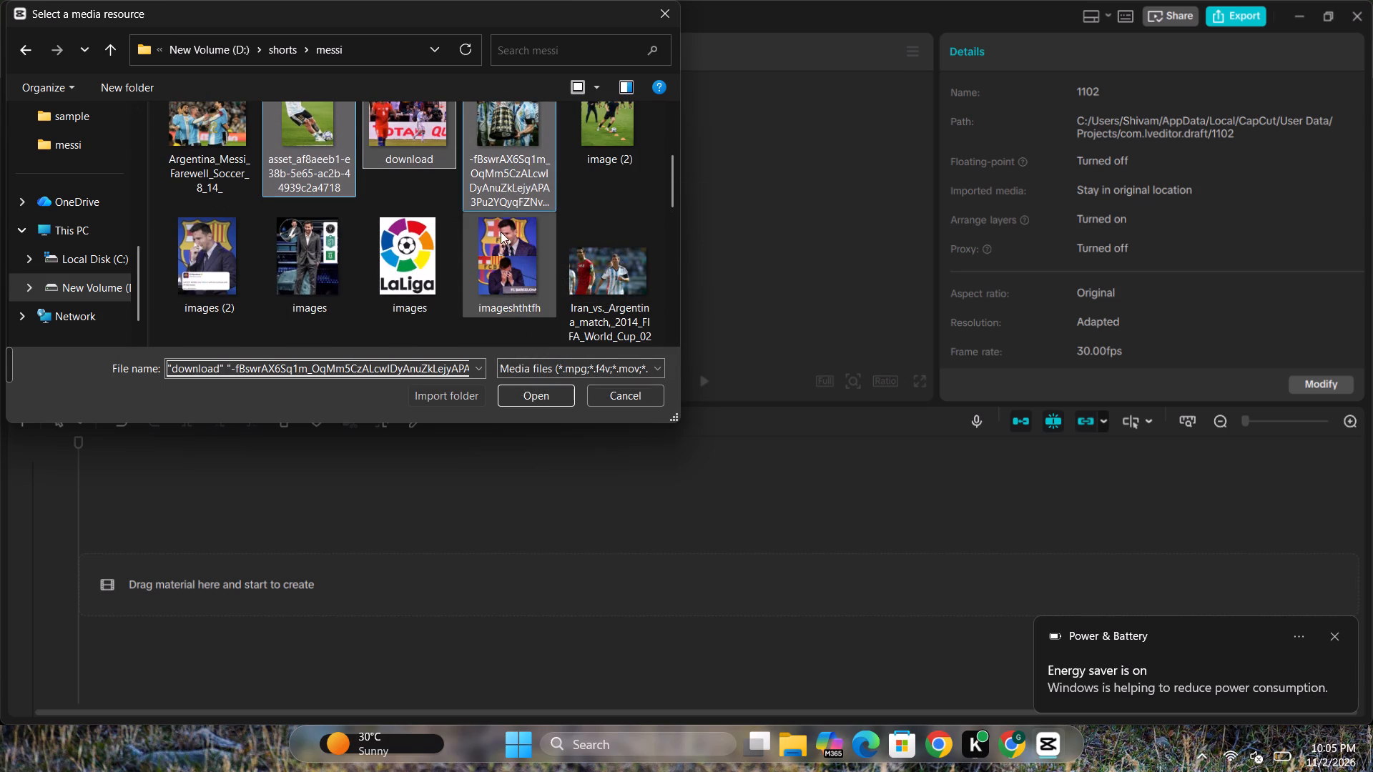
pyautogui.keyDown('ctrl'); pyautogui.click(614, 257); pyautogui.keyUp('ctrl')
pyautogui.scroll(-1, 488, 215)
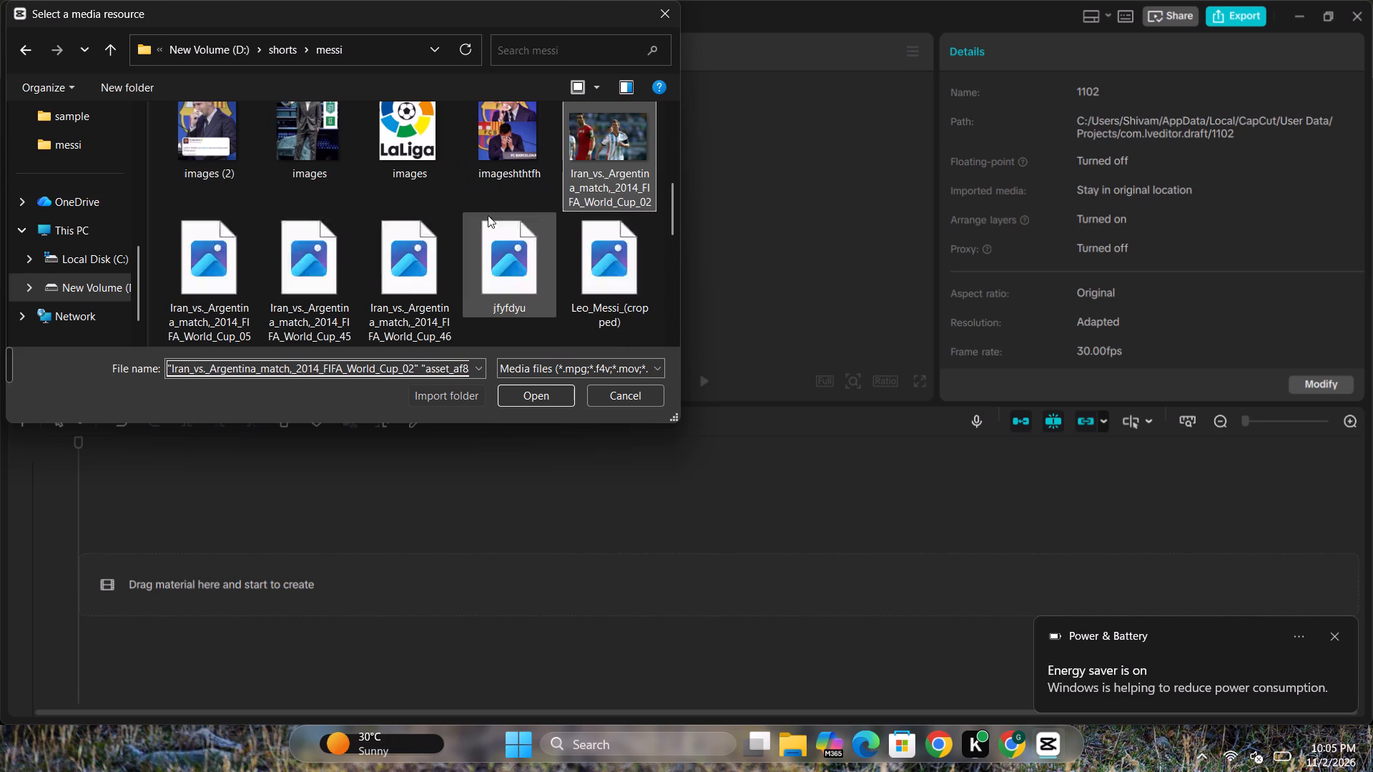
pyautogui.keyDown('ctrl'); pyautogui.click(215, 266); pyautogui.keyUp('ctrl')
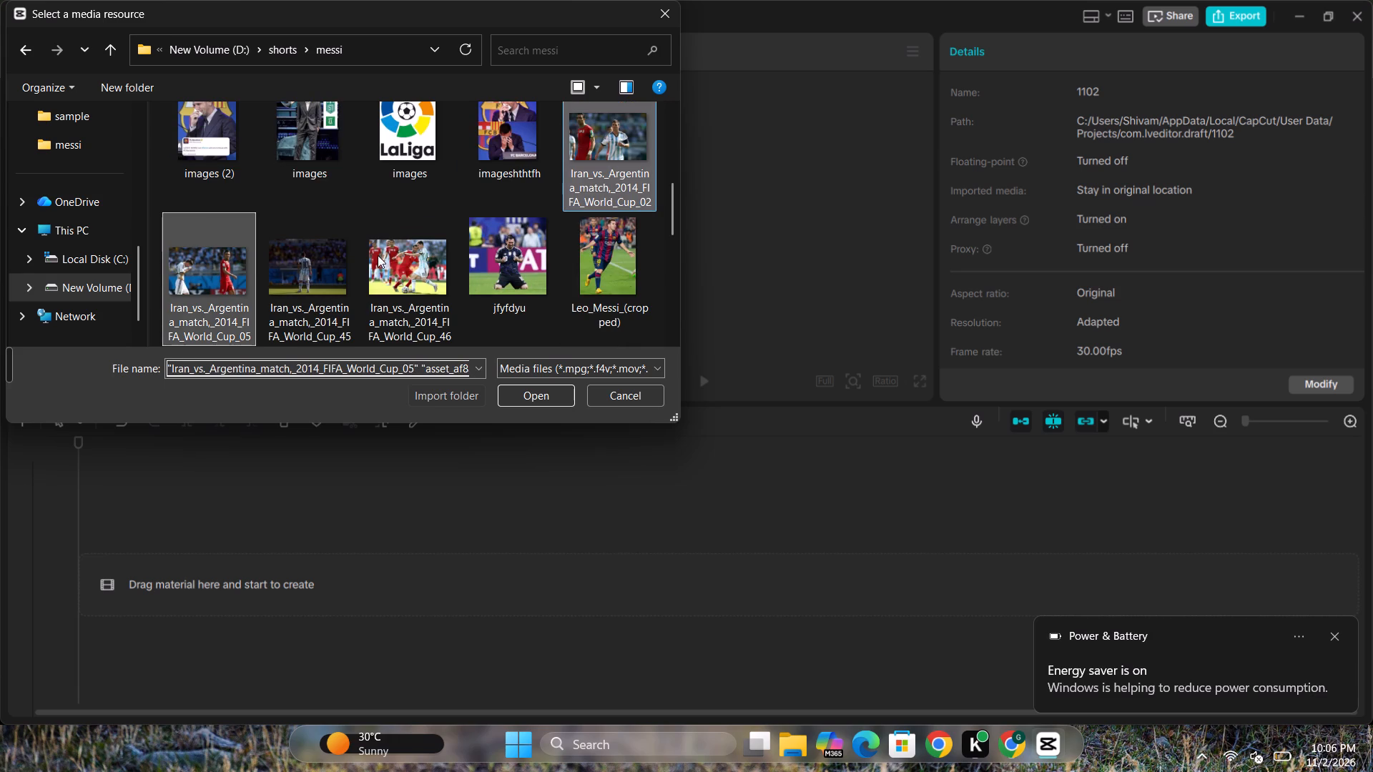
pyautogui.keyDown('ctrl'); pyautogui.click(333, 254); pyautogui.keyUp('ctrl')
pyautogui.keyDown('ctrl'); pyautogui.click(415, 249); pyautogui.keyUp('ctrl')
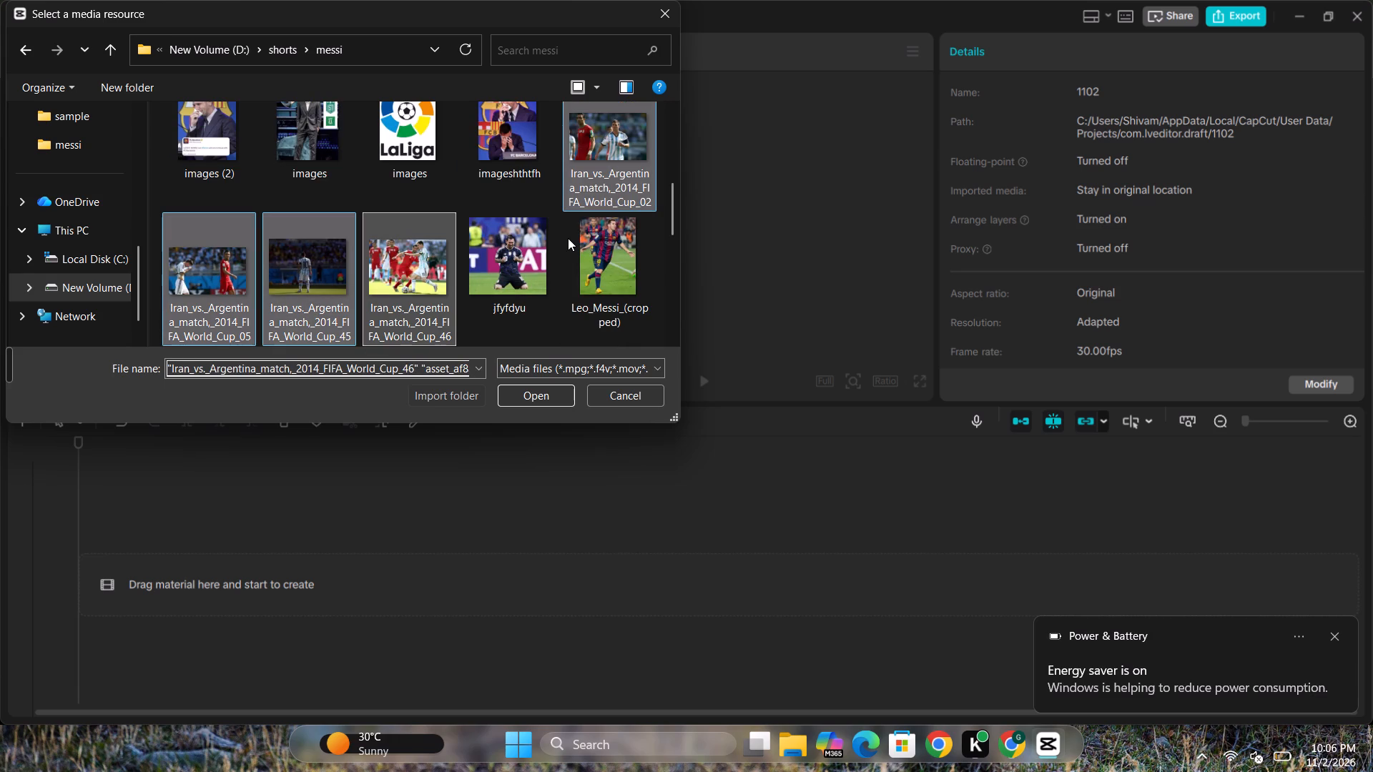
pyautogui.scroll(-1, 569, 238)
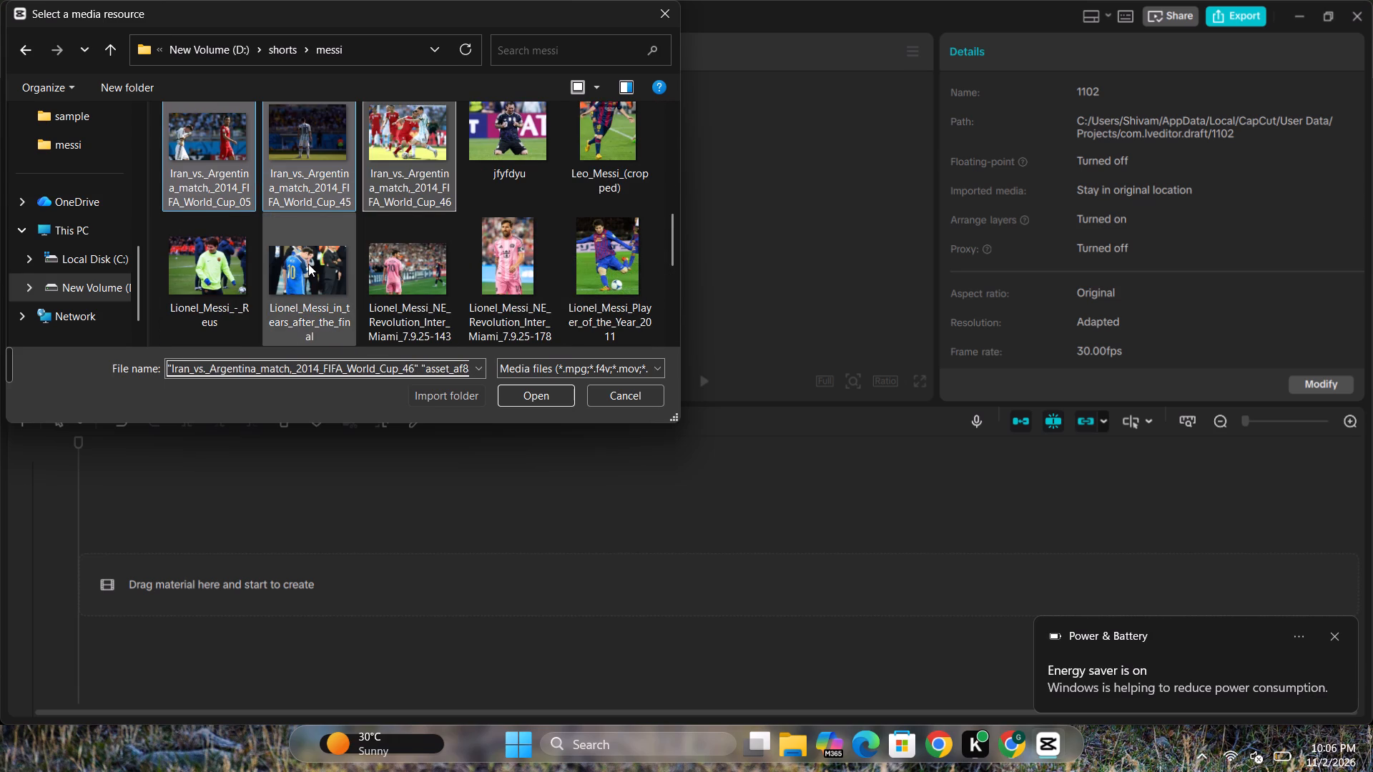
pyautogui.keyDown('ctrl'); pyautogui.click(308, 264); pyautogui.keyUp('ctrl')
pyautogui.scroll(-1, 567, 242)
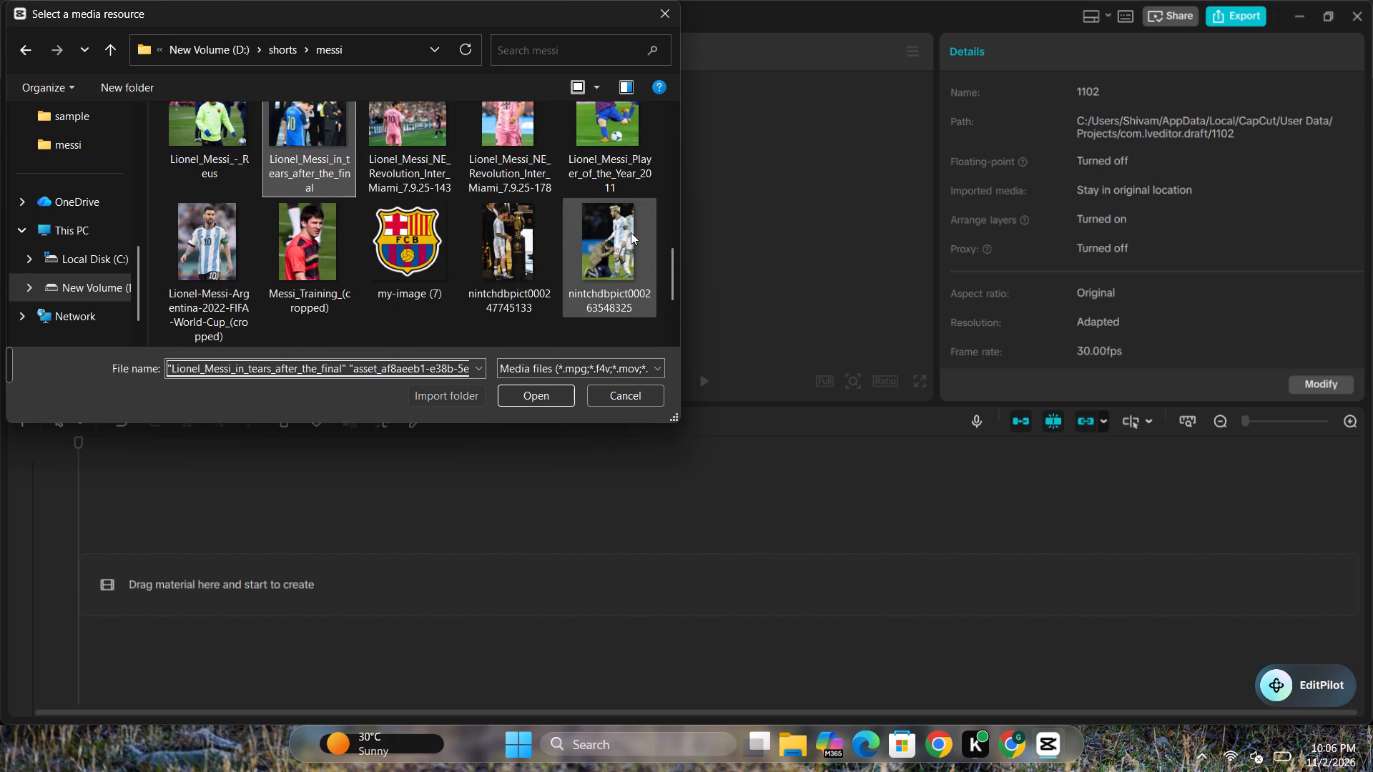
pyautogui.keyDown('ctrl'); pyautogui.click(508, 237); pyautogui.keyUp('ctrl')
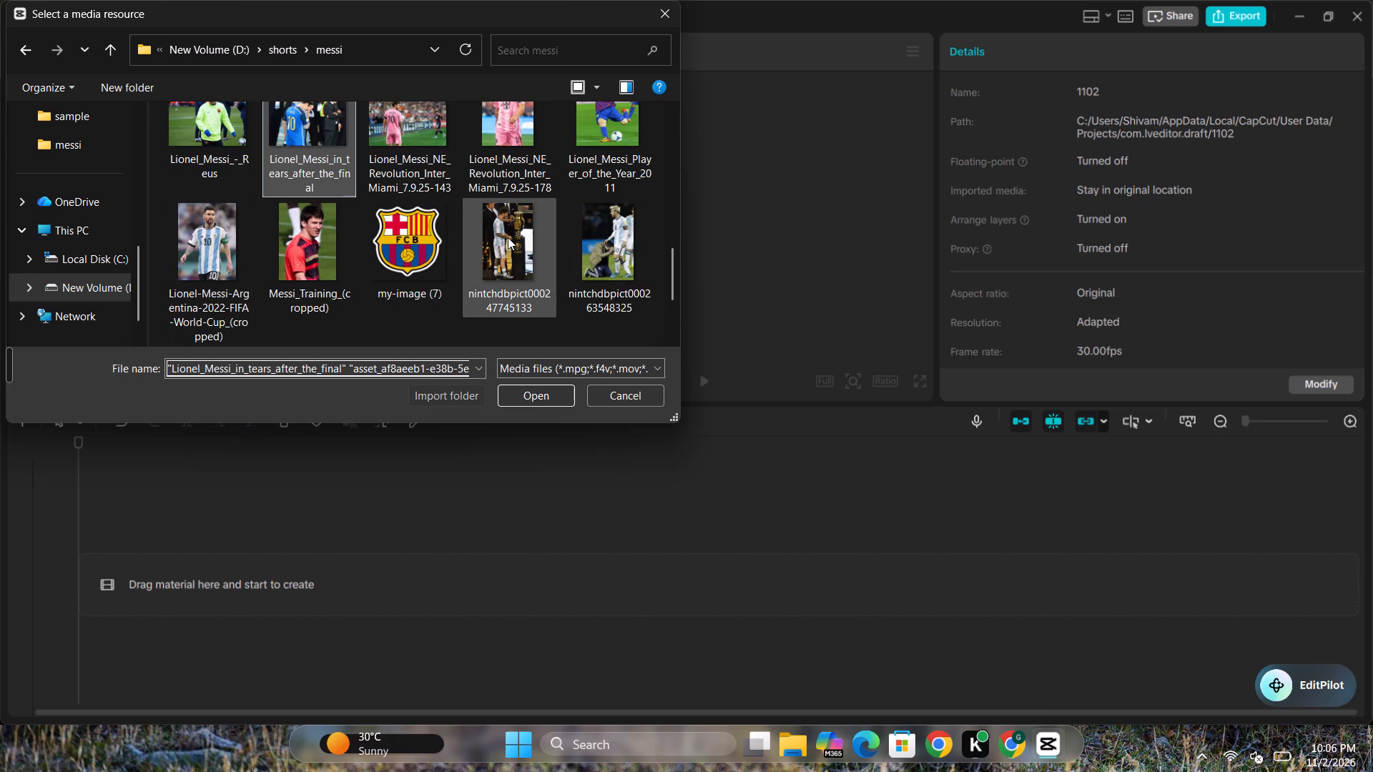
pyautogui.keyDown('ctrl'); pyautogui.click(615, 239); pyautogui.keyUp('ctrl')
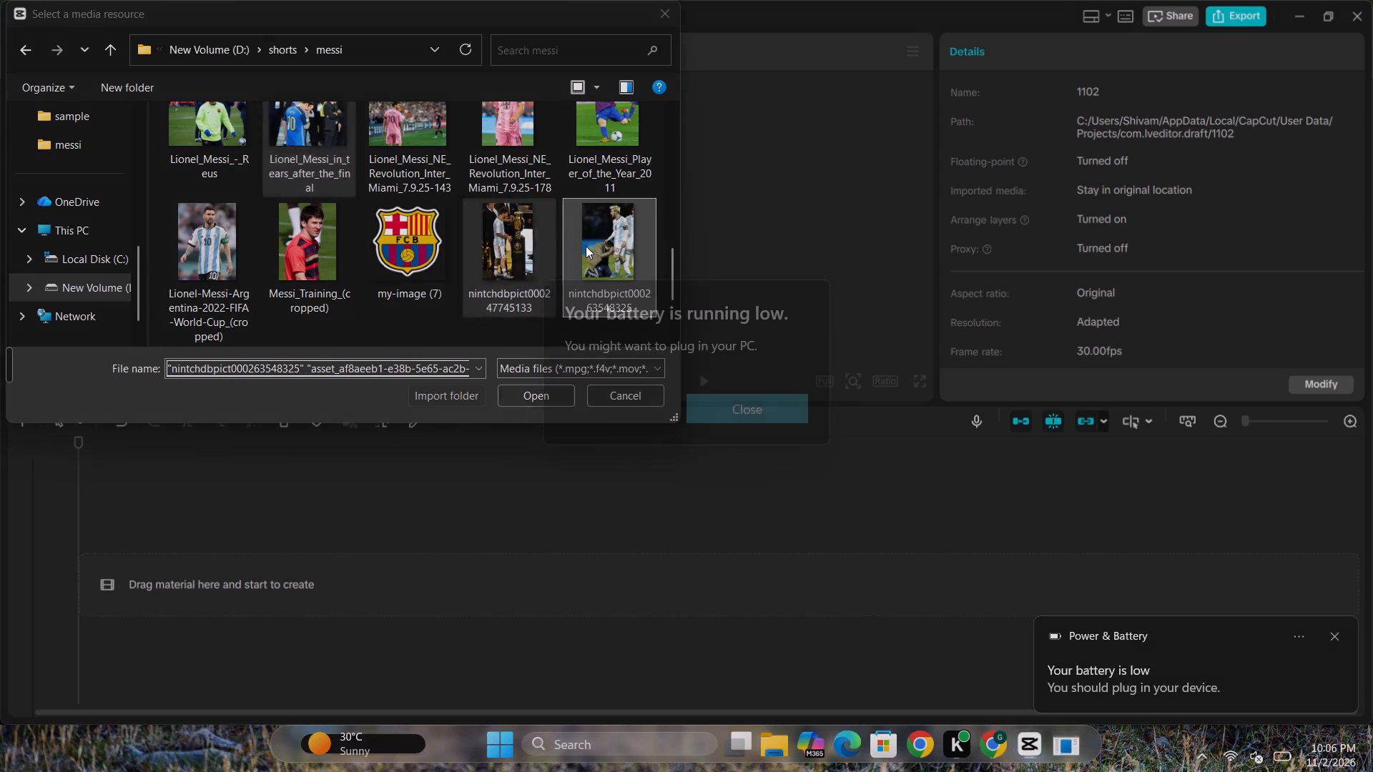
pyautogui.click(732, 410)
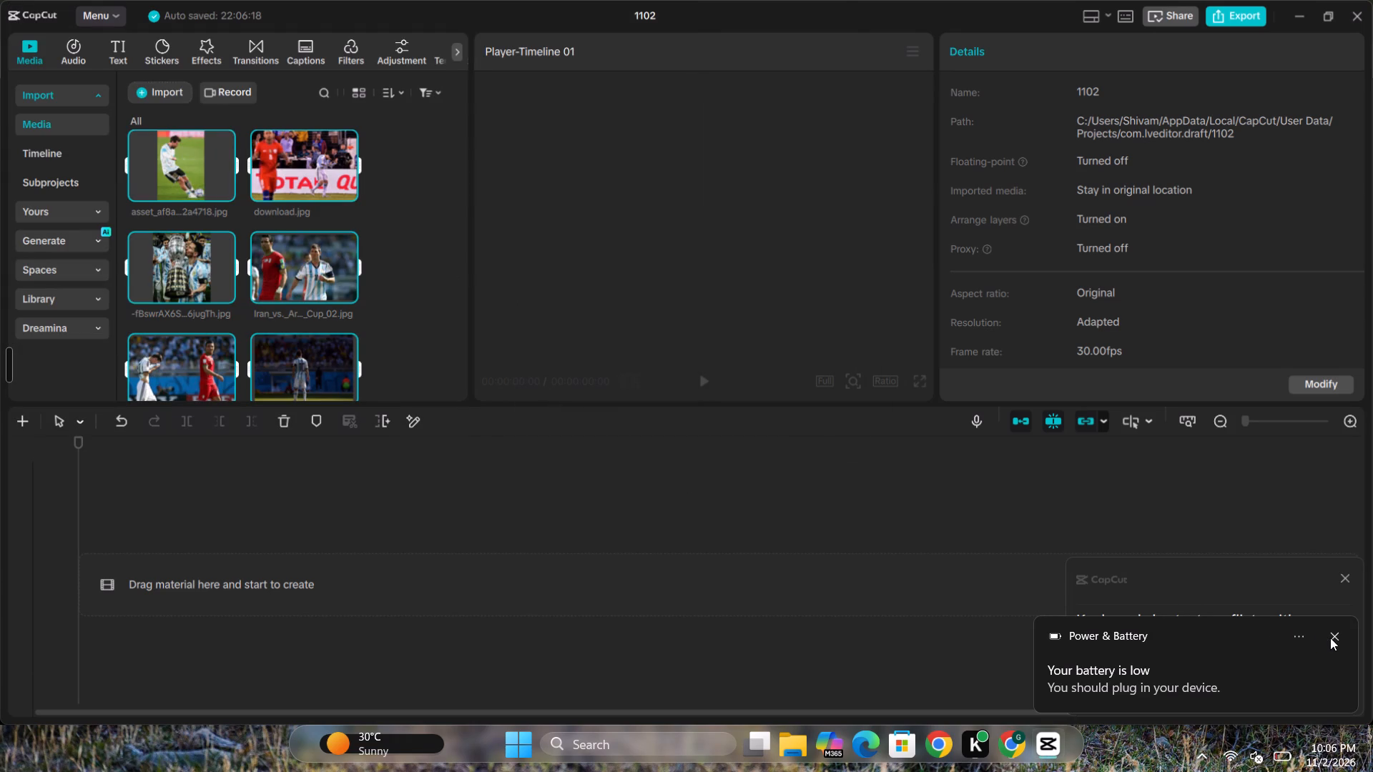
# Dismiss the low-battery notification and the keyboard shortcut conflict notice.
pyautogui.click(1332, 637)
pyautogui.click(1337, 578)
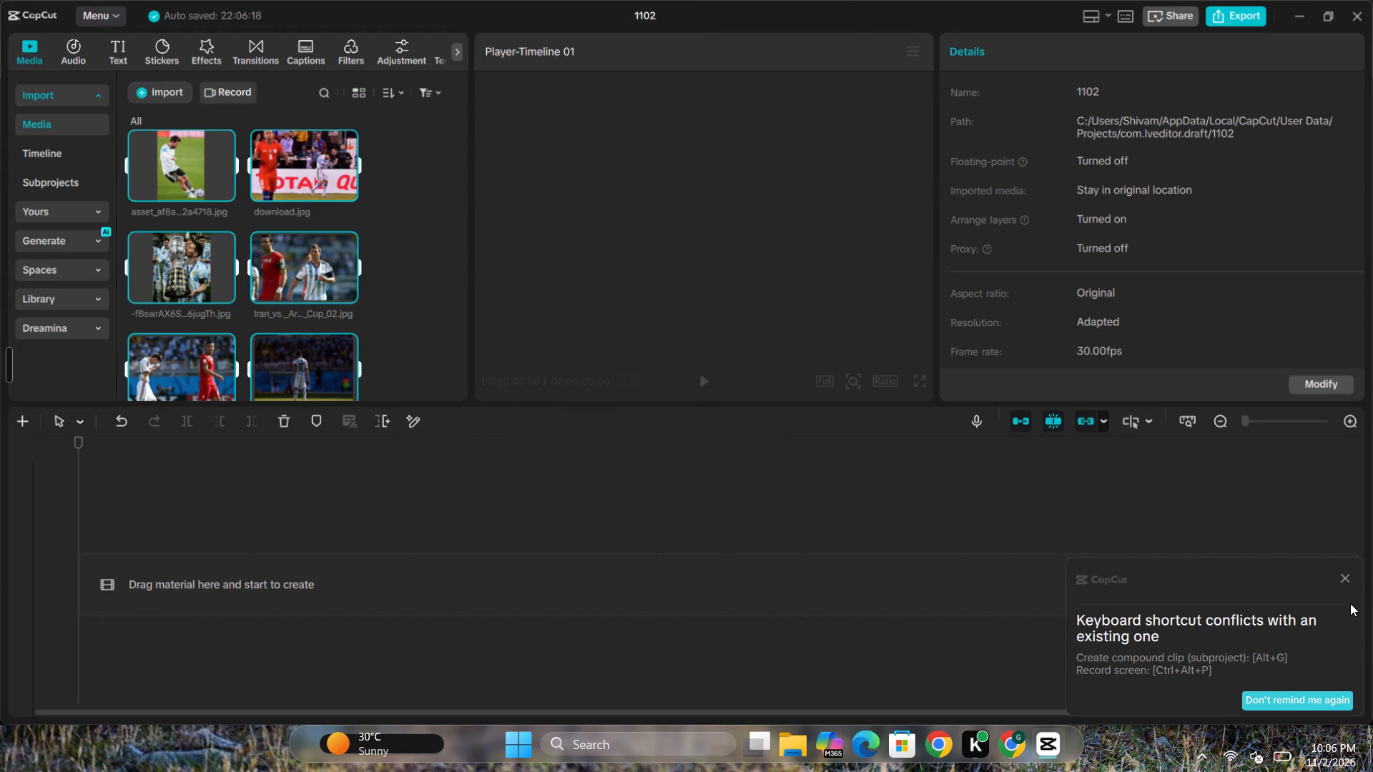
pyautogui.click(1347, 579)
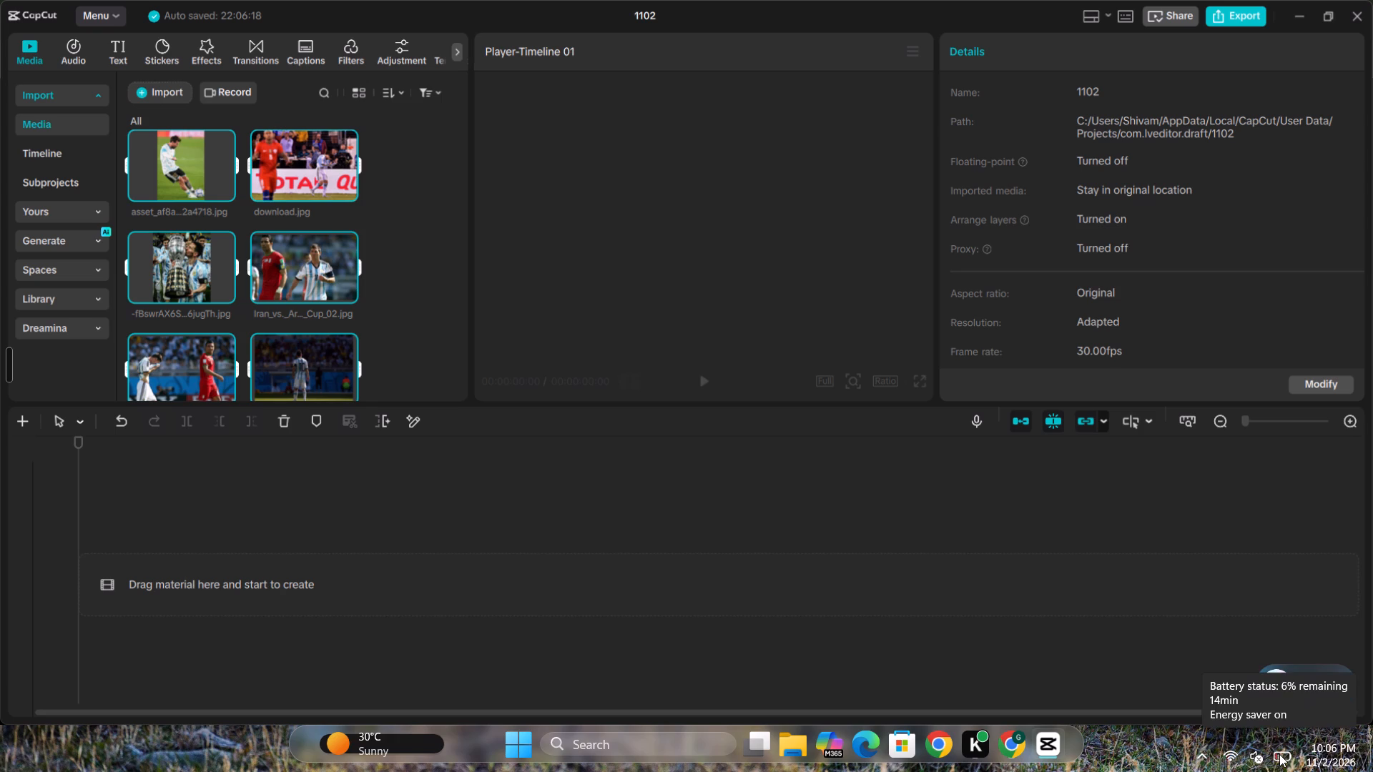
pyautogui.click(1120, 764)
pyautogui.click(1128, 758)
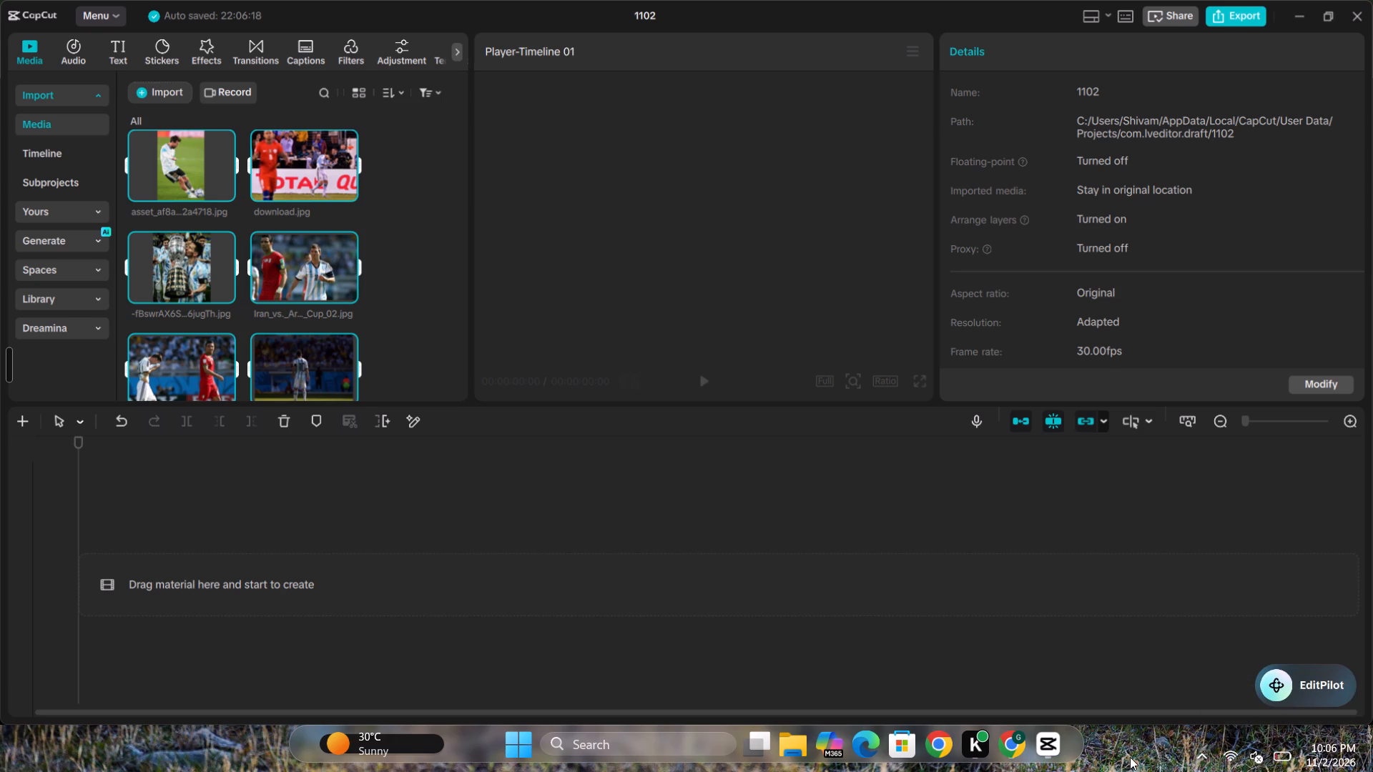
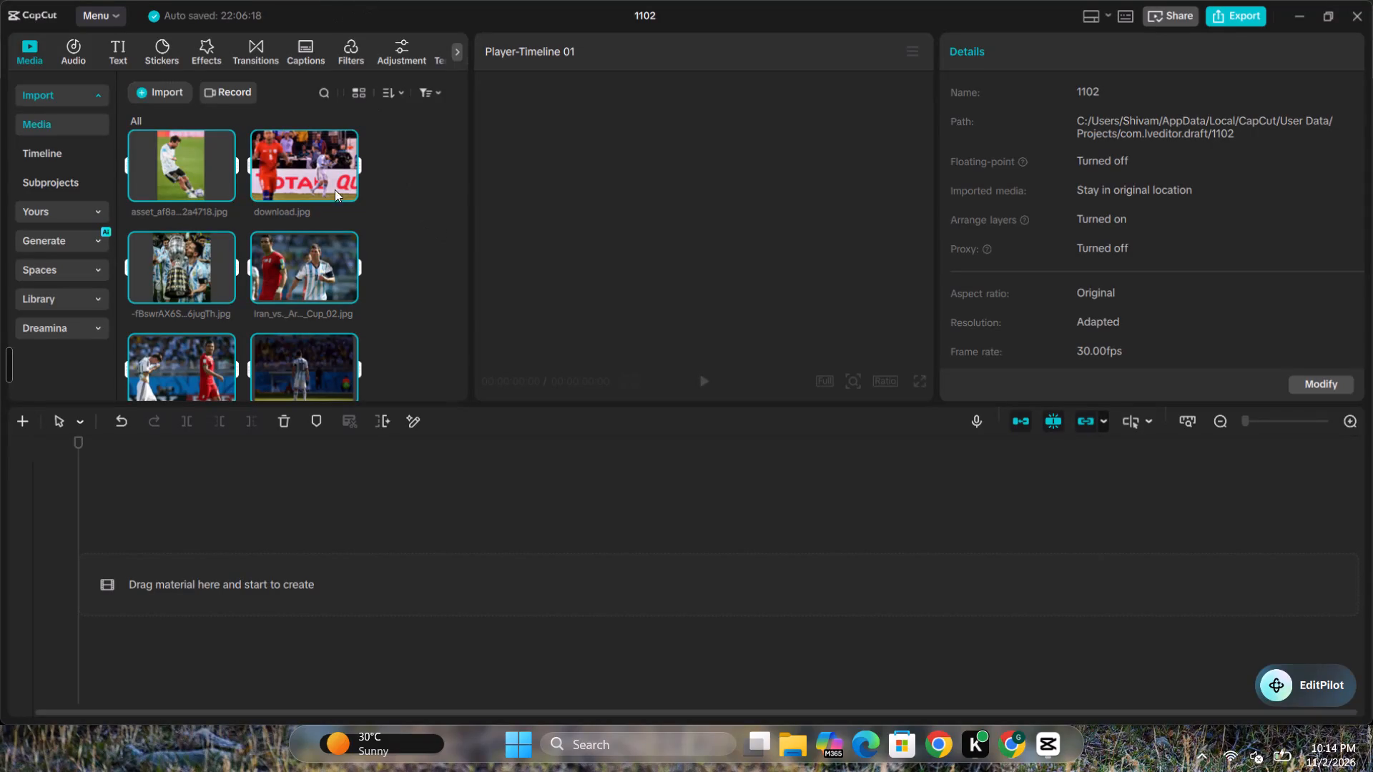
# Import today's ElevenLabs Titan voiceover file from the device's Downloads folder into the project media.
pyautogui.scroll(-9, 188, 253)
pyautogui.scroll(1, 192, 252)
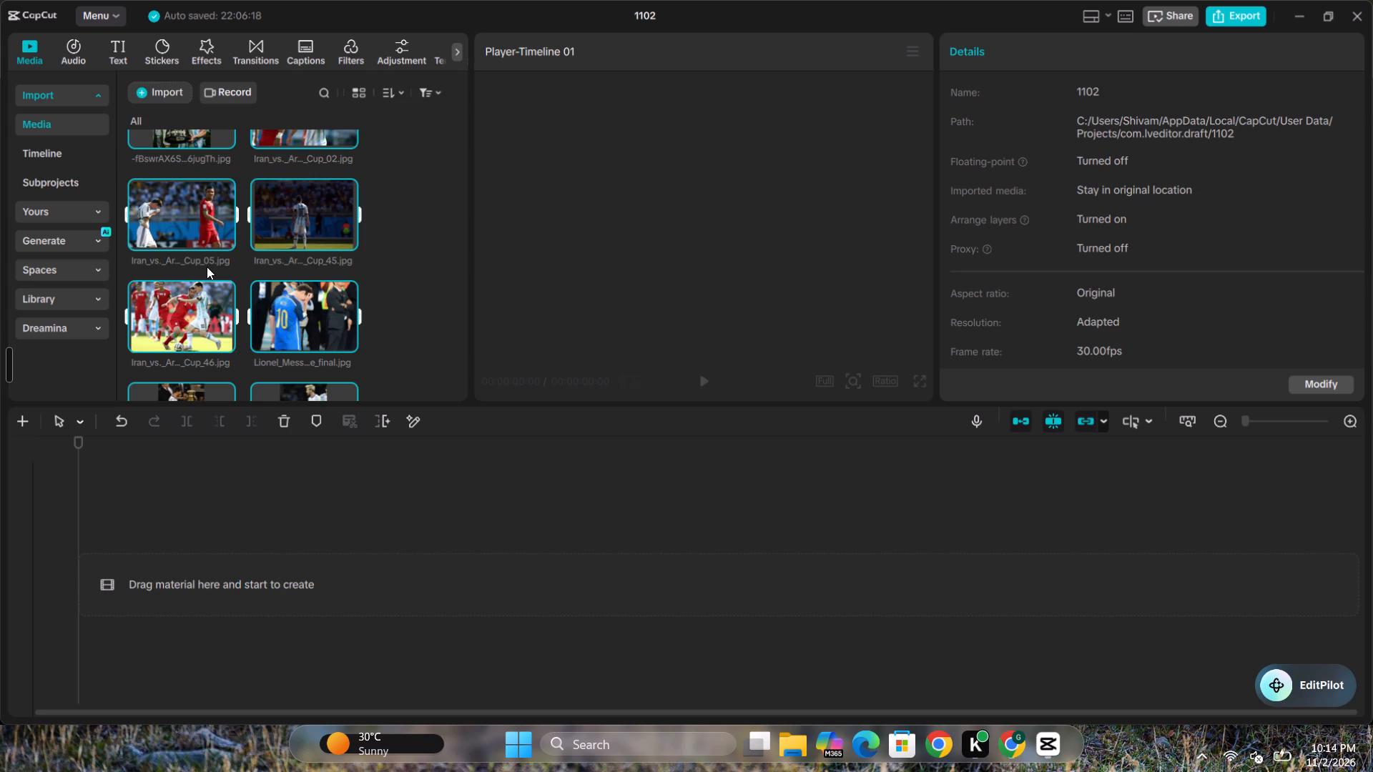
pyautogui.scroll(12, 208, 262)
pyautogui.click(166, 89)
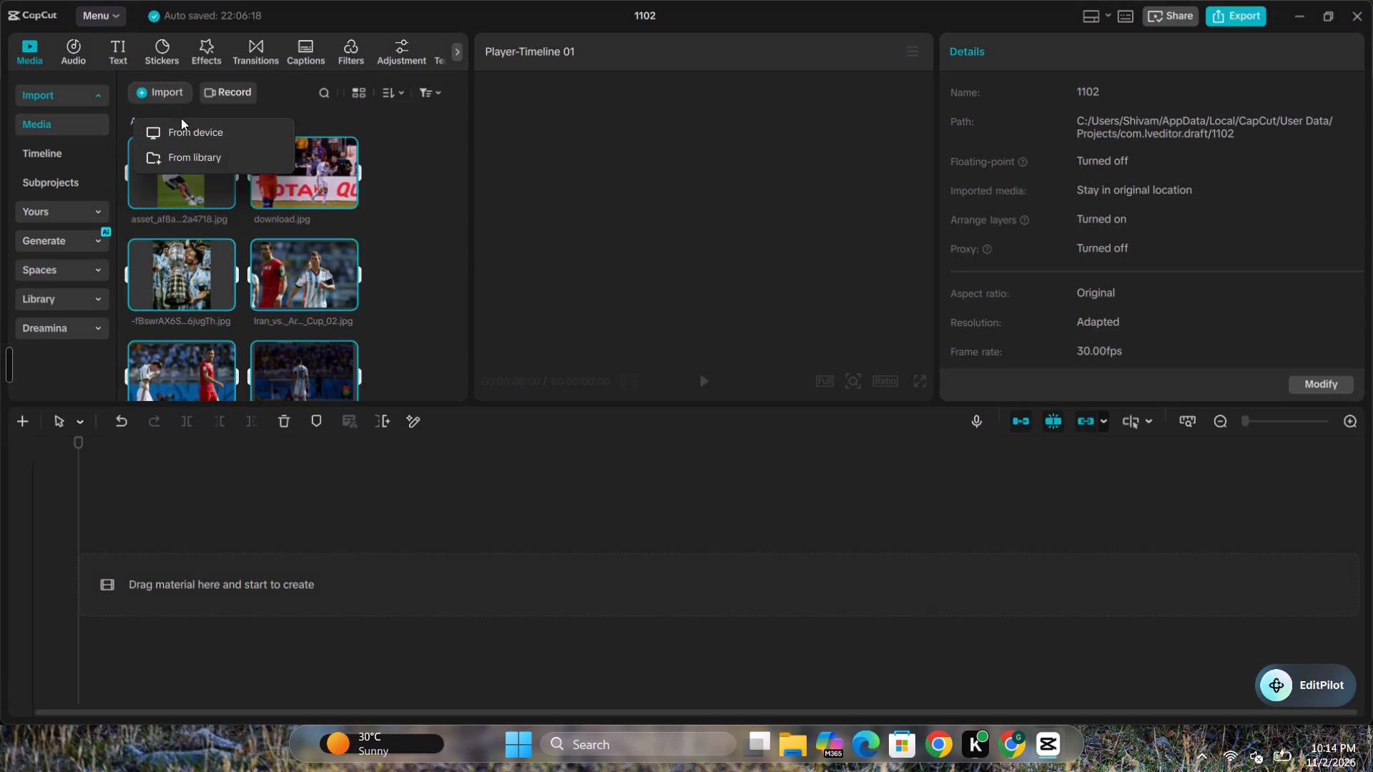
pyautogui.click(181, 116)
pyautogui.click(185, 93)
pyautogui.click(199, 126)
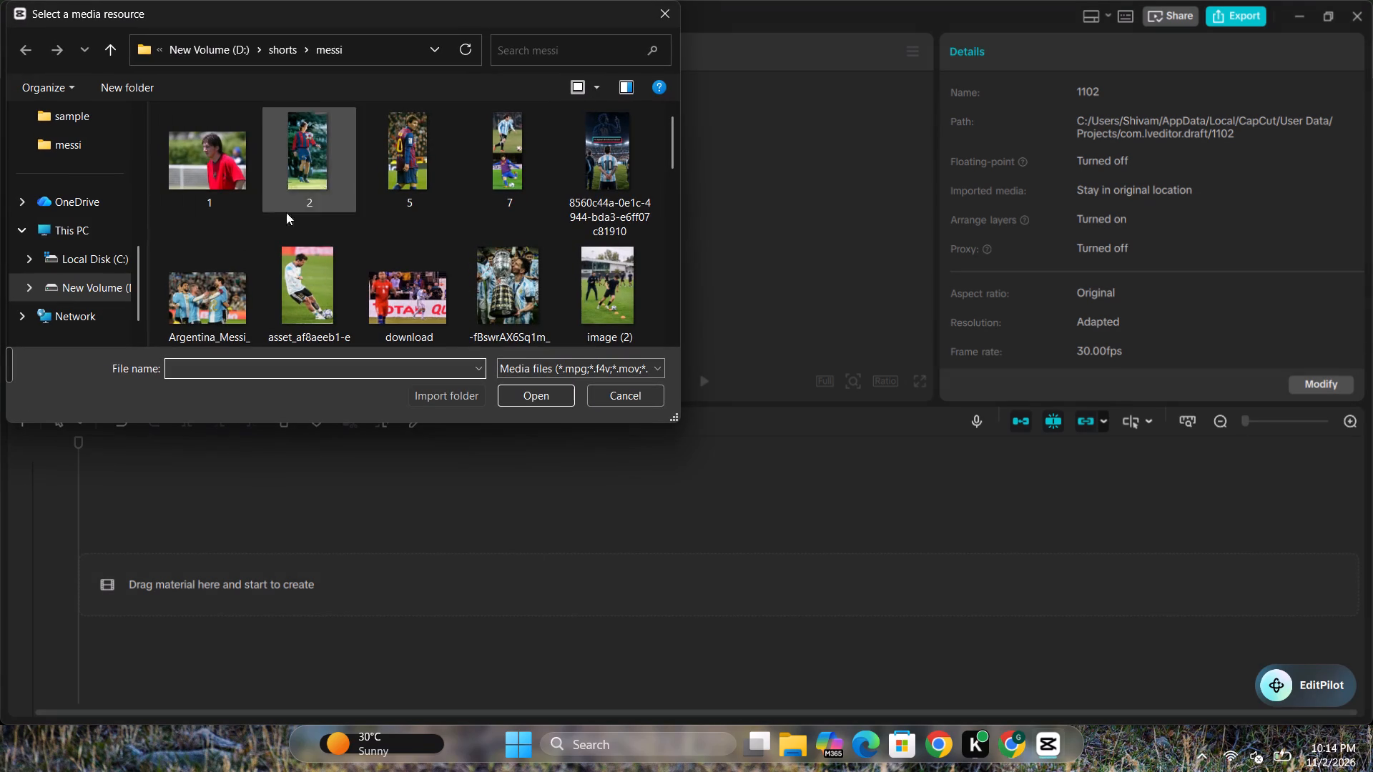
pyautogui.scroll(-3, 261, 262)
pyautogui.scroll(5, 275, 249)
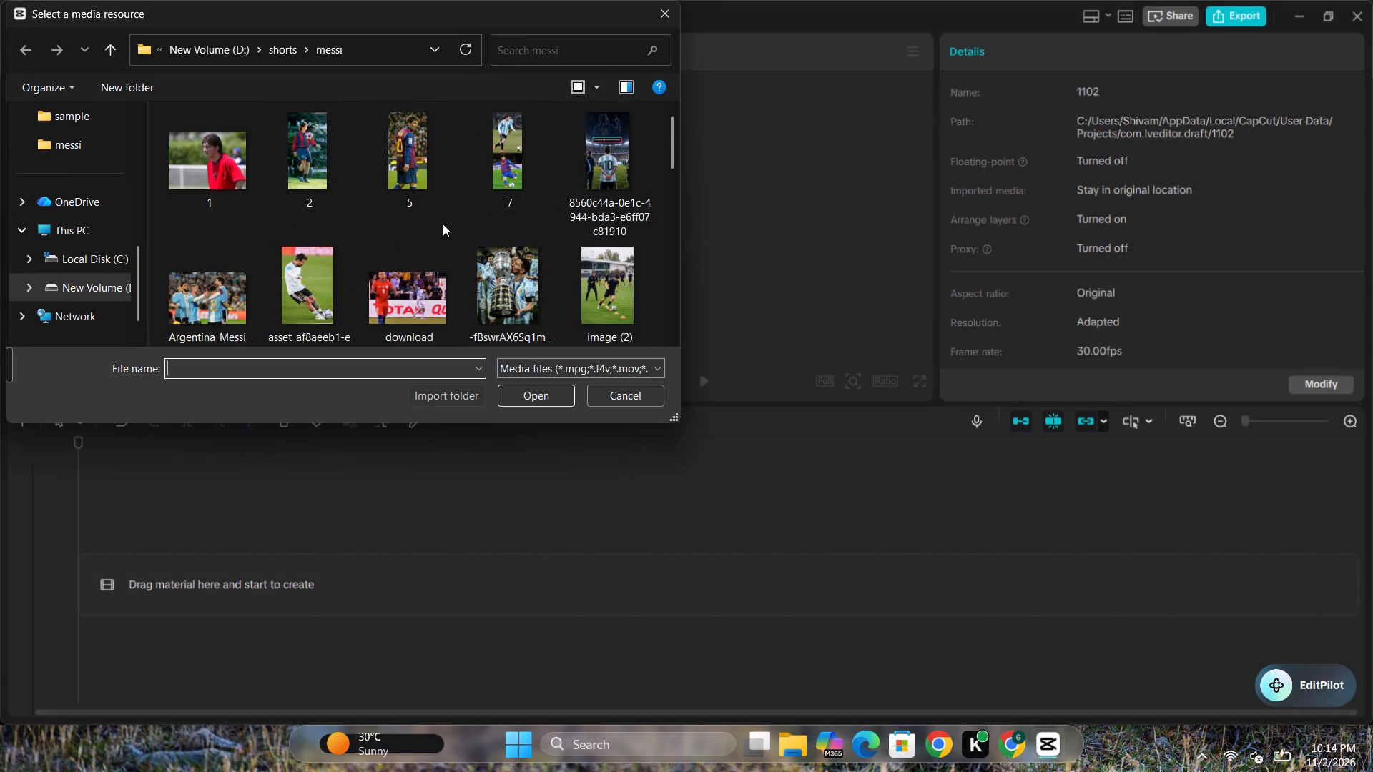
pyautogui.click(113, 295)
pyautogui.scroll(5, 97, 231)
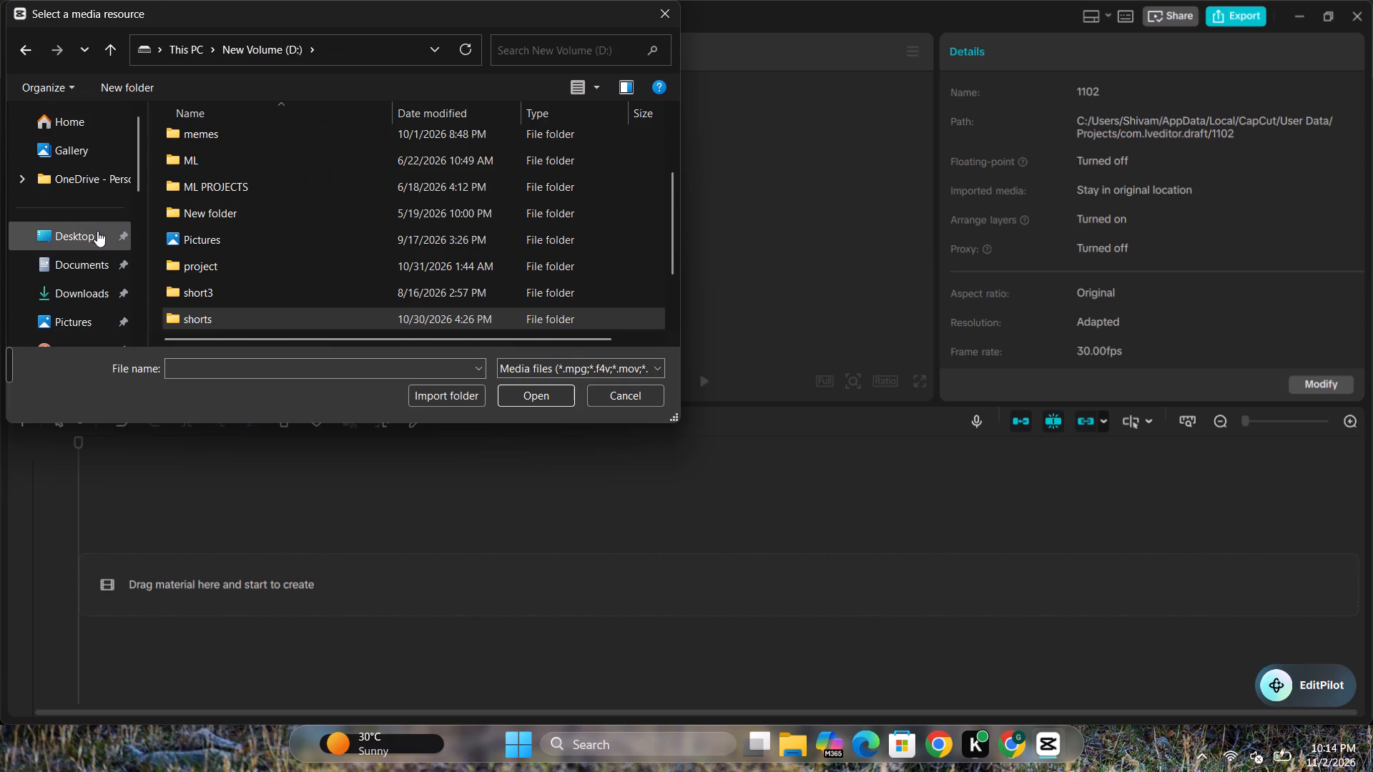
pyautogui.scroll(-5, 173, 222)
pyautogui.click(97, 269)
pyautogui.click(102, 282)
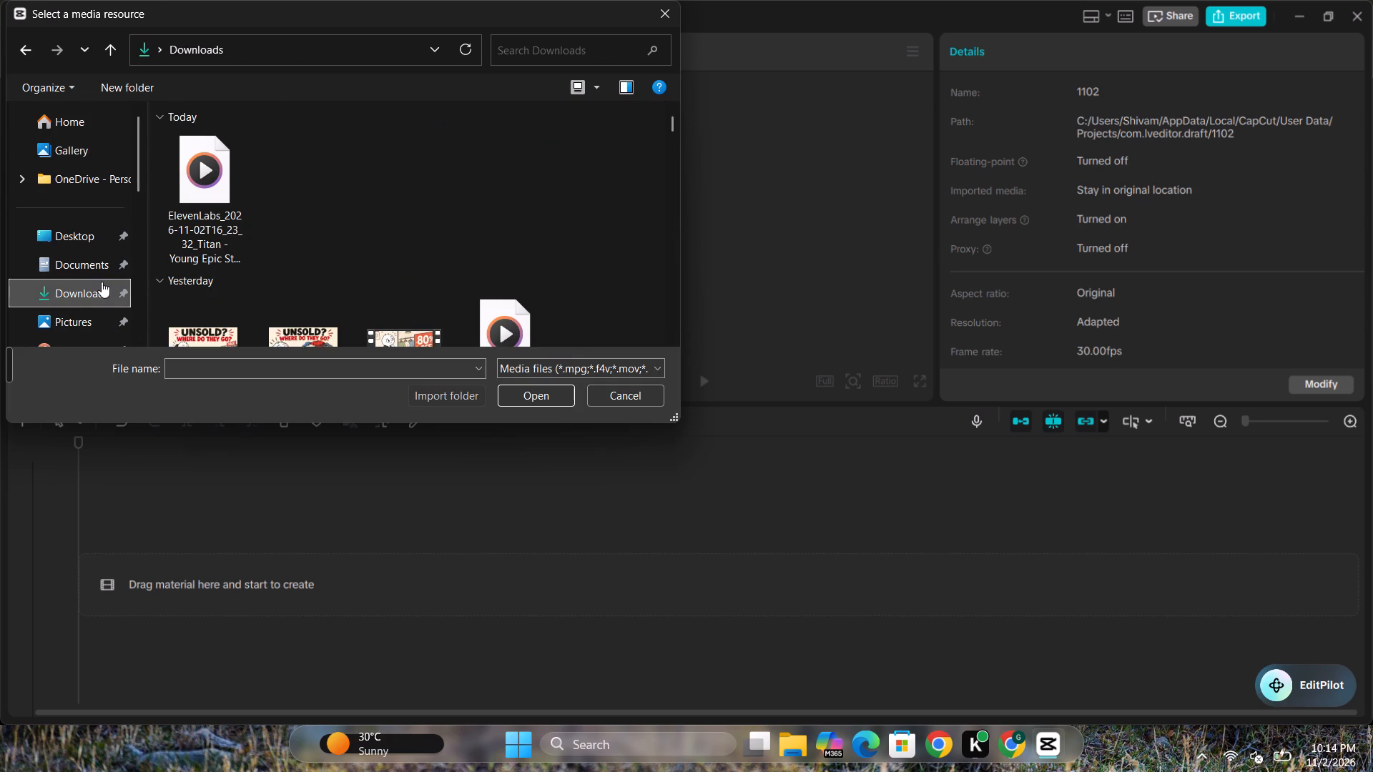
pyautogui.doubleClick(192, 188)
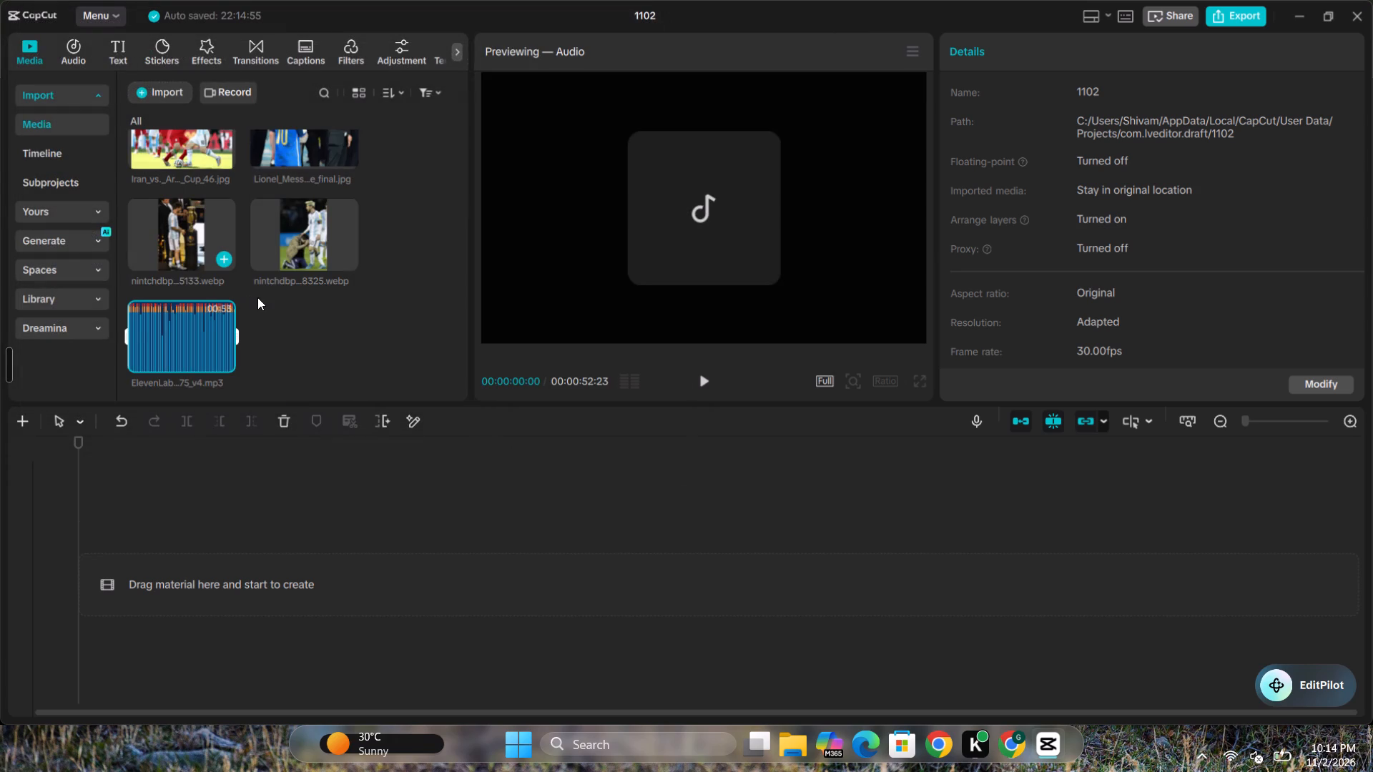
# Look through the imported project media, from the match photos to the ElevenLabs voiceover.
pyautogui.click(272, 335)
pyautogui.scroll(11, 277, 360)
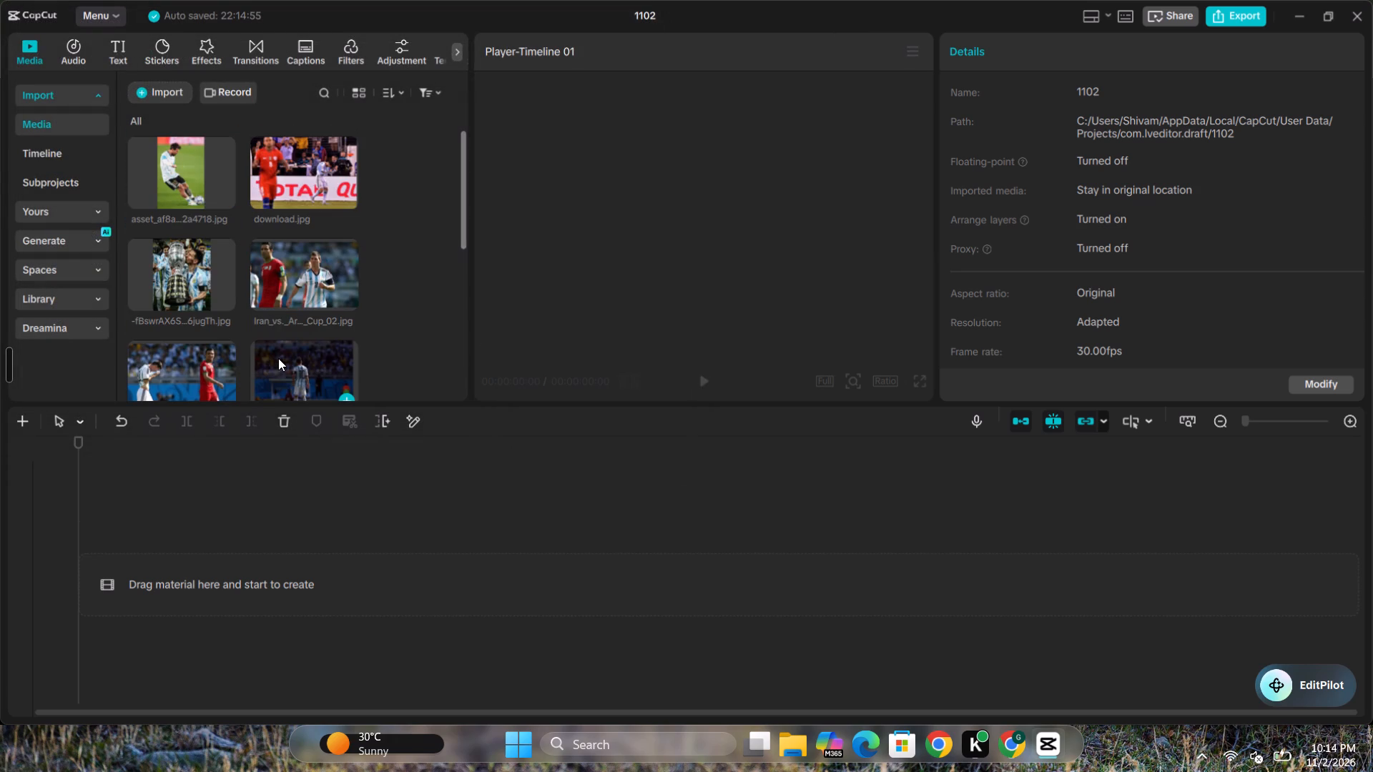
pyautogui.scroll(7, 278, 358)
pyautogui.scroll(-6, 271, 313)
pyautogui.scroll(7, 270, 311)
pyautogui.scroll(-5, 270, 311)
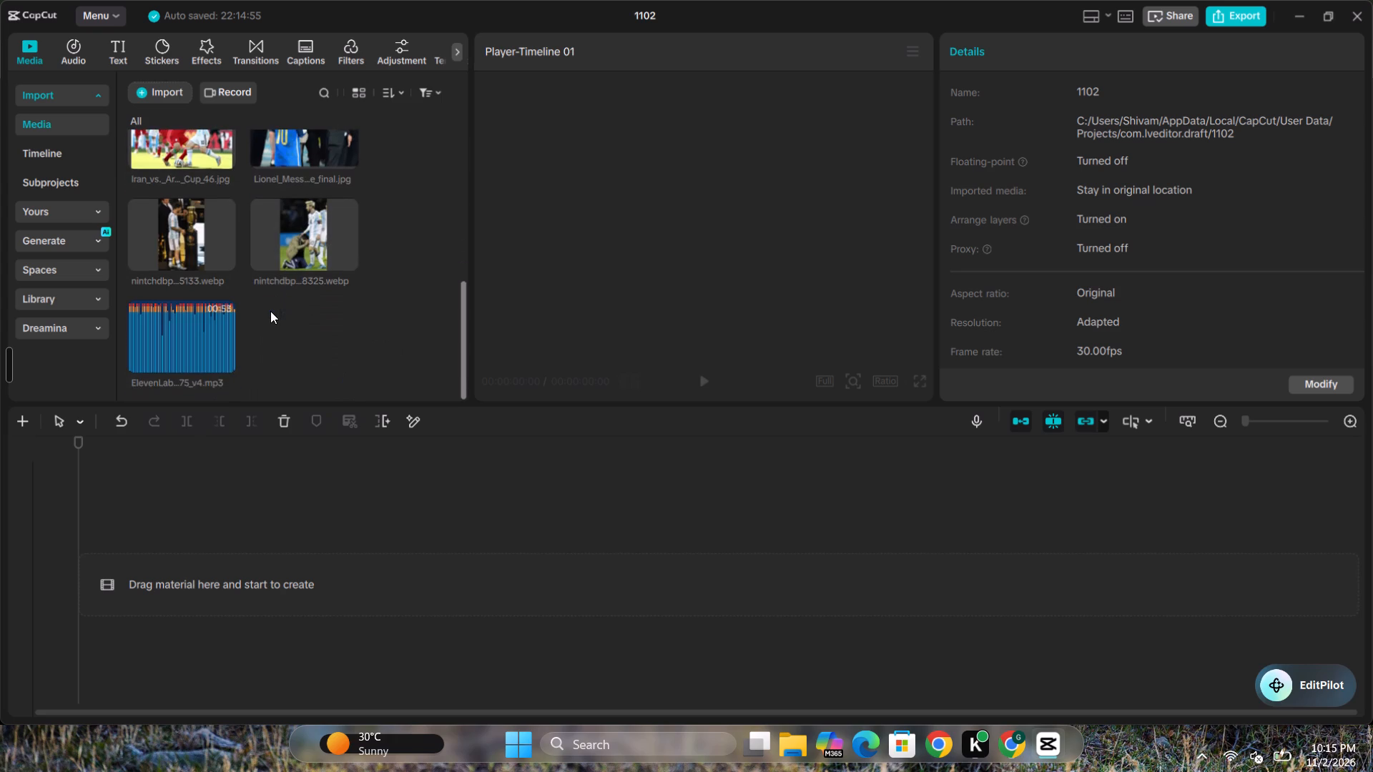
pyautogui.scroll(-2, 270, 311)
pyautogui.scroll(12, 270, 311)
pyautogui.scroll(-3, 259, 279)
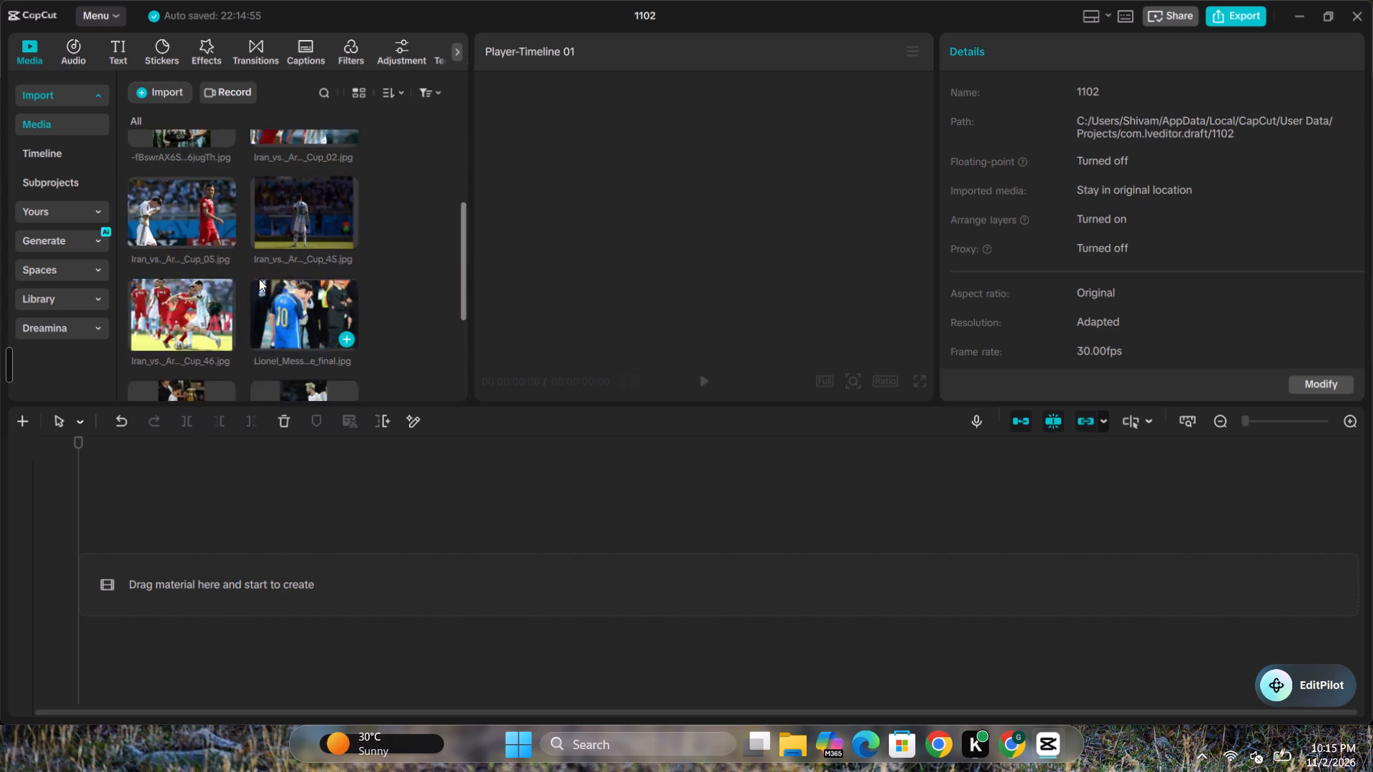
pyautogui.scroll(-2, 259, 279)
pyautogui.scroll(1, 259, 279)
pyautogui.scroll(-1, 259, 279)
# Preview the opening of the imported ElevenLabs voiceover.
pyautogui.click(164, 315)
pyautogui.moveTo(185, 315); pyautogui.dragTo(220, 441)
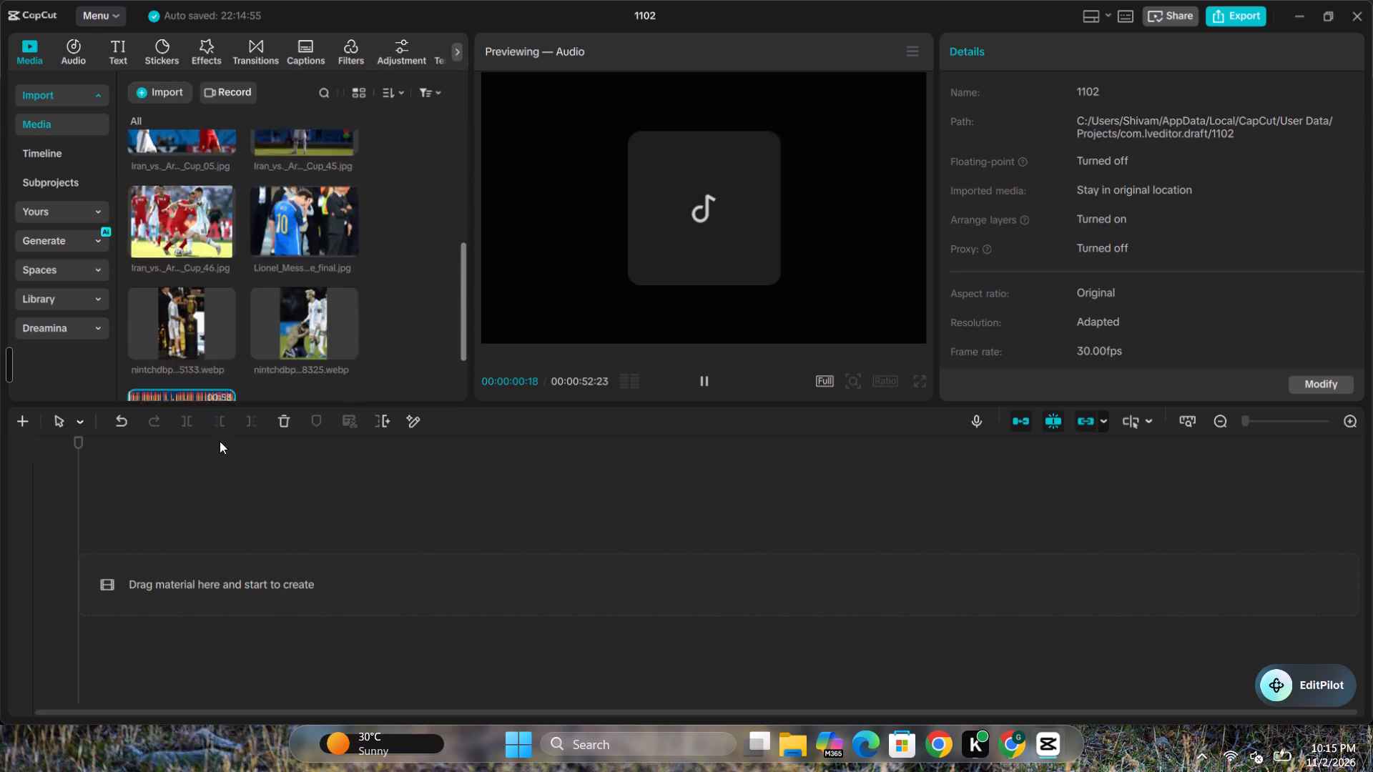
pyautogui.moveTo(220, 441); pyautogui.dragTo(255, 322)
pyautogui.moveTo(255, 320); pyautogui.dragTo(256, 305)
pyautogui.click(221, 322)
pyautogui.moveTo(205, 326); pyautogui.dragTo(237, 297)
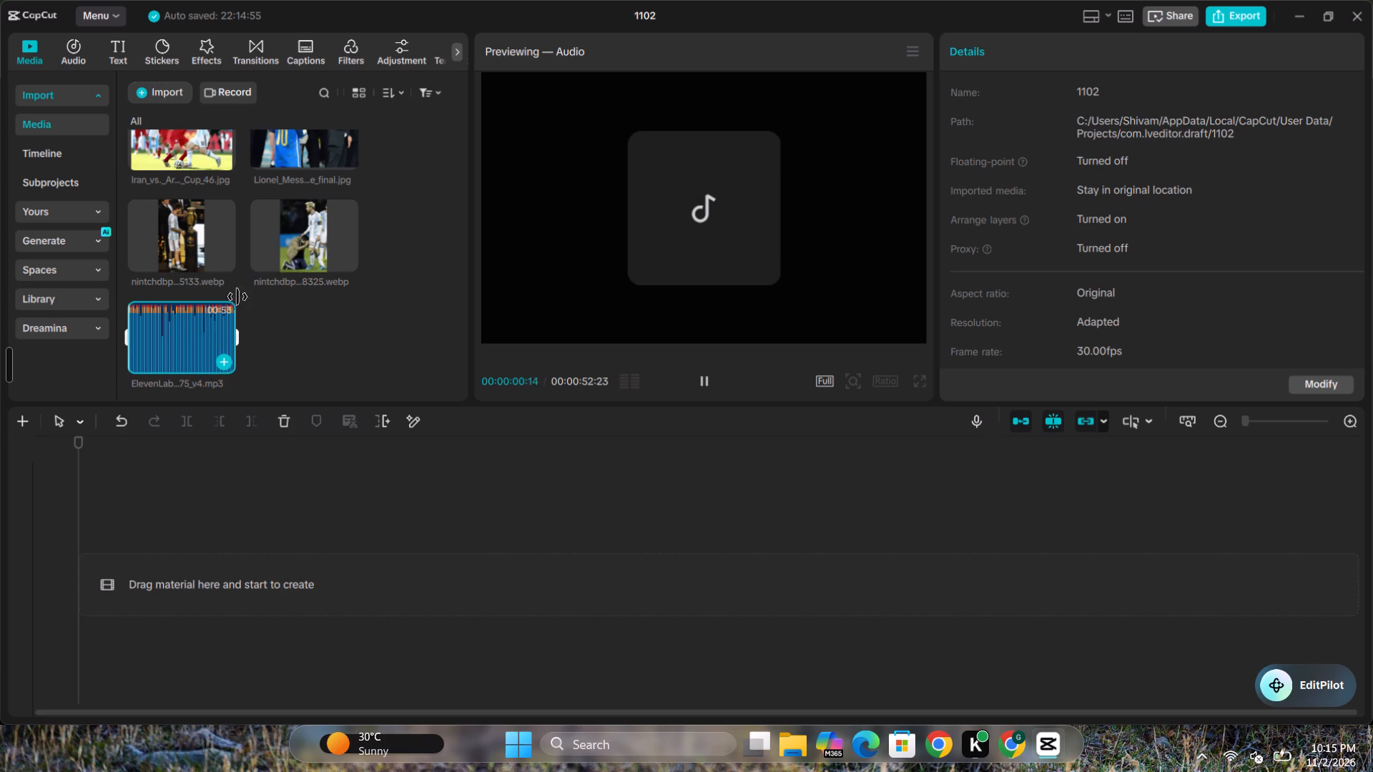
pyautogui.moveTo(237, 297); pyautogui.dragTo(293, 408)
pyautogui.moveTo(282, 322); pyautogui.dragTo(287, 305)
pyautogui.scroll(-6, 217, 300)
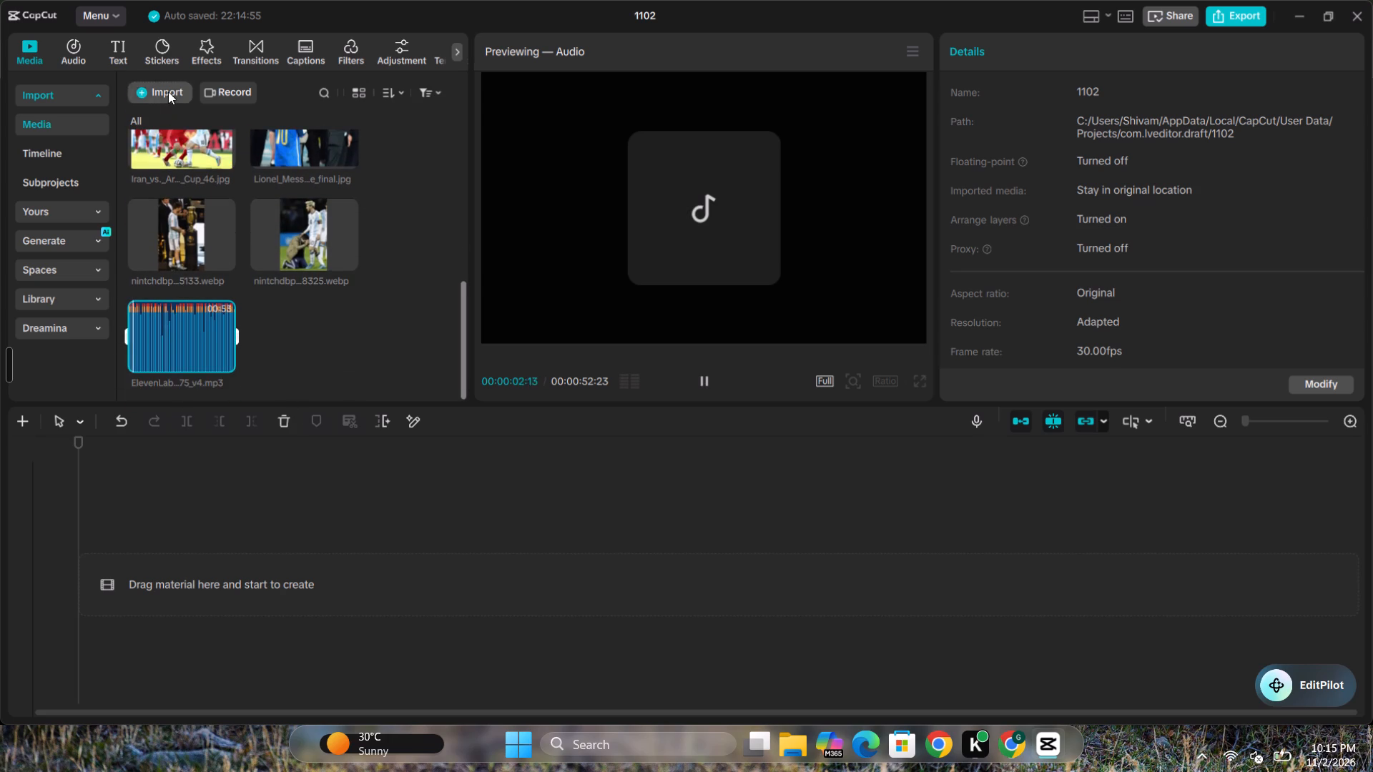
# Start another media import from the device and browse to the memes folder on New Volume (D:).
pyautogui.click(168, 91)
pyautogui.click(200, 128)
pyautogui.scroll(-1, 152, 182)
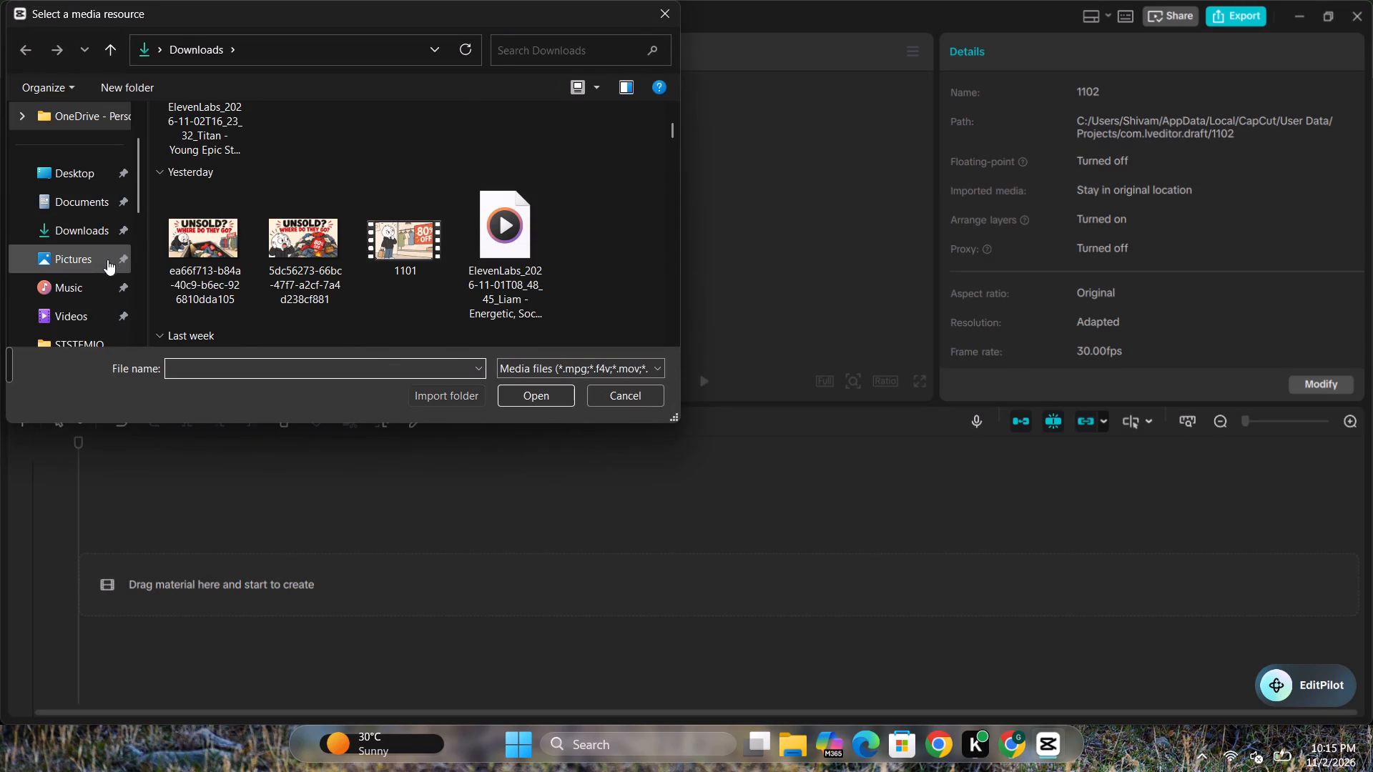
pyautogui.click(94, 323)
pyautogui.scroll(-2, 89, 312)
pyautogui.click(106, 216)
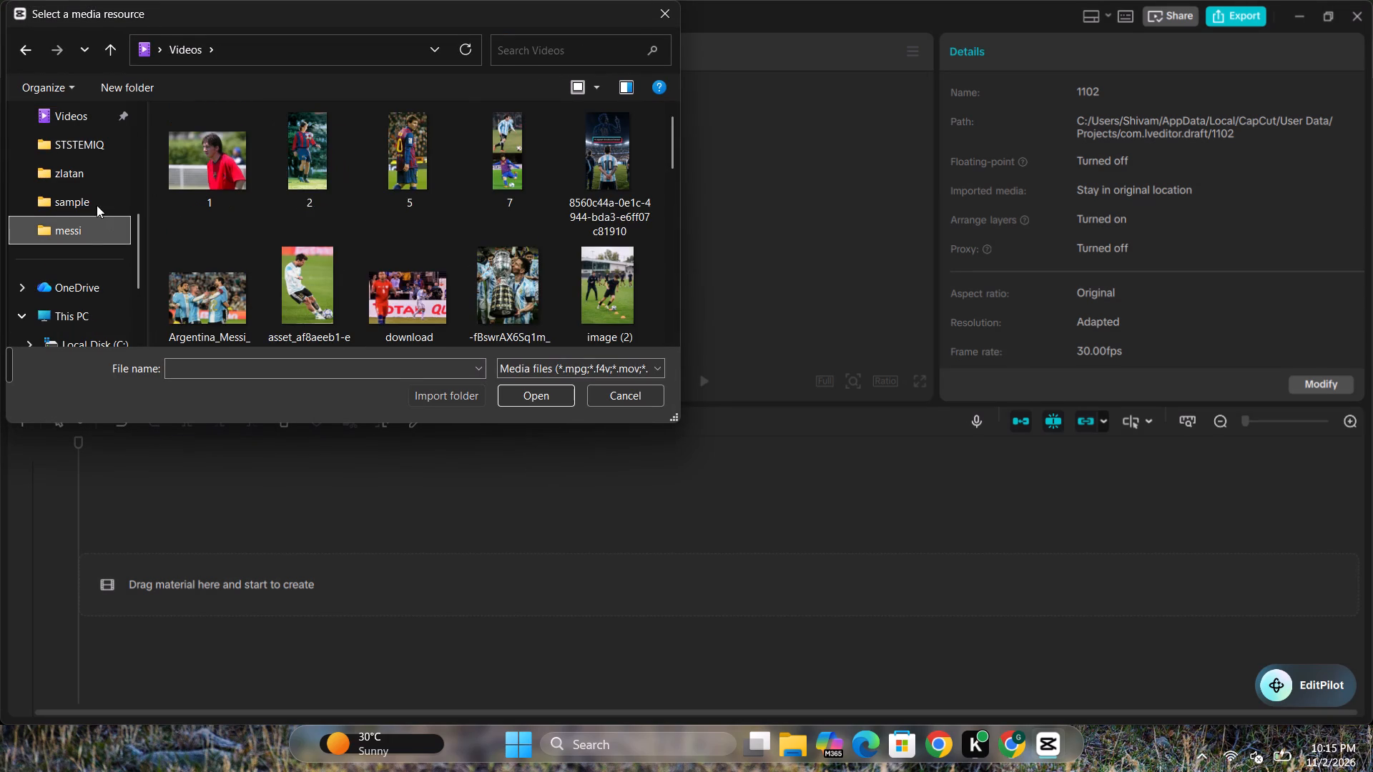
pyautogui.scroll(-2, 82, 315)
pyautogui.click(87, 263)
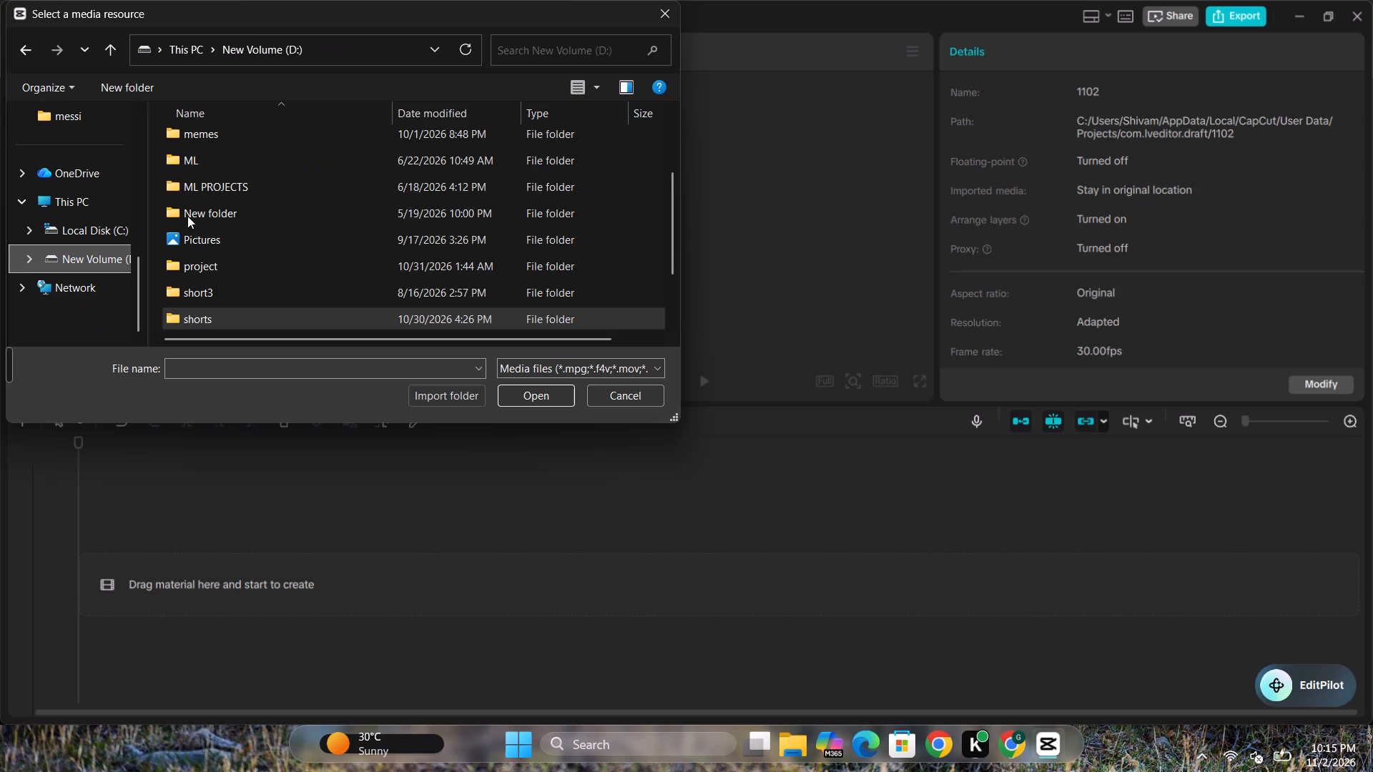
pyautogui.scroll(4, 239, 269)
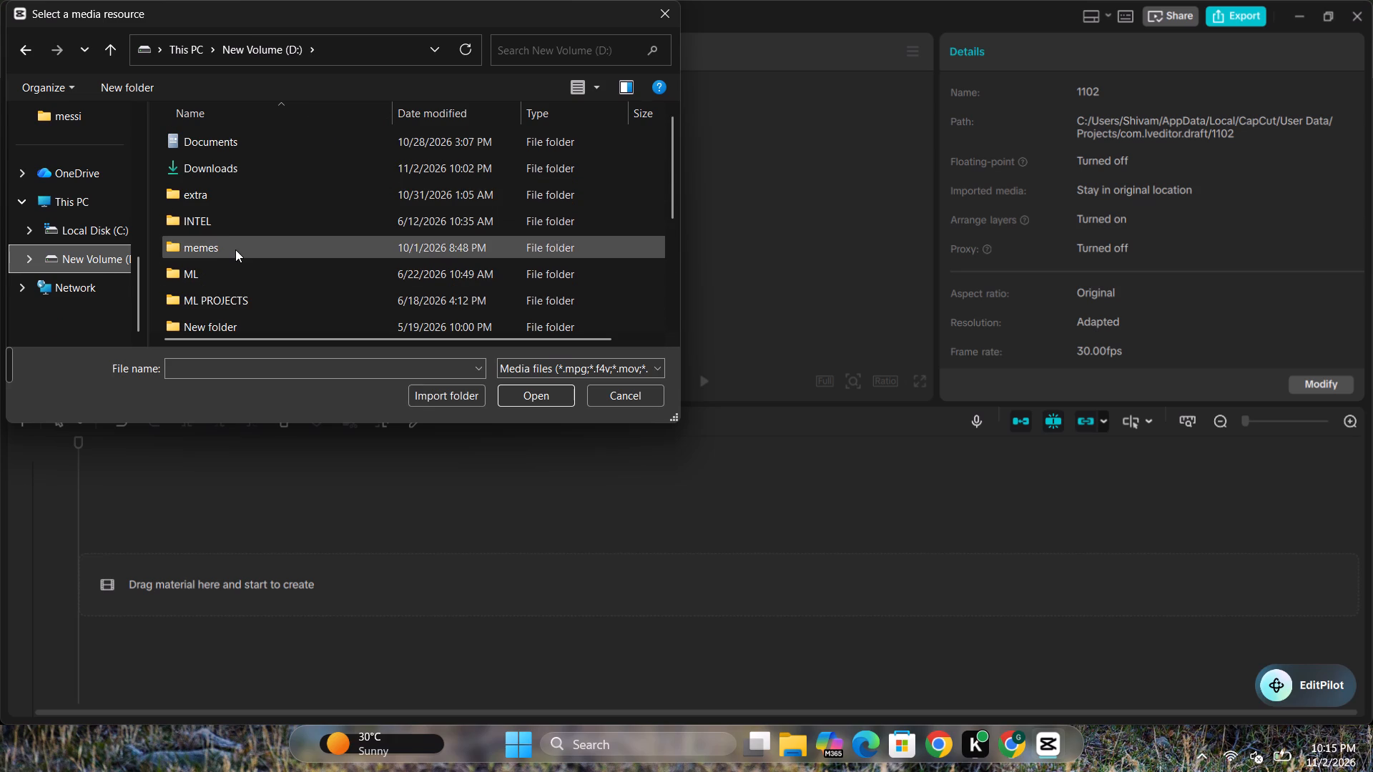
pyautogui.doubleClick(235, 249)
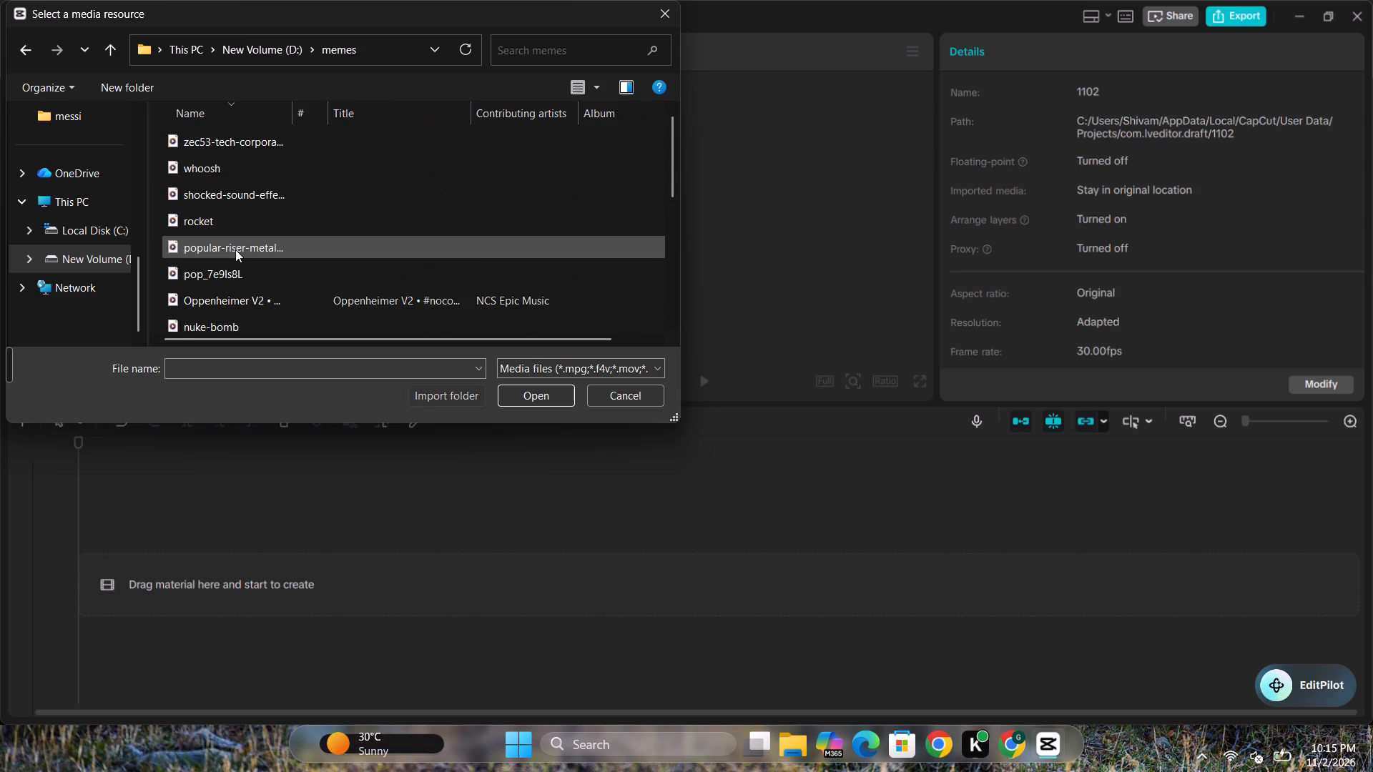
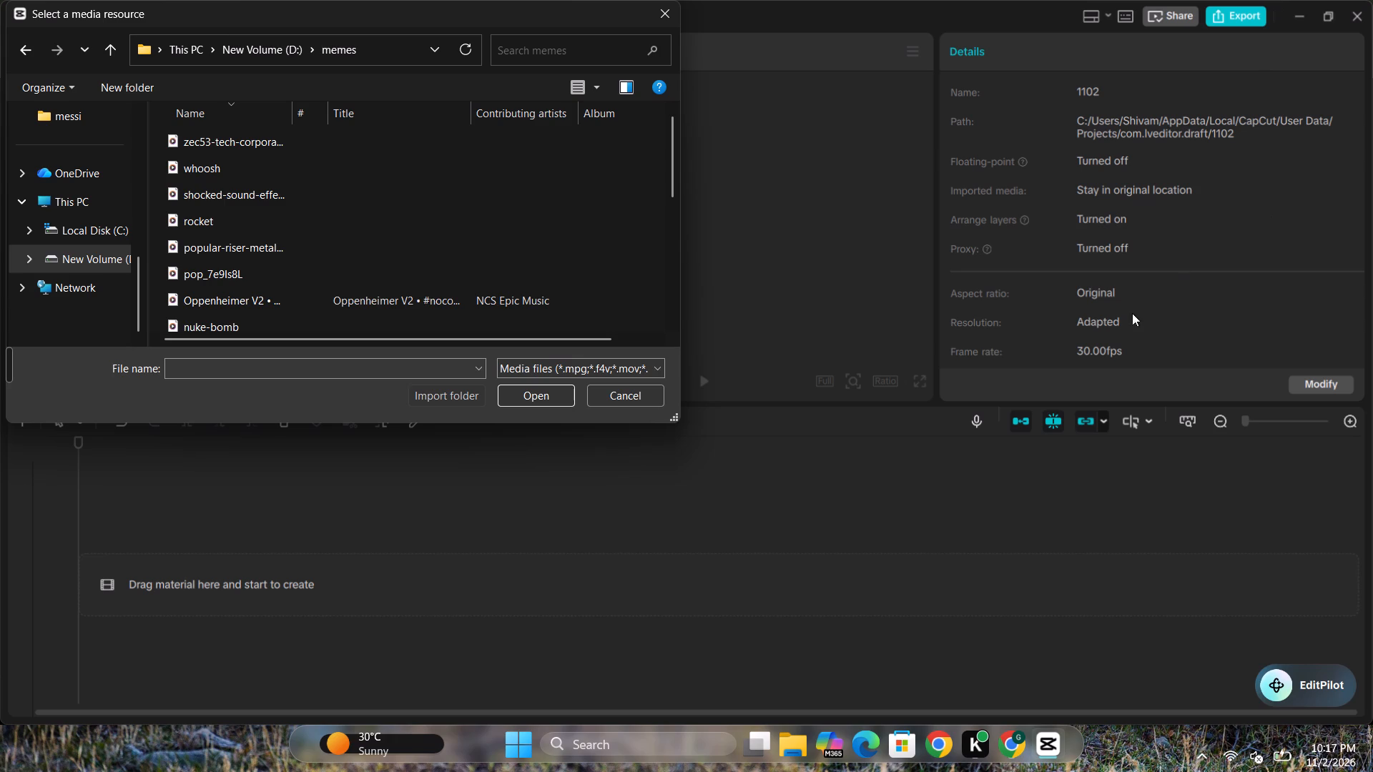
# Import the whoosh, popular-riser-metallic, pop_7e9ls8L, mouse-click-sound, money-soundfx, dobcommunication, camera flash and alexgrohl-storytellin audio files from the memes folder.
pyautogui.click(237, 164)
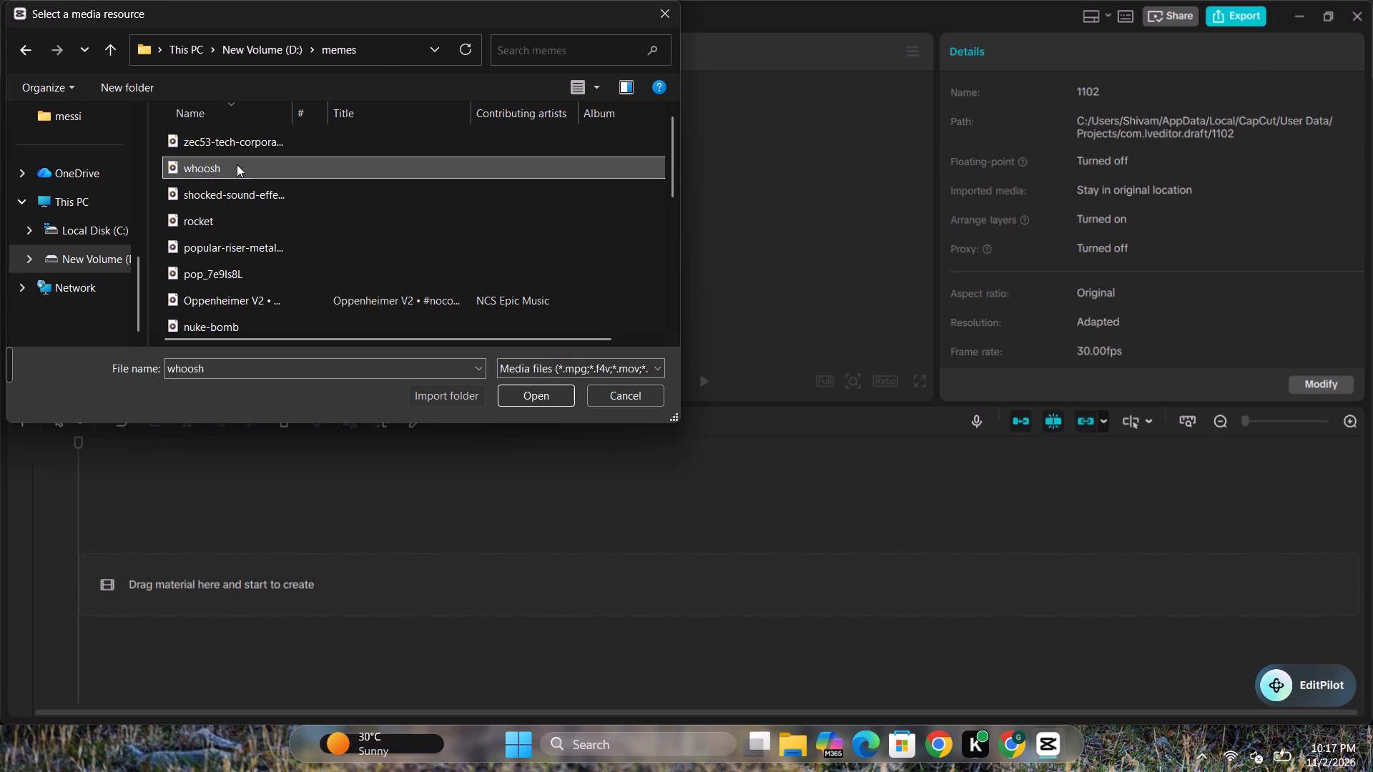
pyautogui.click(232, 247)
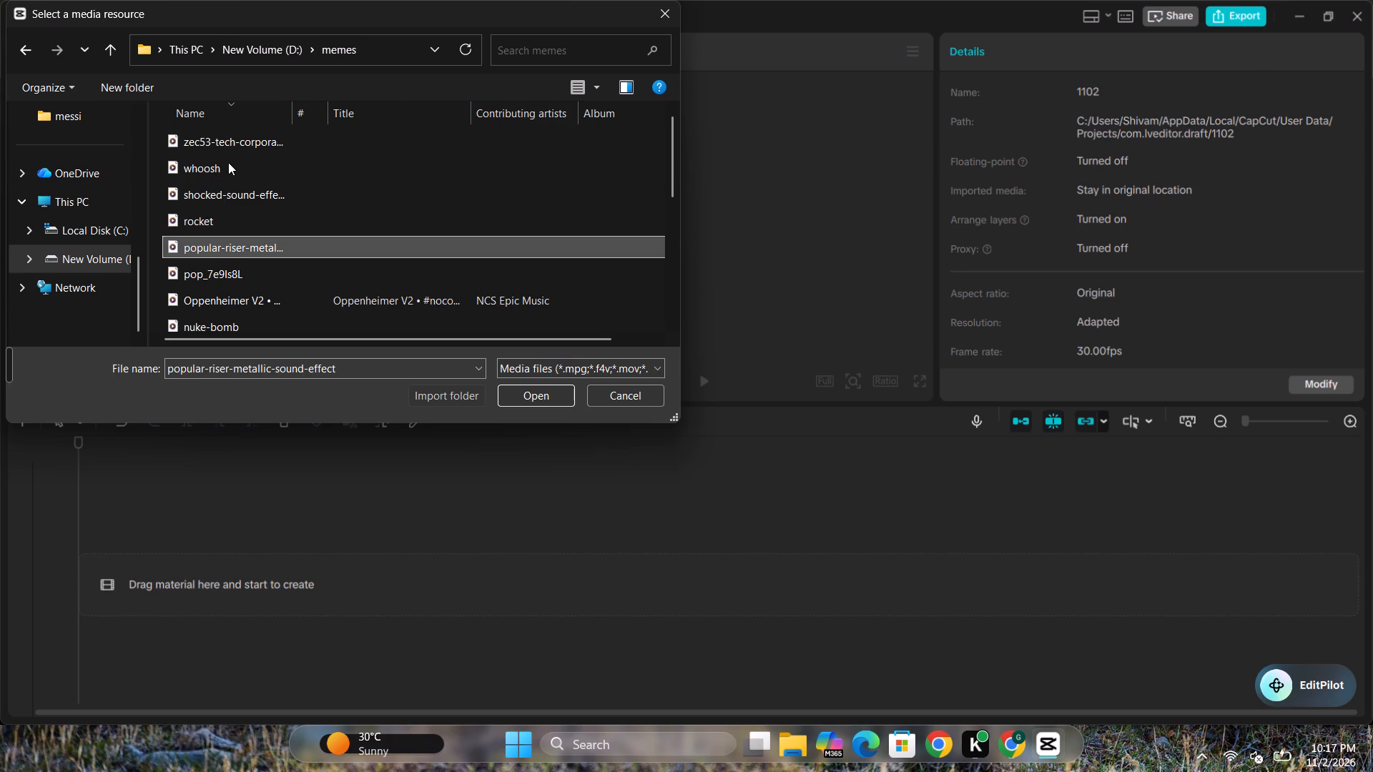
pyautogui.keyDown('ctrl'); pyautogui.click(228, 162); pyautogui.keyUp('ctrl')
pyautogui.keyDown('ctrl'); pyautogui.click(235, 266); pyautogui.keyUp('ctrl')
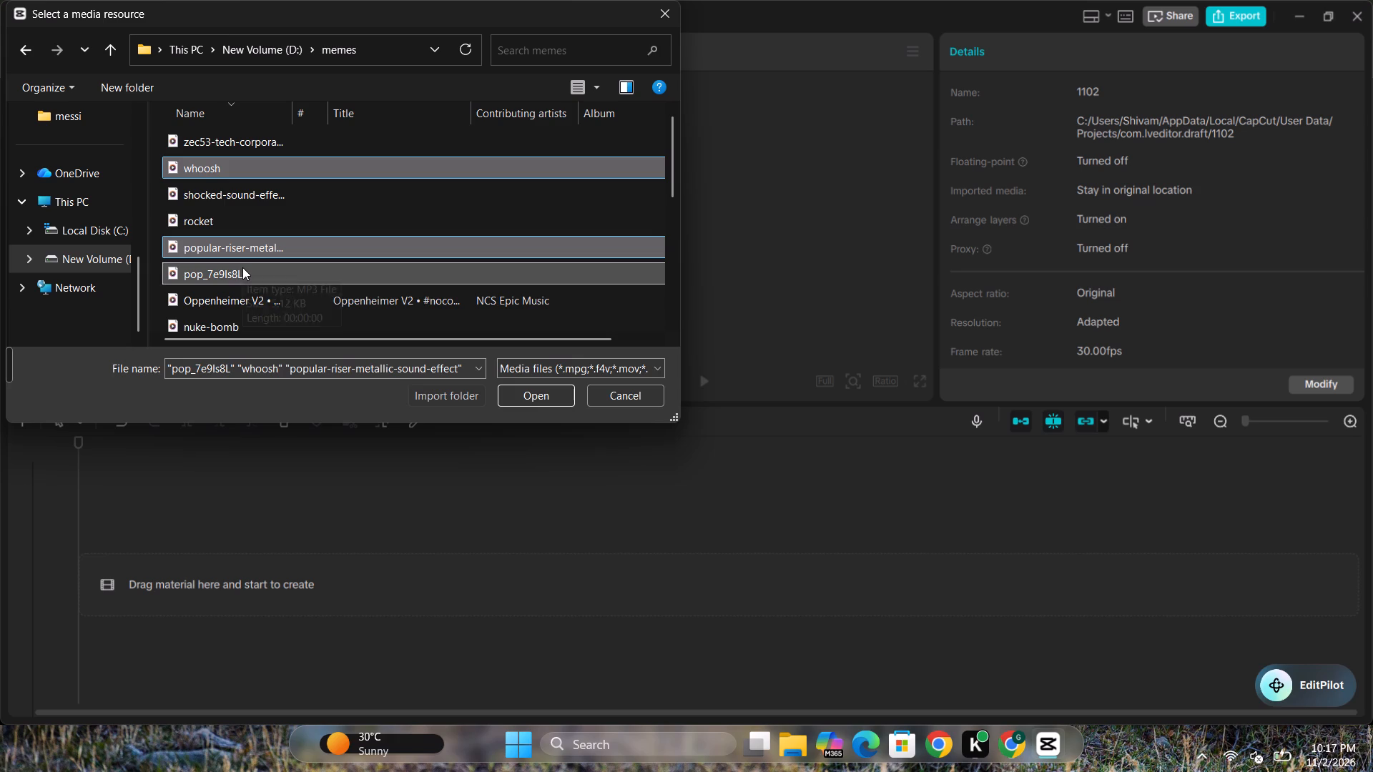
pyautogui.scroll(3, 242, 267)
pyautogui.scroll(-1, 250, 253)
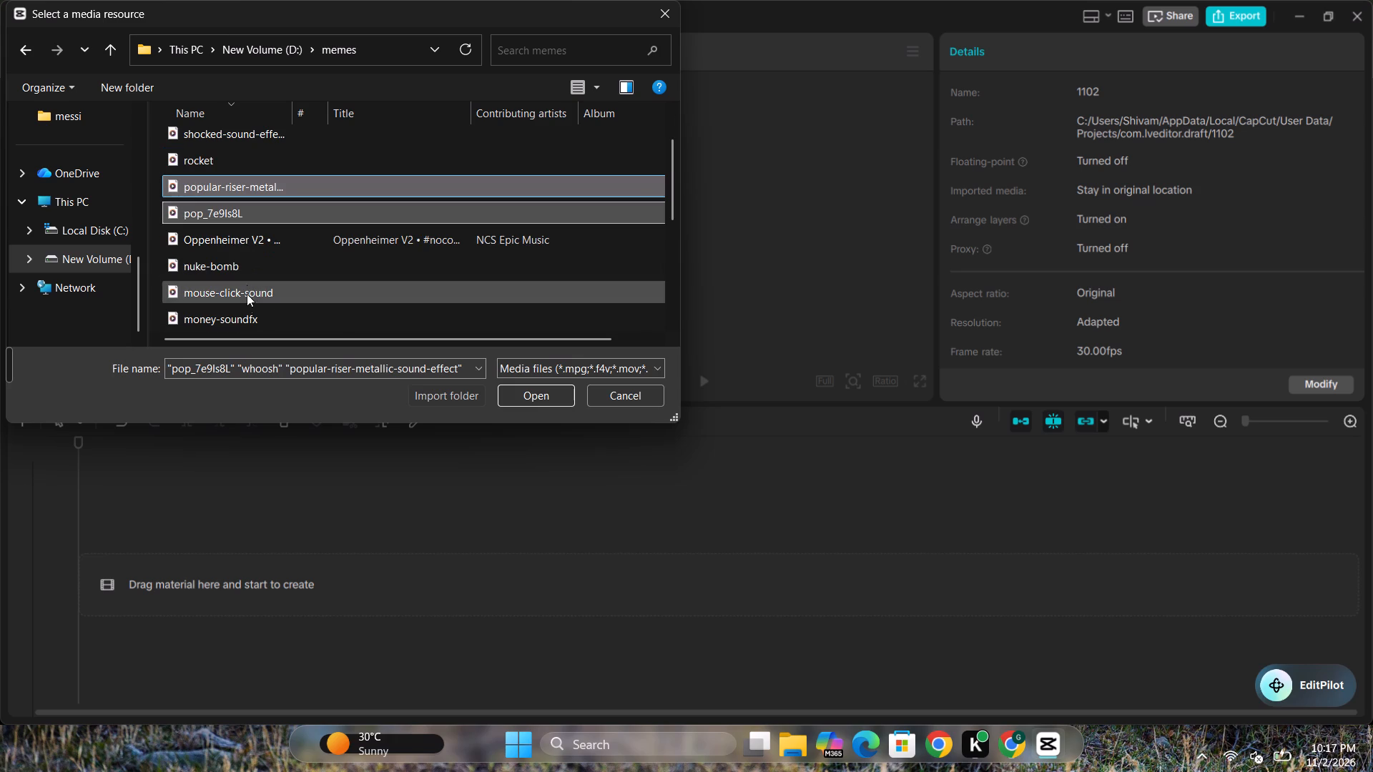
pyautogui.keyDown('ctrl'); pyautogui.click(245, 288); pyautogui.keyUp('ctrl')
pyautogui.keyDown('ctrl'); pyautogui.click(254, 314); pyautogui.keyUp('ctrl')
pyautogui.scroll(-1, 255, 305)
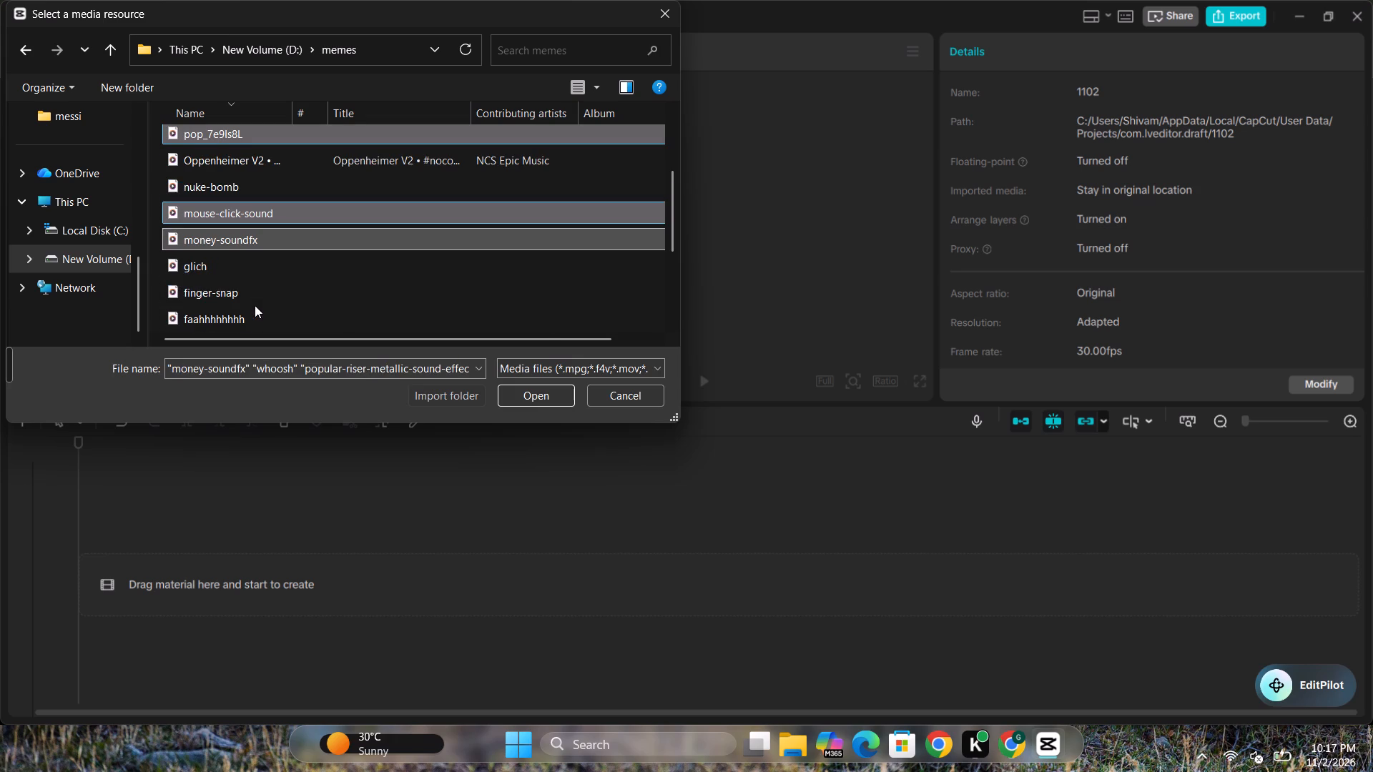
pyautogui.scroll(-1, 255, 295)
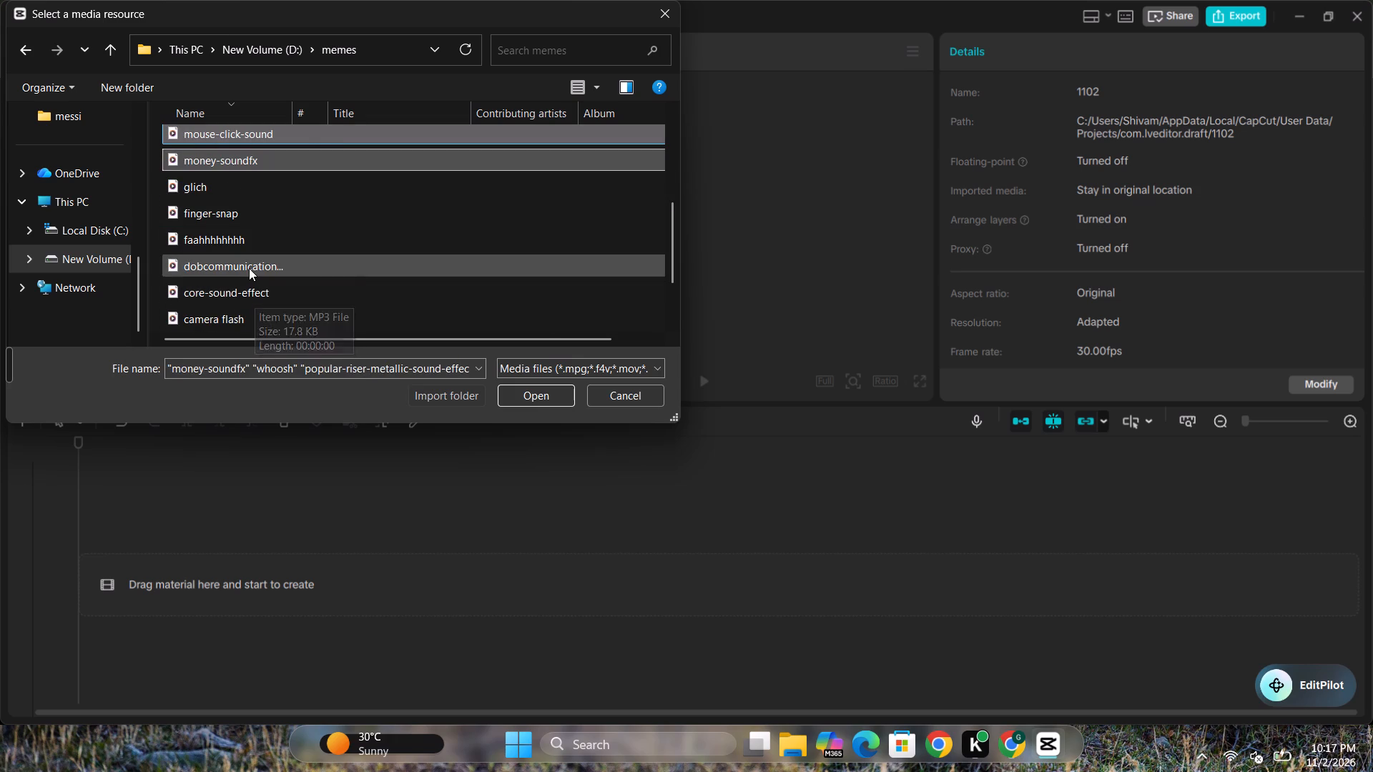
pyautogui.keyDown('ctrl'); pyautogui.click(249, 268); pyautogui.keyUp('ctrl')
pyautogui.keyDown('ctrl'); pyautogui.click(230, 316); pyautogui.keyUp('ctrl')
pyautogui.scroll(-1, 253, 271)
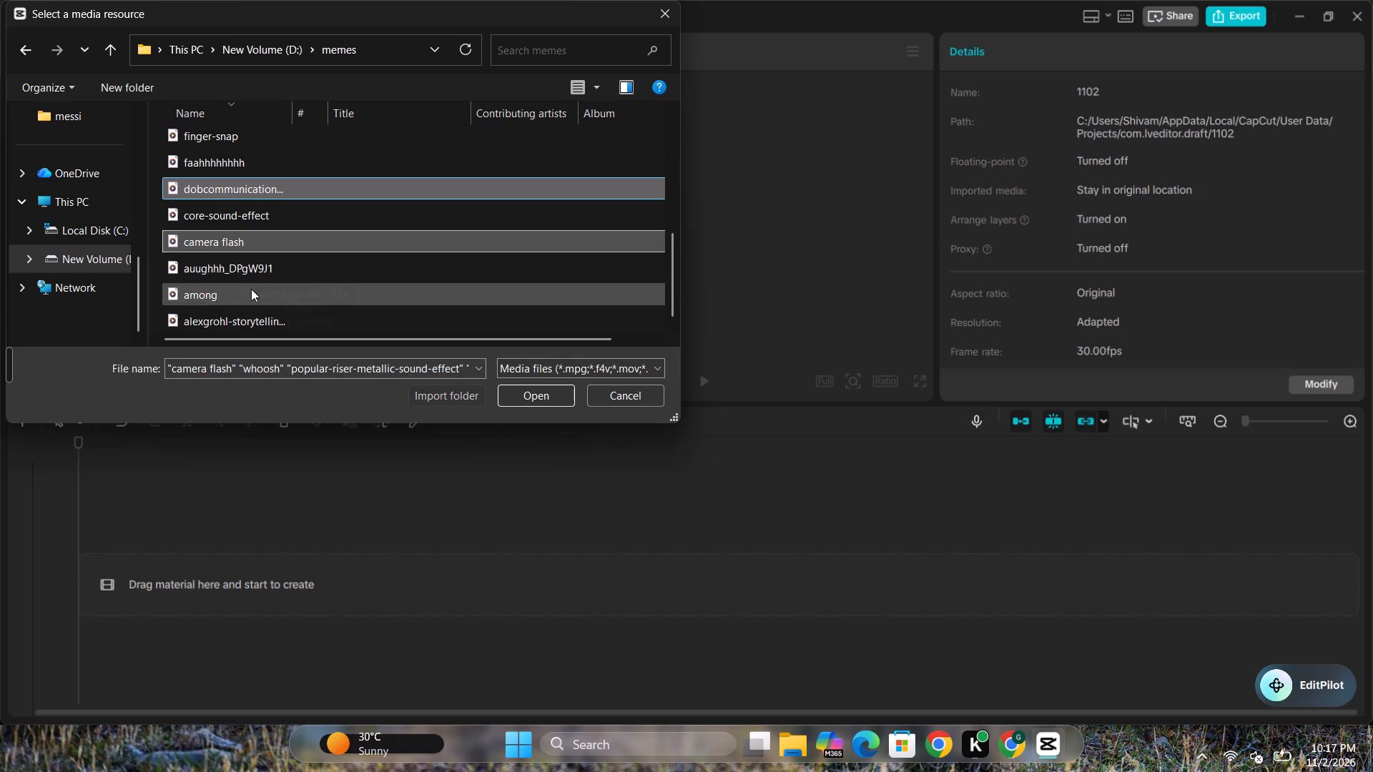
pyautogui.keyDown('ctrl'); pyautogui.click(248, 312); pyautogui.keyUp('ctrl')
pyautogui.click(516, 384)
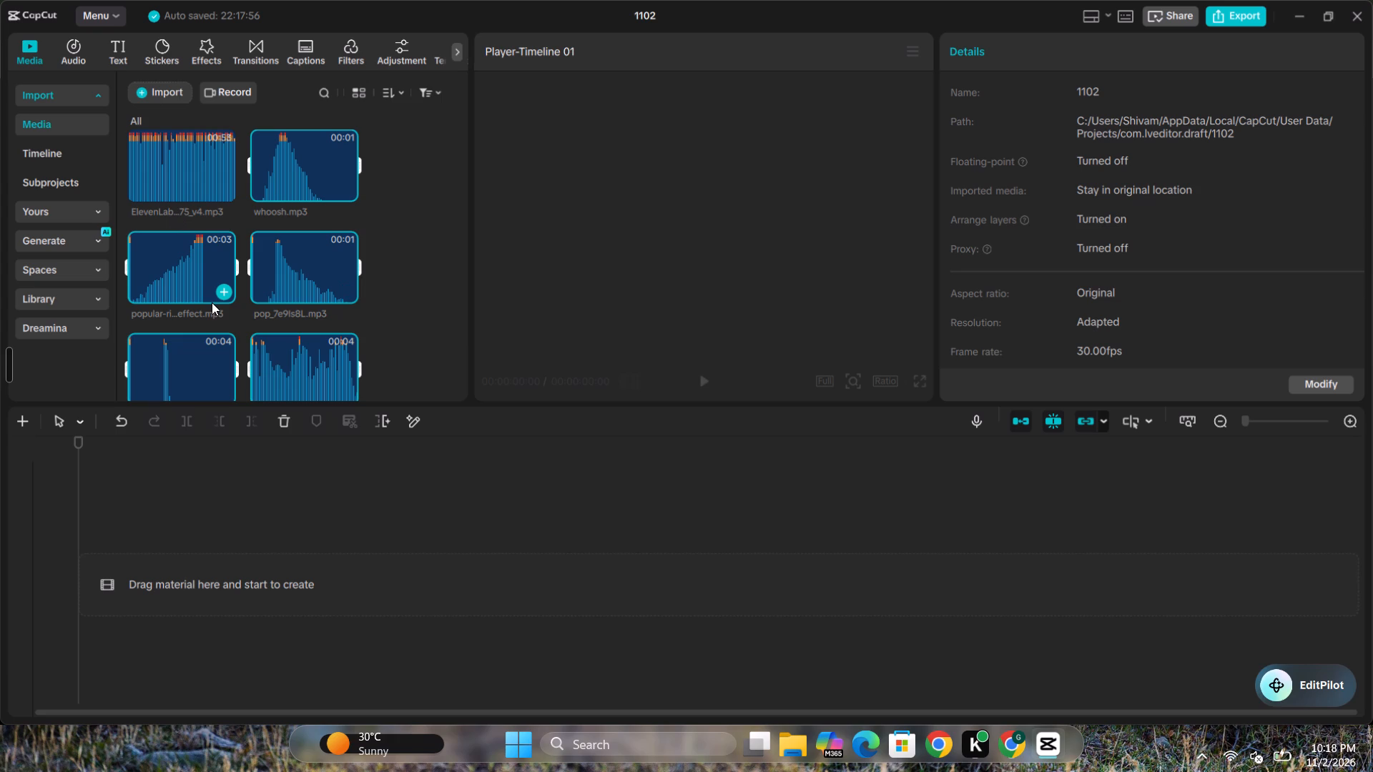
# Look through the imported photos and sound effects, previewing the first Messi image.
pyautogui.scroll(5, 212, 302)
pyautogui.scroll(-4, 212, 302)
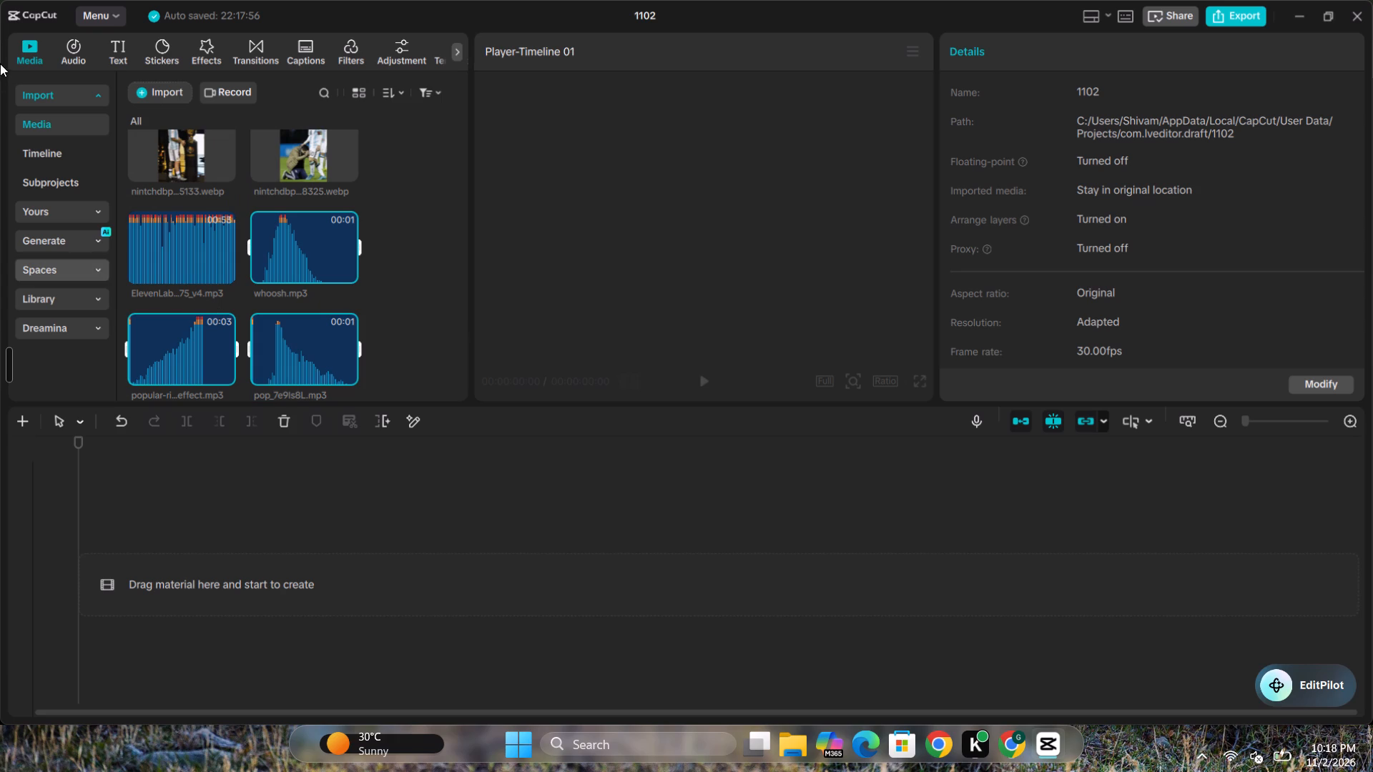
pyautogui.scroll(13, 250, 322)
pyautogui.scroll(-3, 259, 323)
pyautogui.scroll(4, 270, 325)
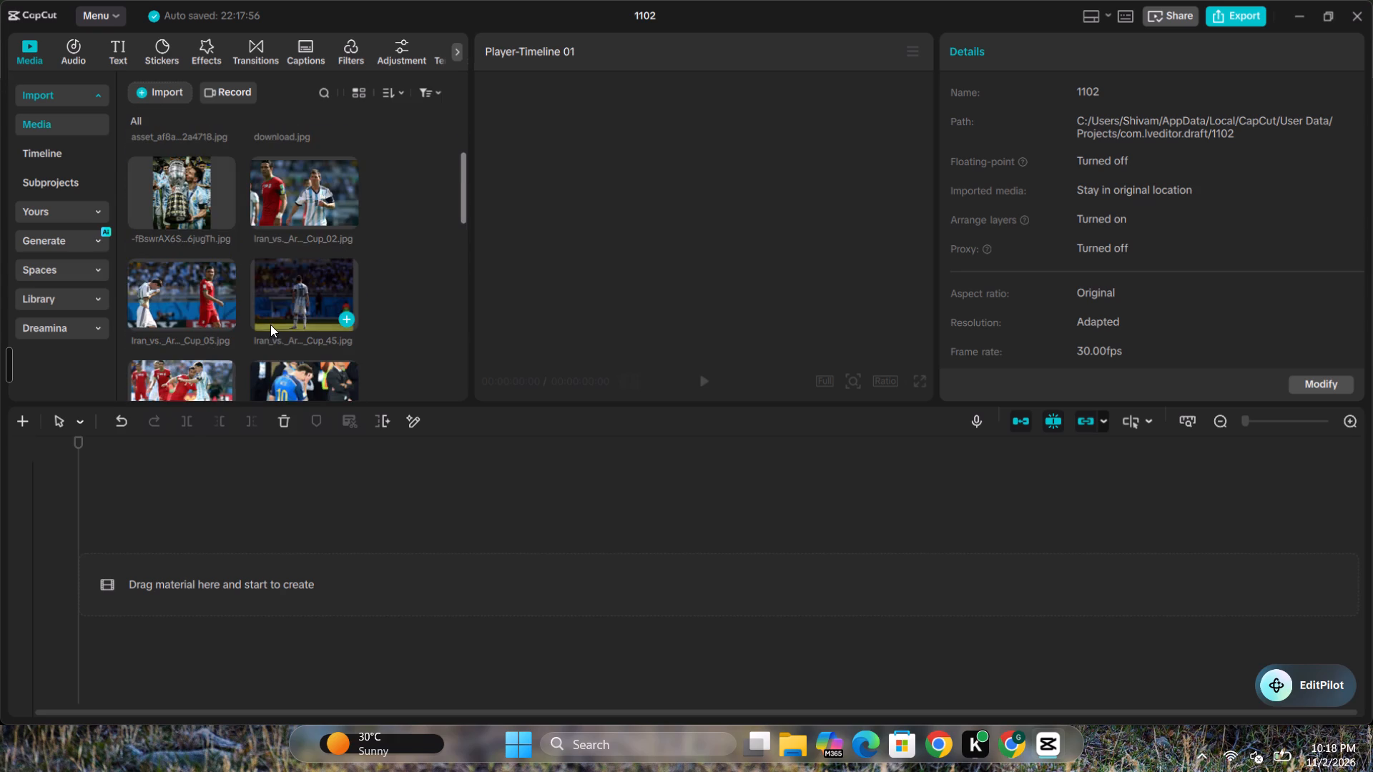
pyautogui.scroll(2, 270, 325)
pyautogui.click(173, 166)
pyautogui.scroll(-5, 297, 258)
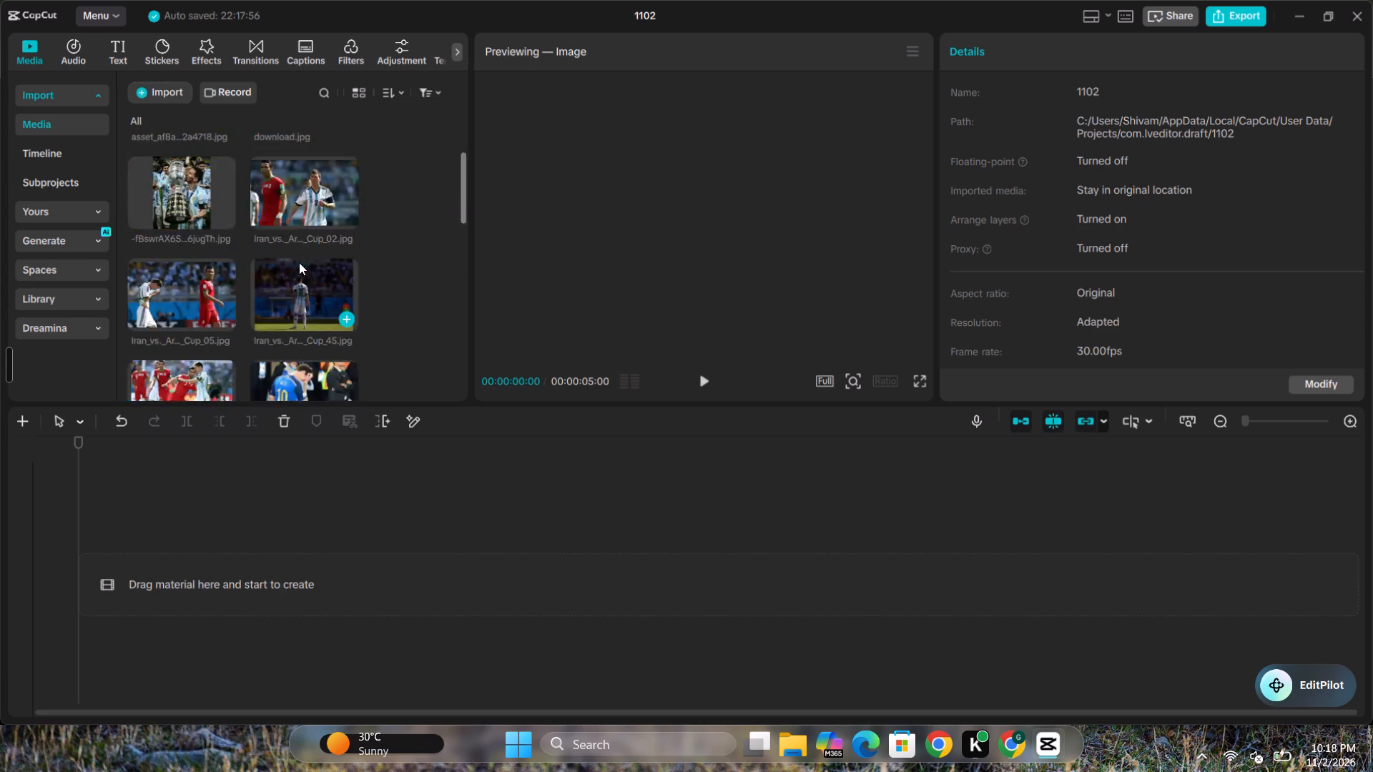
pyautogui.scroll(-1, 299, 262)
pyautogui.scroll(1, 300, 263)
pyautogui.scroll(-4, 300, 263)
pyautogui.scroll(4, 300, 263)
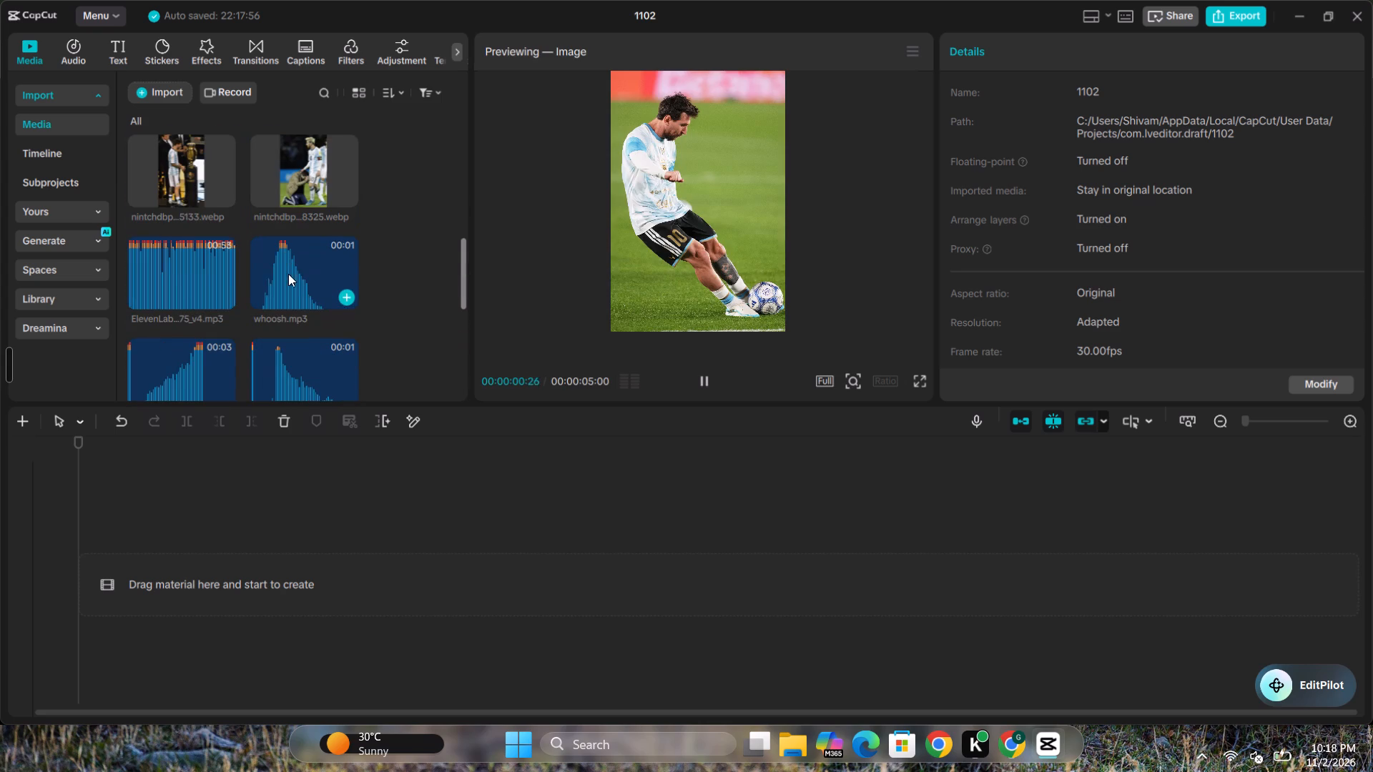
# Place the ElevenLabs voiceover at the start of the timeline.
pyautogui.click(204, 260)
pyautogui.moveTo(187, 257); pyautogui.dragTo(229, 297)
pyautogui.moveTo(182, 300); pyautogui.dragTo(163, 607)
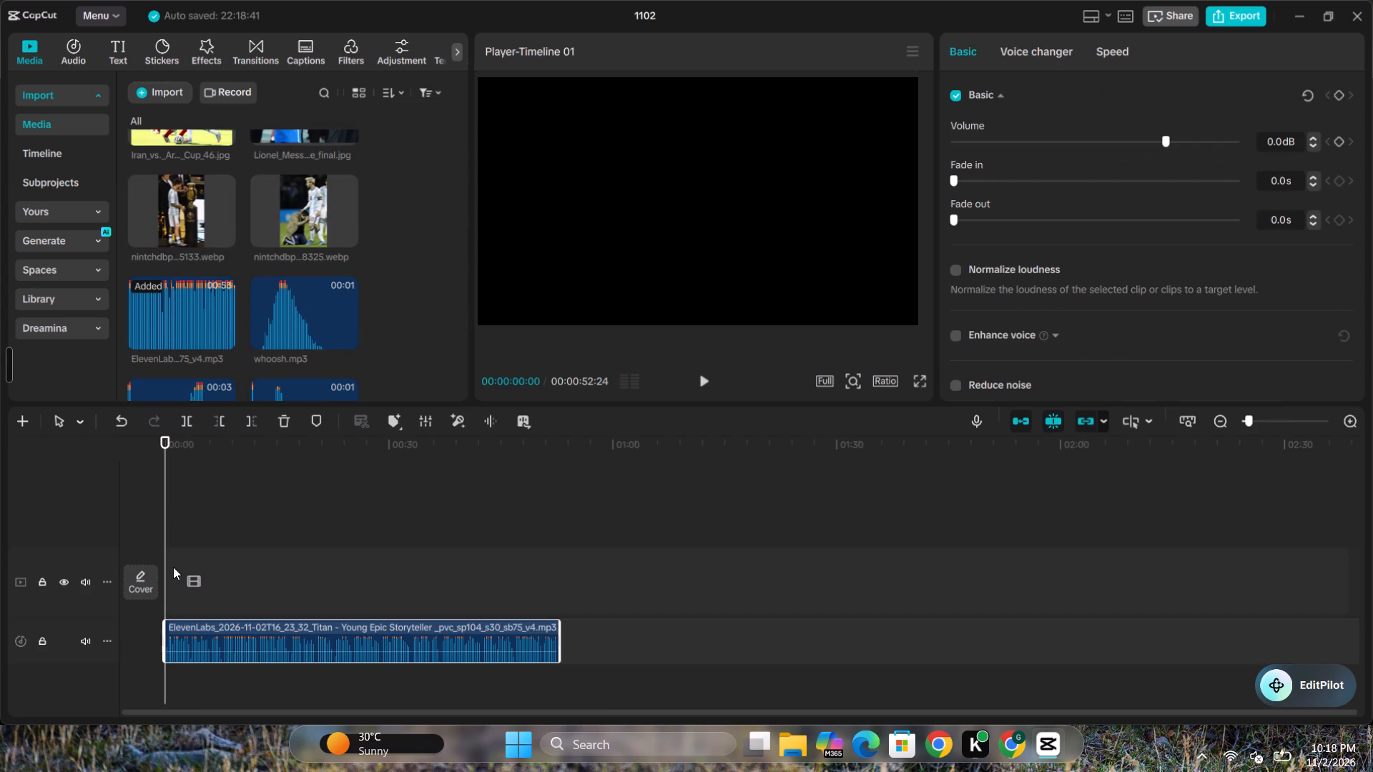
# Split the voiceover at 00:00:05:19, where the silent pause before the six-second mark starts.
pyautogui.hotkey('ctrl', '=')
pyautogui.hotkey('ctrl', '=')
pyautogui.hotkey('ctrl', '=')
pyautogui.hotkey('ctrl', '=')
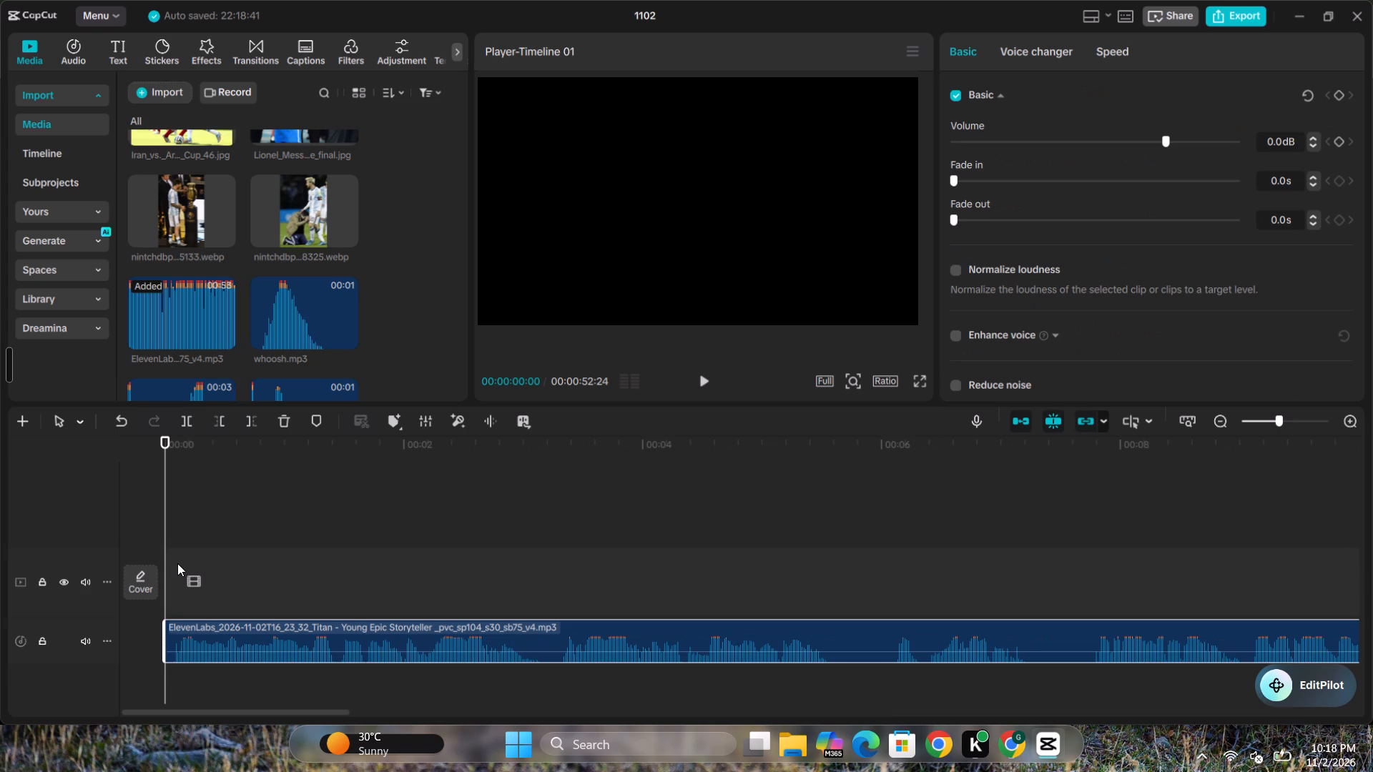
pyautogui.click(832, 601)
pyautogui.click(855, 652)
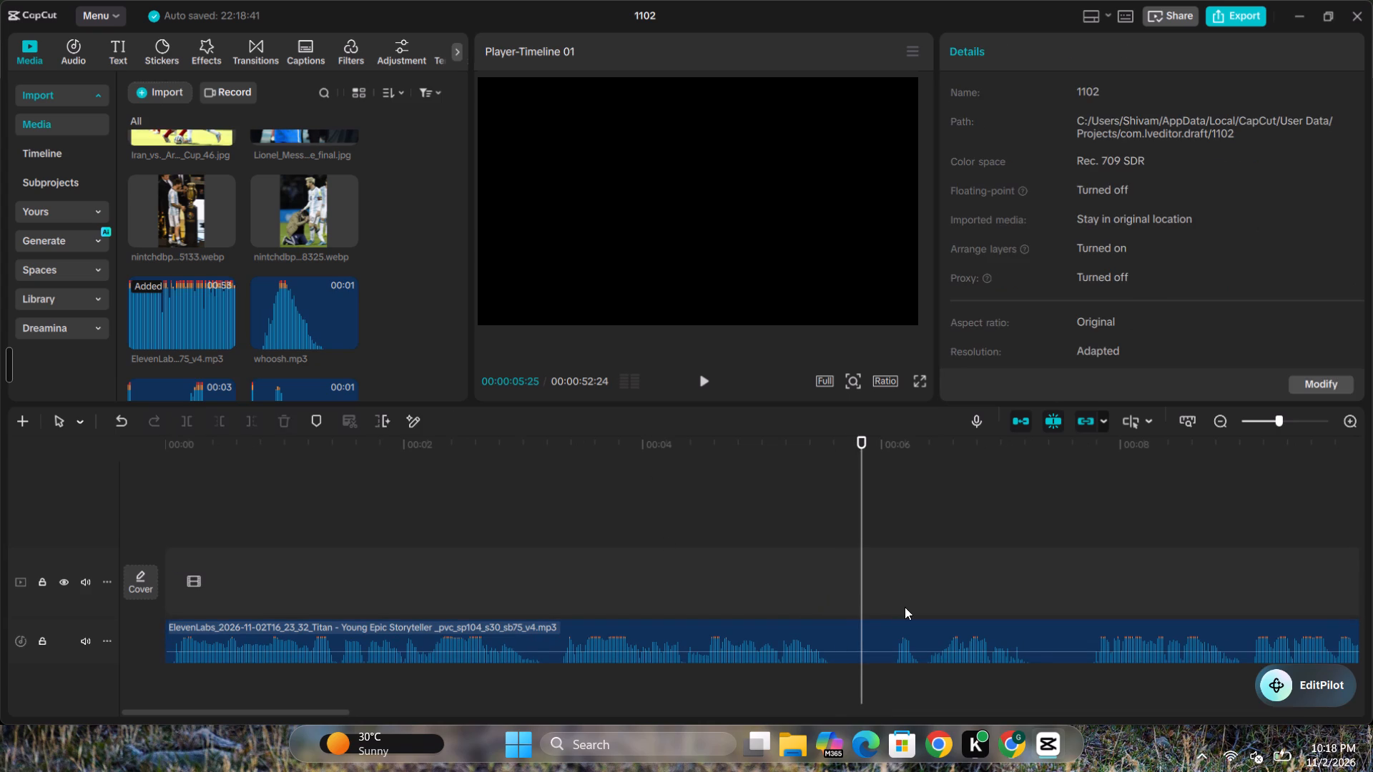
pyautogui.click(832, 603)
pyautogui.click(862, 635)
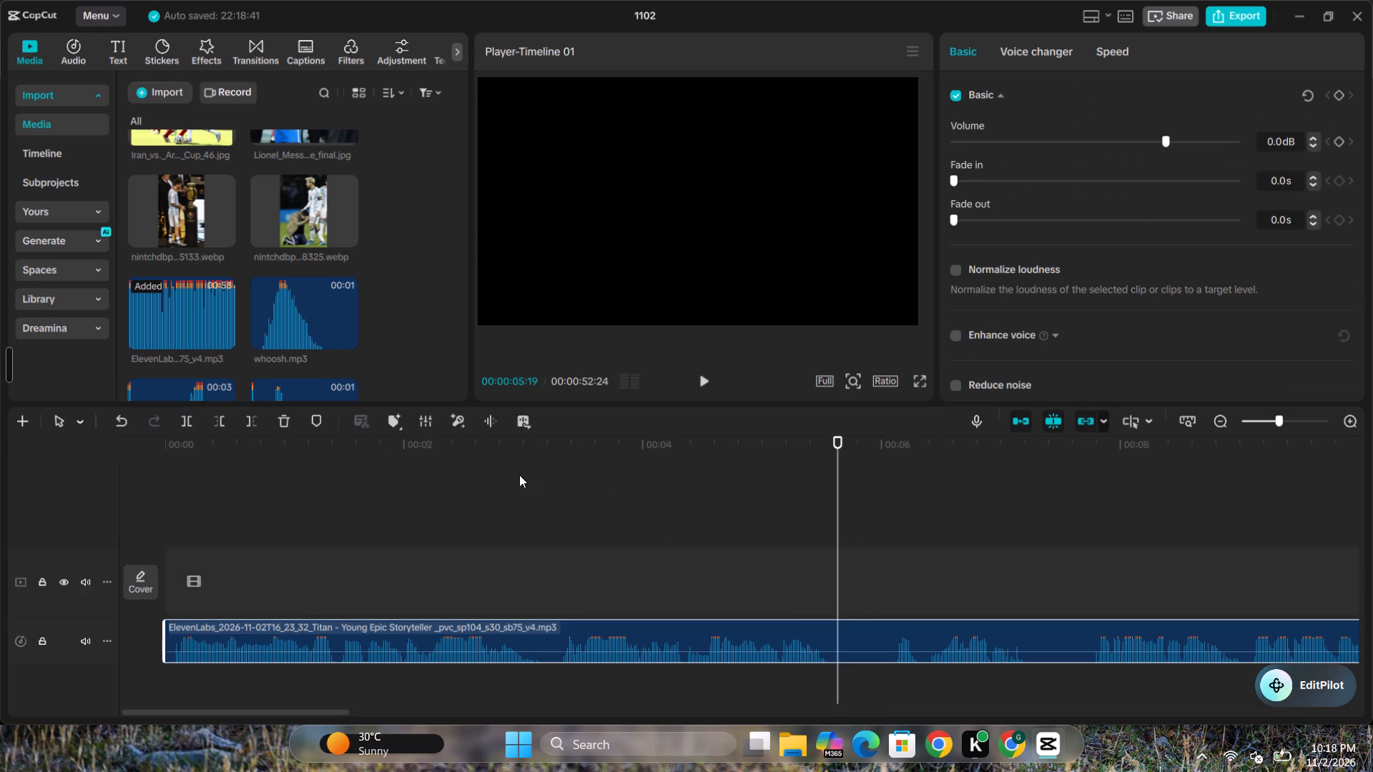
pyautogui.click(184, 422)
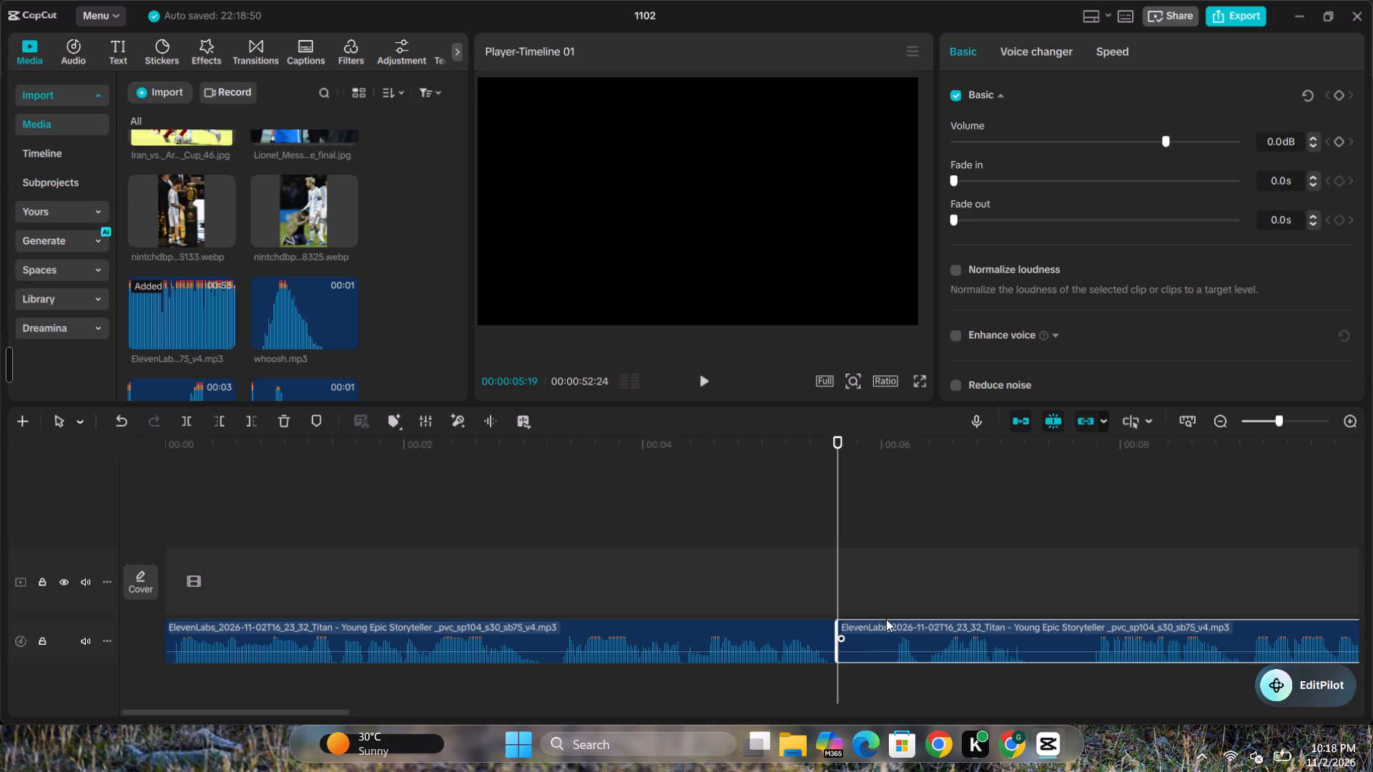
# Split the voiceover again at 00:00:06:04, where speech resumes, and delete the short silent piece between the two cuts.
pyautogui.click(888, 609)
pyautogui.click(891, 632)
pyautogui.click(890, 605)
pyautogui.click(907, 632)
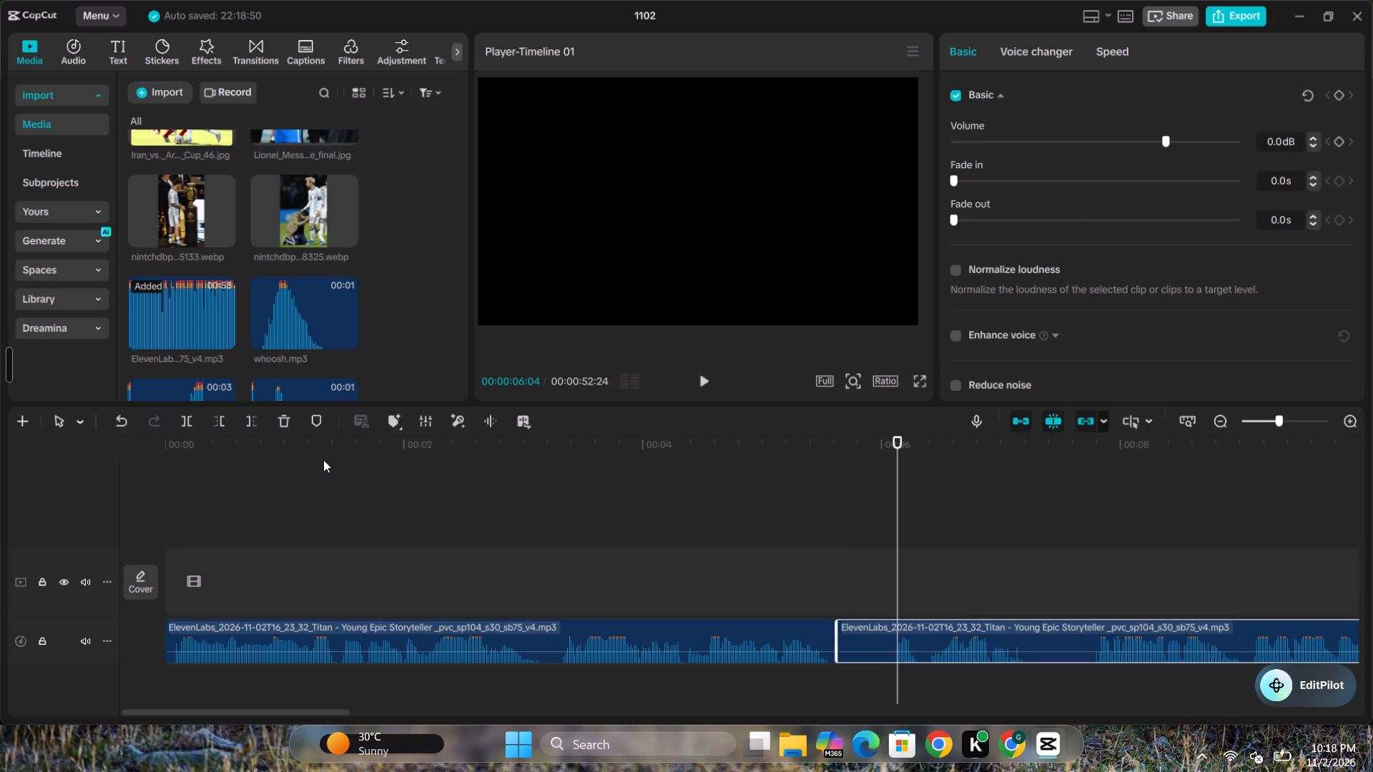
pyautogui.click(185, 418)
pyautogui.click(855, 643)
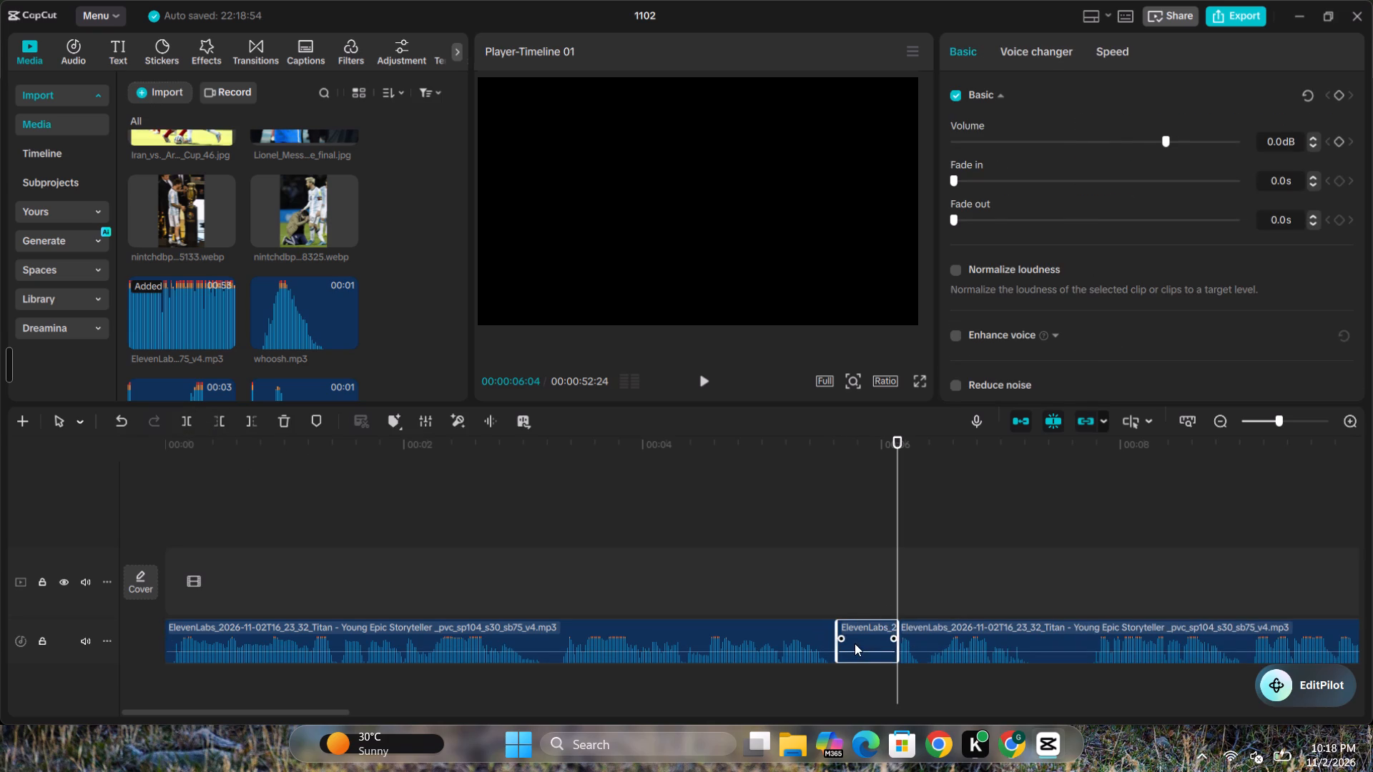
pyautogui.press('Delete')
# Move the remaining voiceover earlier so it joins the end of the first piece and closes the gap.
pyautogui.click(985, 627)
pyautogui.moveTo(1024, 631); pyautogui.dragTo(970, 631)
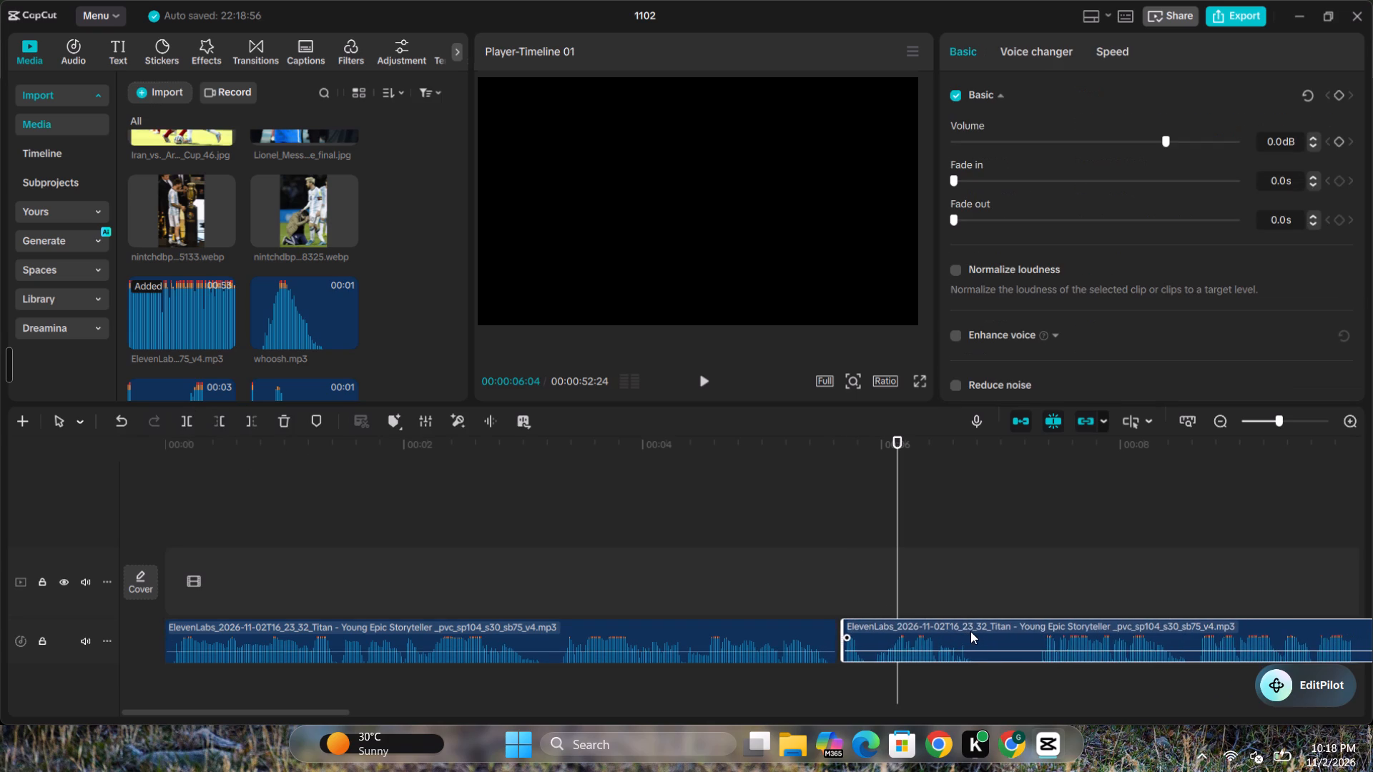
pyautogui.moveTo(970, 631); pyautogui.dragTo(966, 631)
# Split the voiceover at 00:00:06:21, at the start of the next silent pause.
pyautogui.click(970, 603)
pyautogui.click(1010, 656)
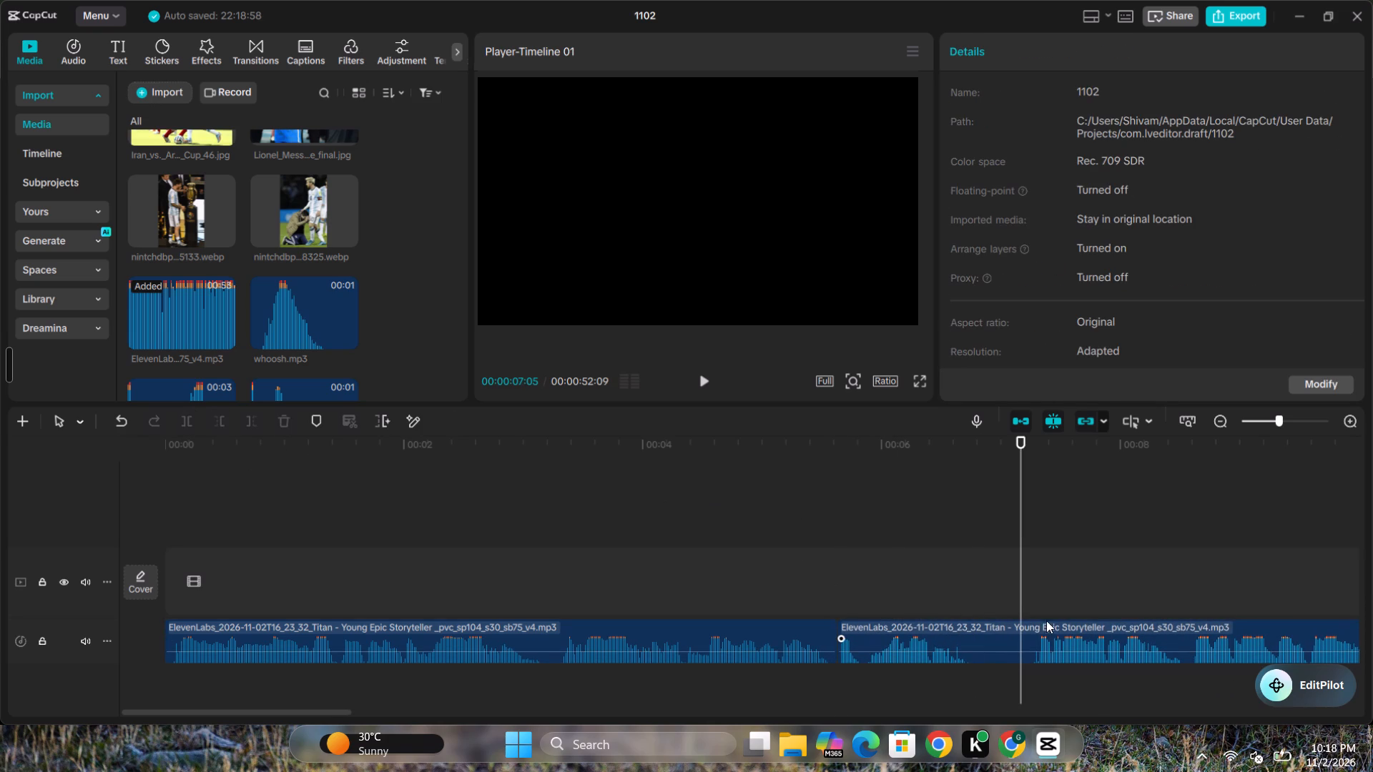
pyautogui.click(959, 602)
pyautogui.click(1003, 650)
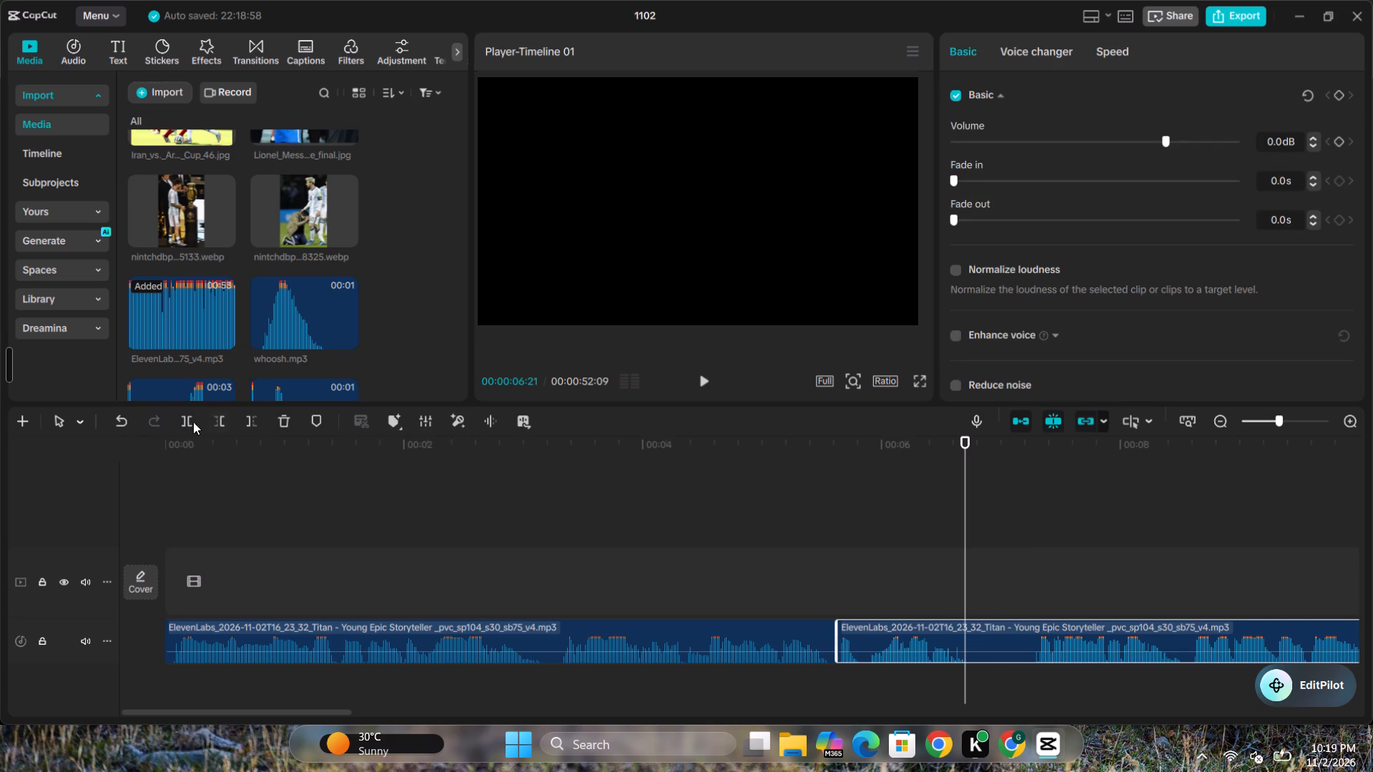
pyautogui.click(192, 422)
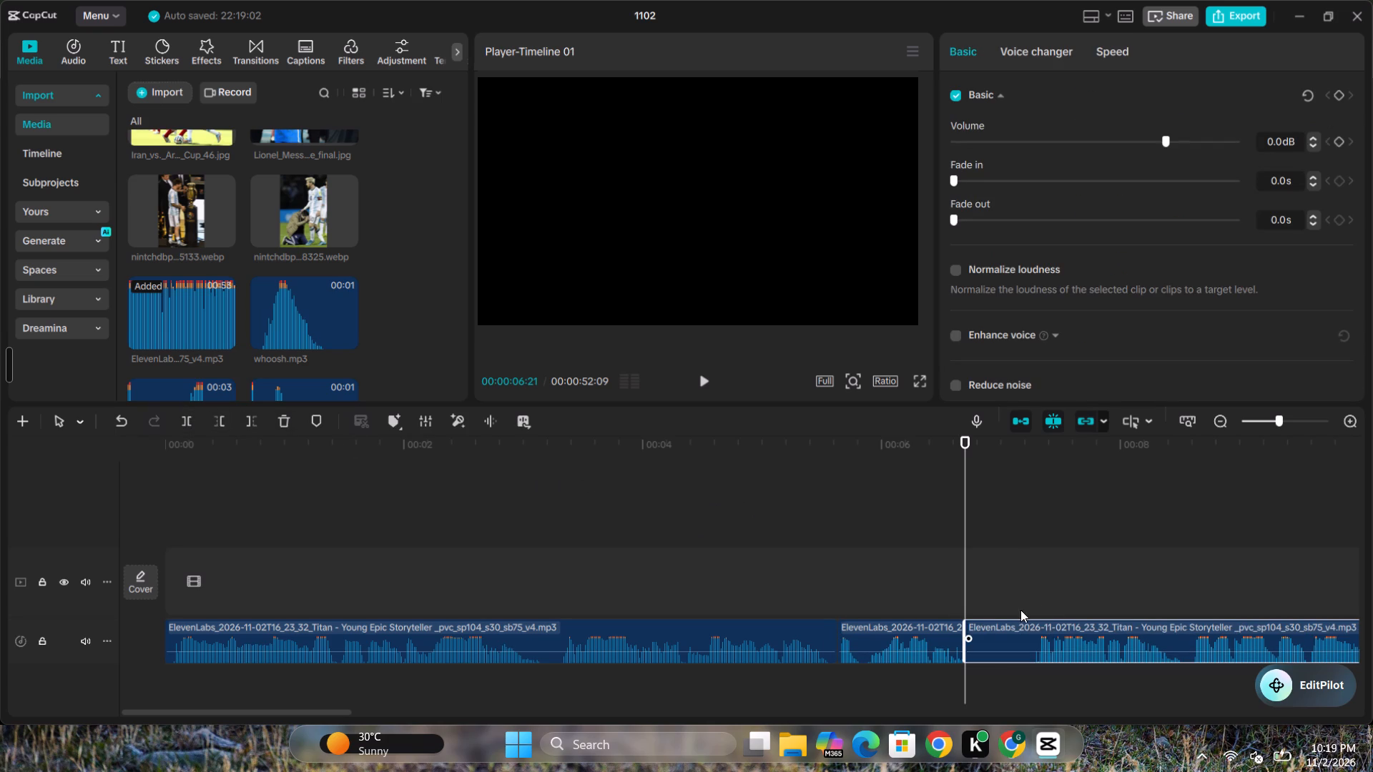
# Split the voiceover at 00:00:07:06, just before speech resumes, and delete the silent piece between the cuts.
pyautogui.click(1020, 610)
pyautogui.click(1025, 610)
pyautogui.click(1026, 608)
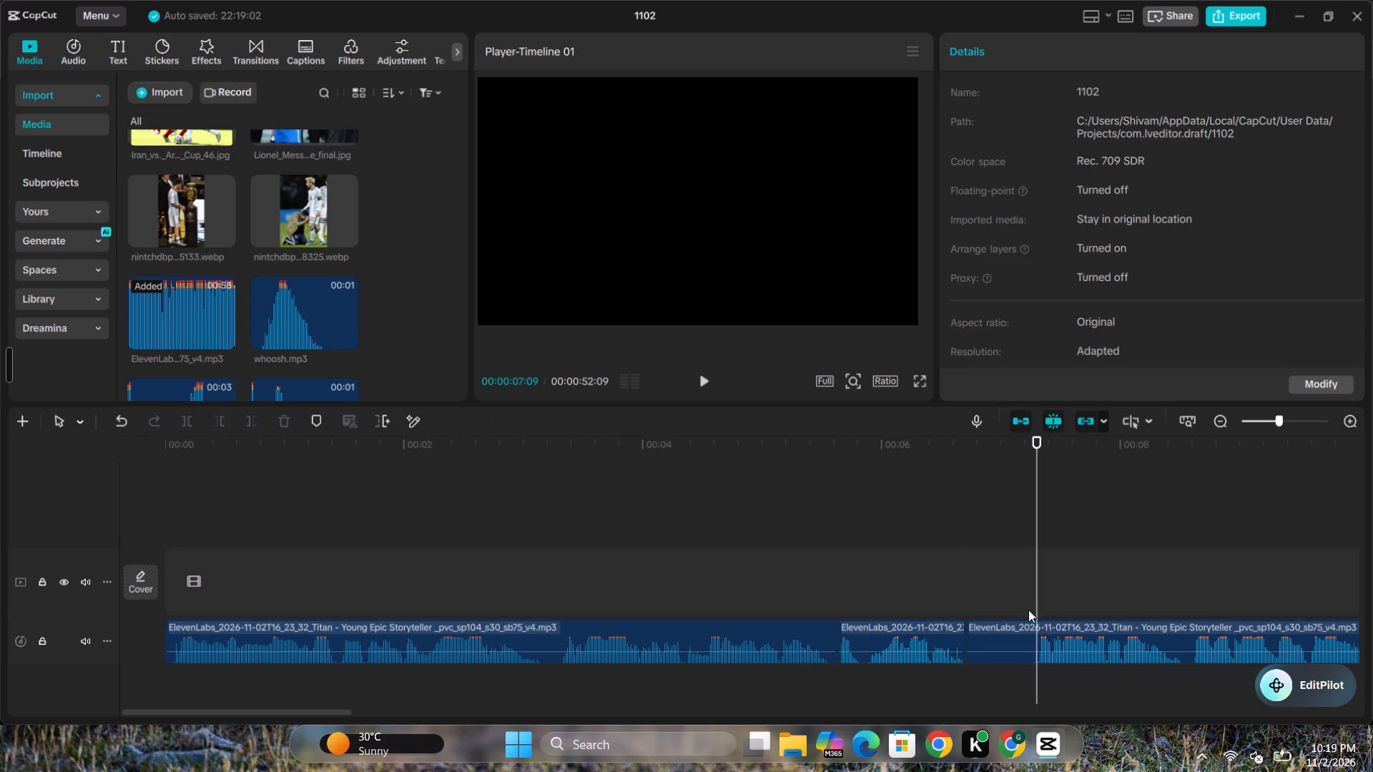
pyautogui.click(1026, 603)
pyautogui.moveTo(1032, 605); pyautogui.dragTo(1018, 603)
pyautogui.click(1055, 630)
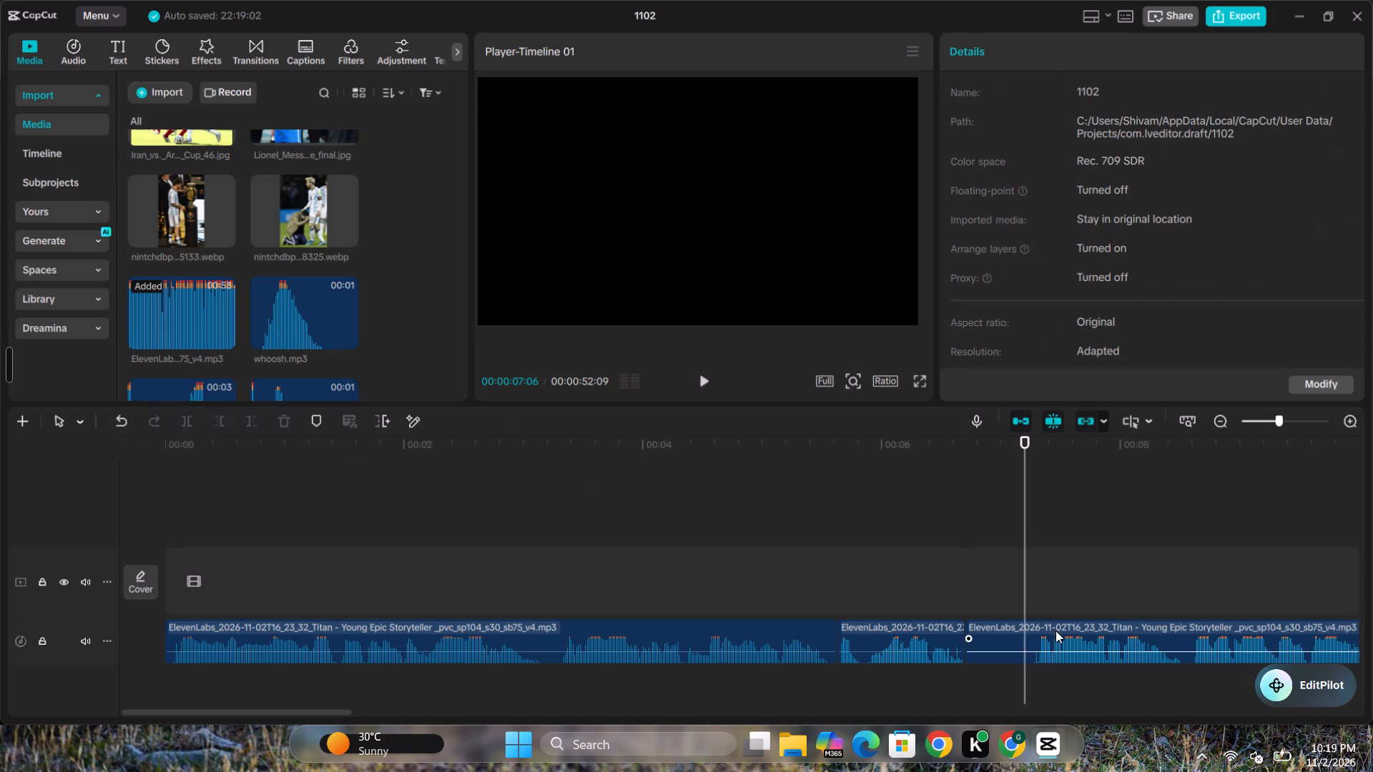
pyautogui.click(192, 429)
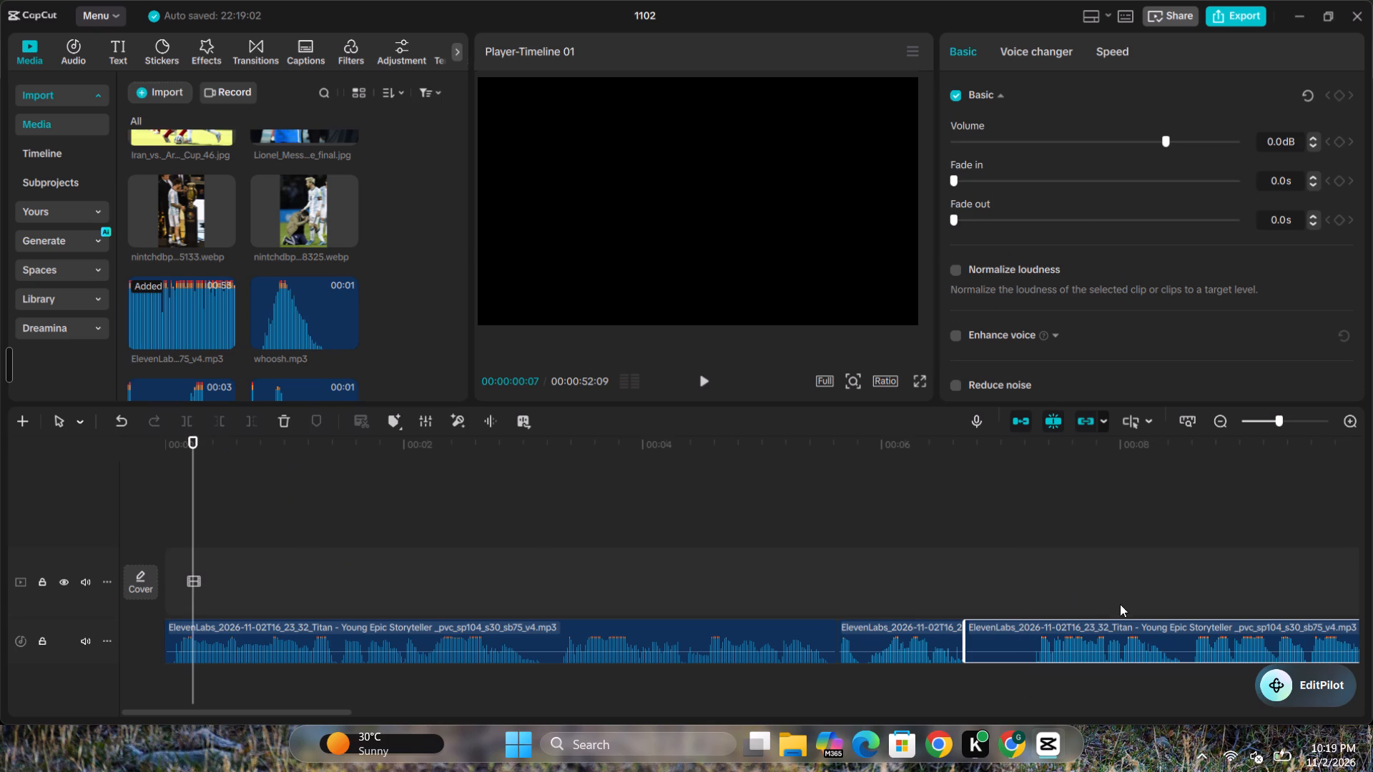
pyautogui.click(1028, 596)
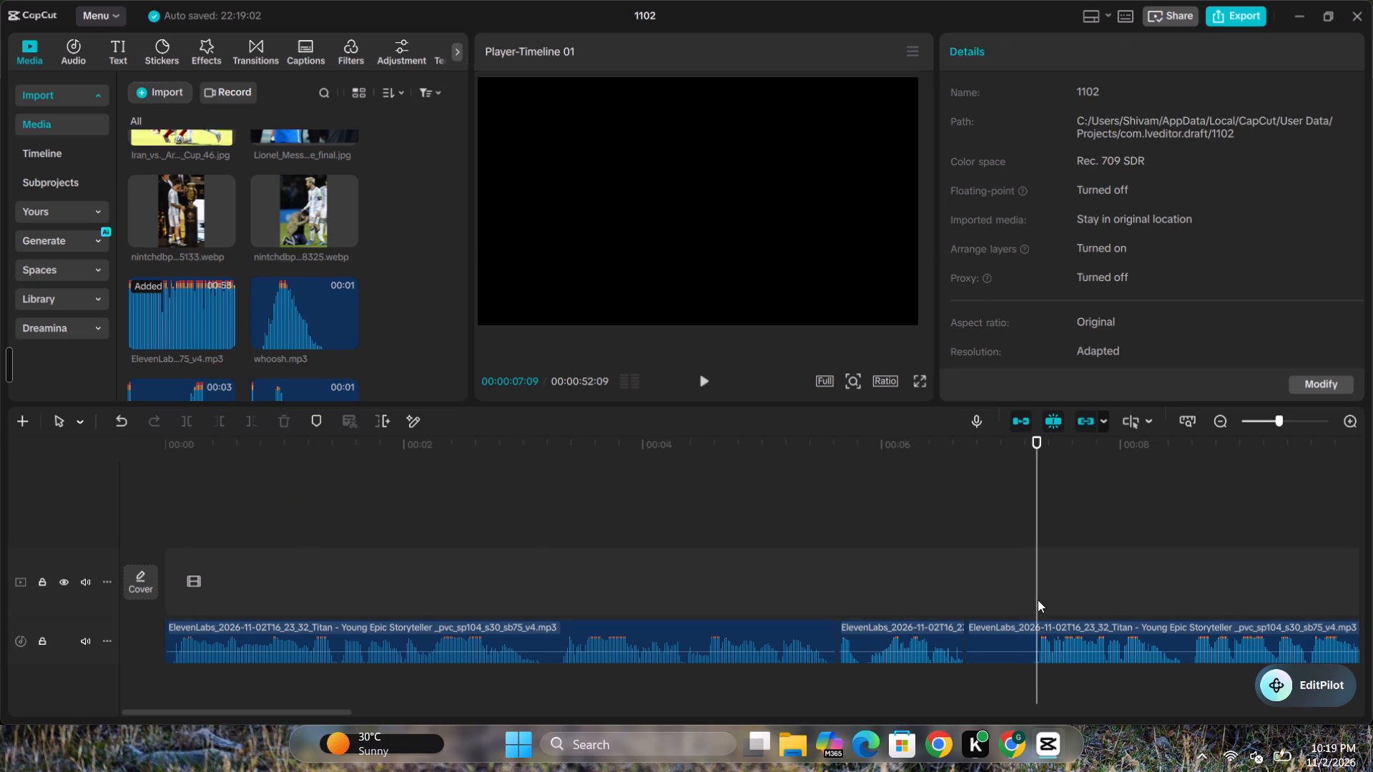
pyautogui.moveTo(1033, 598); pyautogui.dragTo(1016, 598)
pyautogui.click(1038, 643)
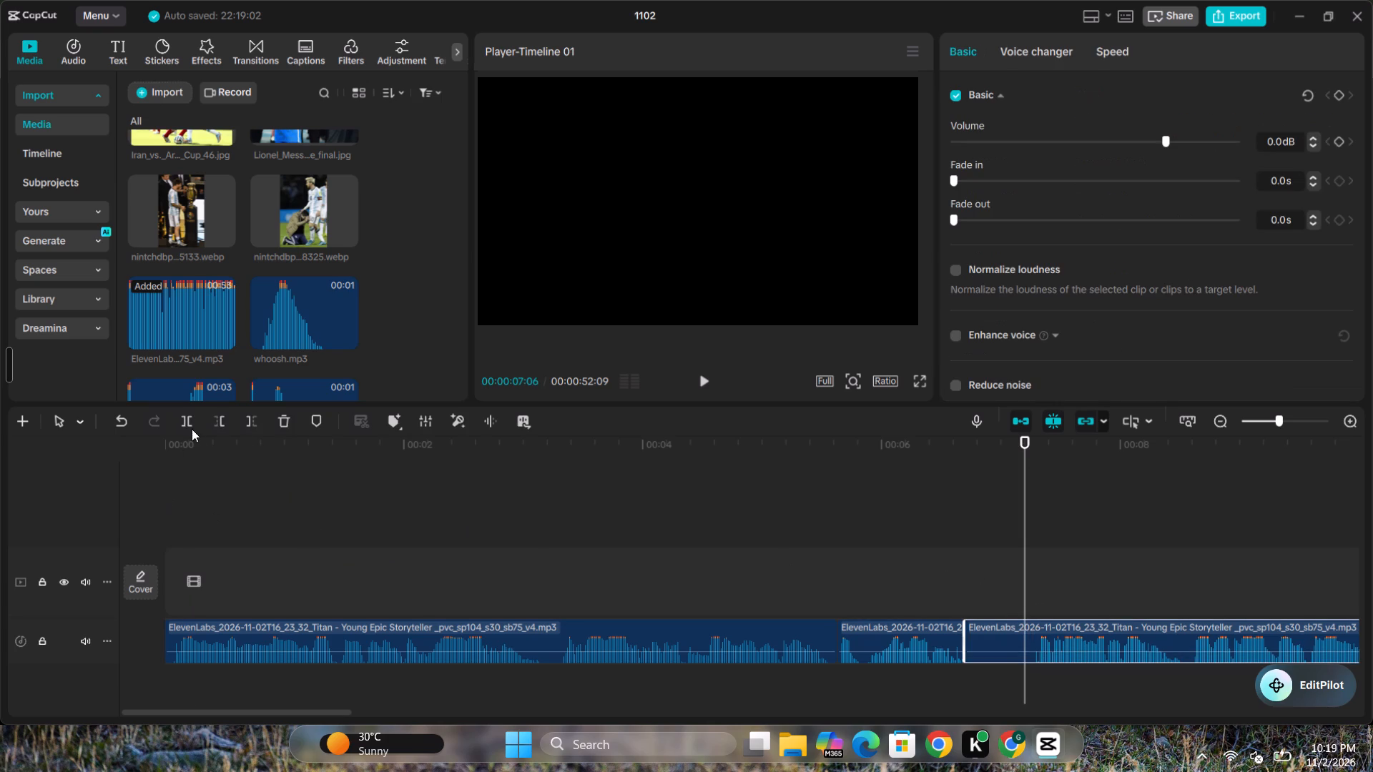
pyautogui.click(192, 424)
pyautogui.click(980, 633)
pyautogui.press('Delete')
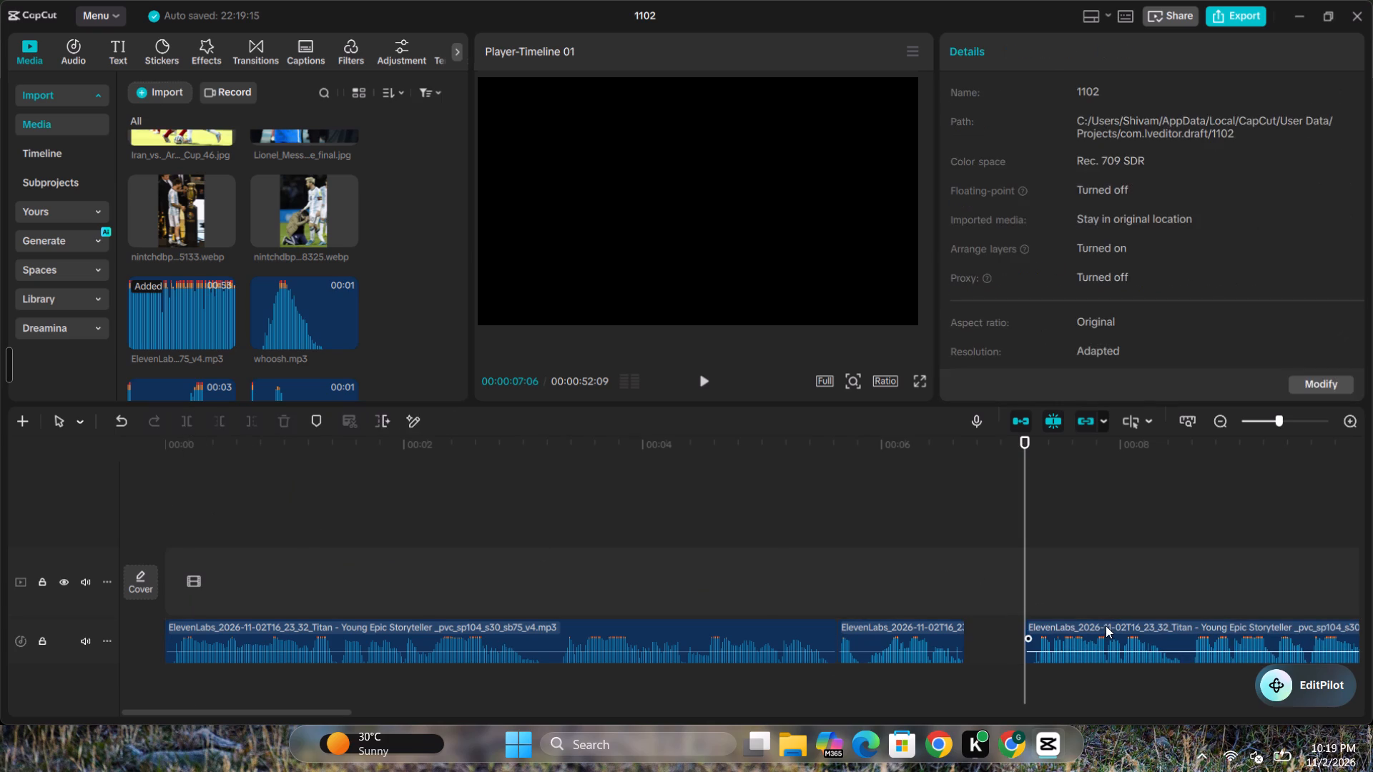
# Move the last voiceover piece earlier to close the gap after the second piece.
pyautogui.click(1106, 625)
pyautogui.moveTo(1118, 626); pyautogui.dragTo(1062, 628)
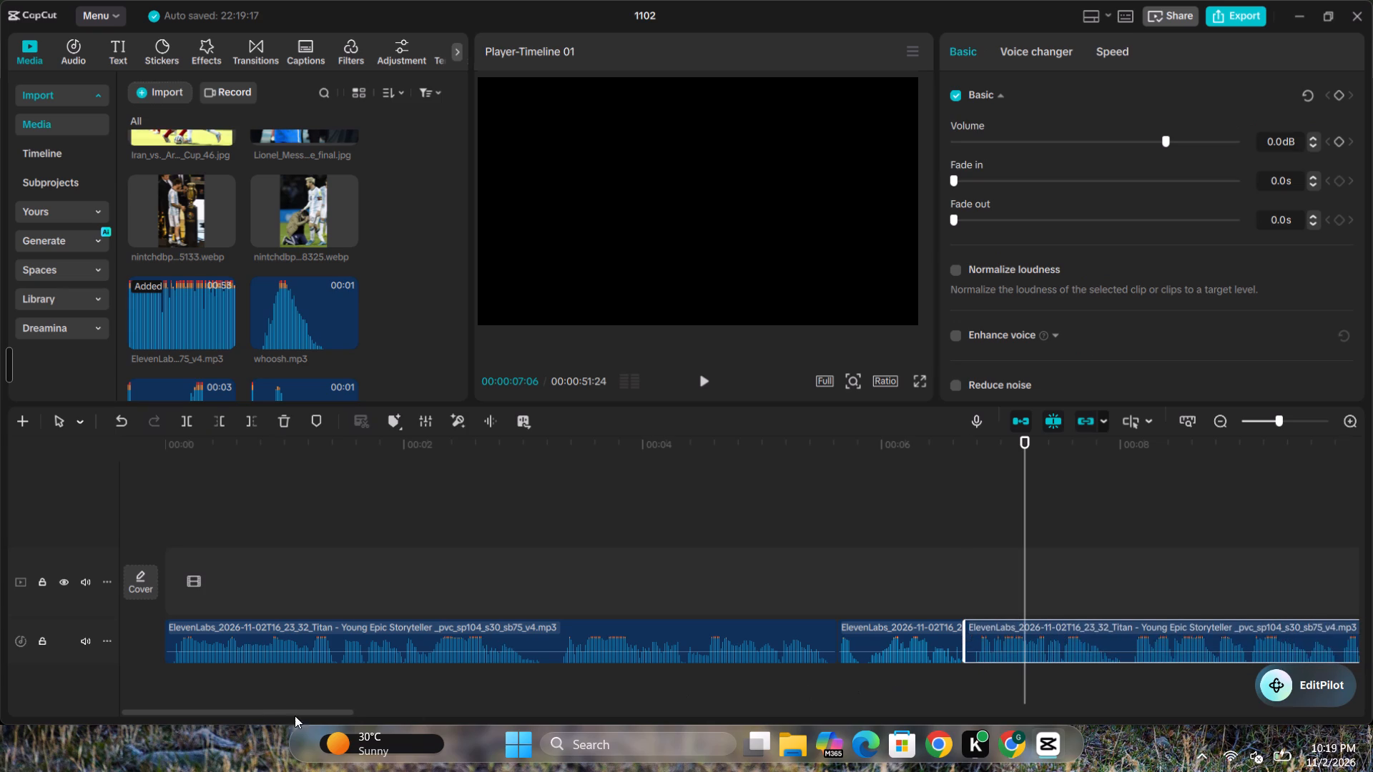
# Look along the rest of the voiceover waveform for further silent pauses.
pyautogui.moveTo(270, 709); pyautogui.dragTo(280, 711)
pyautogui.moveTo(290, 711); pyautogui.dragTo(308, 712)
pyautogui.moveTo(308, 712); pyautogui.dragTo(320, 713)
pyautogui.moveTo(325, 713); pyautogui.dragTo(410, 711)
pyautogui.click(453, 700)
pyautogui.moveTo(420, 713); pyautogui.dragTo(418, 712)
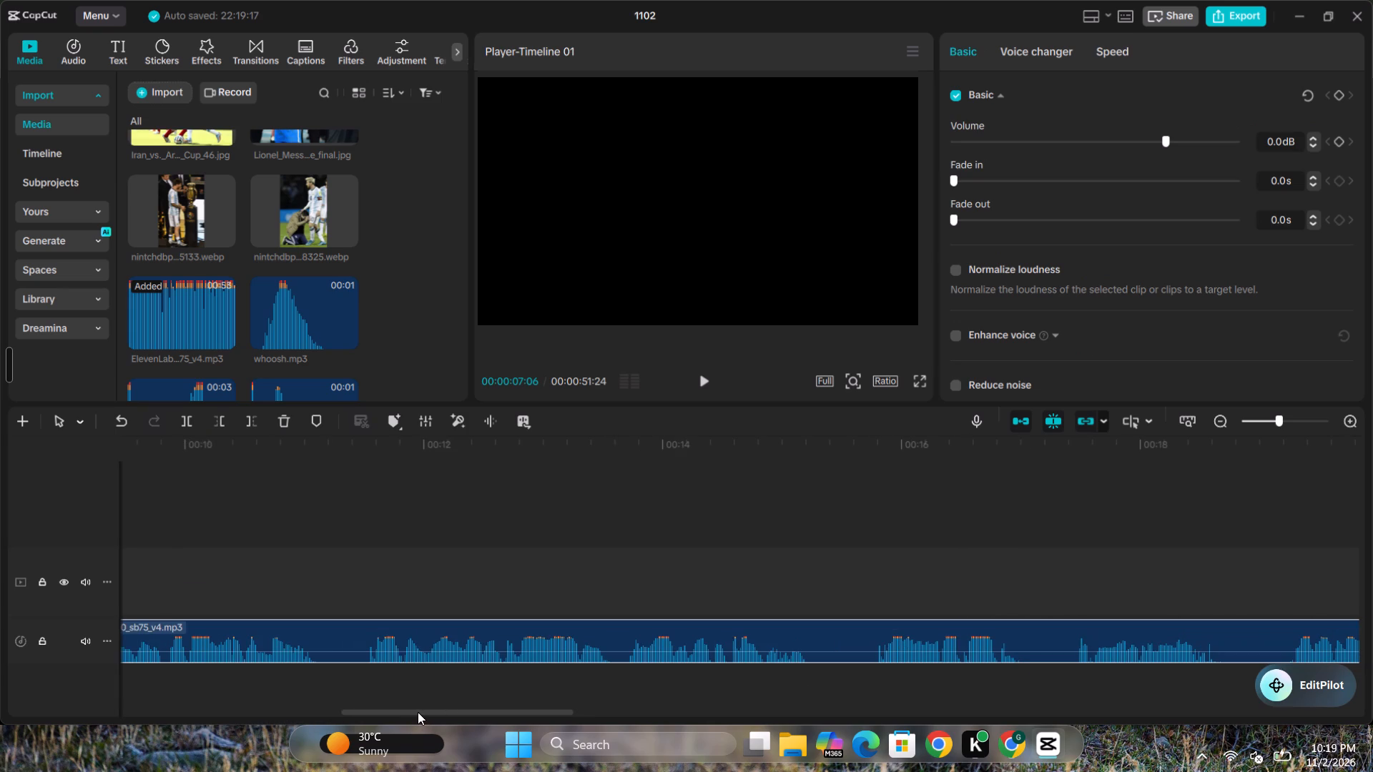
pyautogui.moveTo(418, 712); pyautogui.dragTo(355, 714)
pyautogui.moveTo(375, 712); pyautogui.dragTo(366, 711)
pyautogui.moveTo(360, 711); pyautogui.dragTo(350, 711)
pyautogui.moveTo(340, 711); pyautogui.dragTo(402, 710)
pyautogui.moveTo(402, 710); pyautogui.dragTo(452, 706)
pyautogui.scroll(-3, 504, 640)
pyautogui.scroll(3, 555, 696)
pyautogui.scroll(-1, 555, 696)
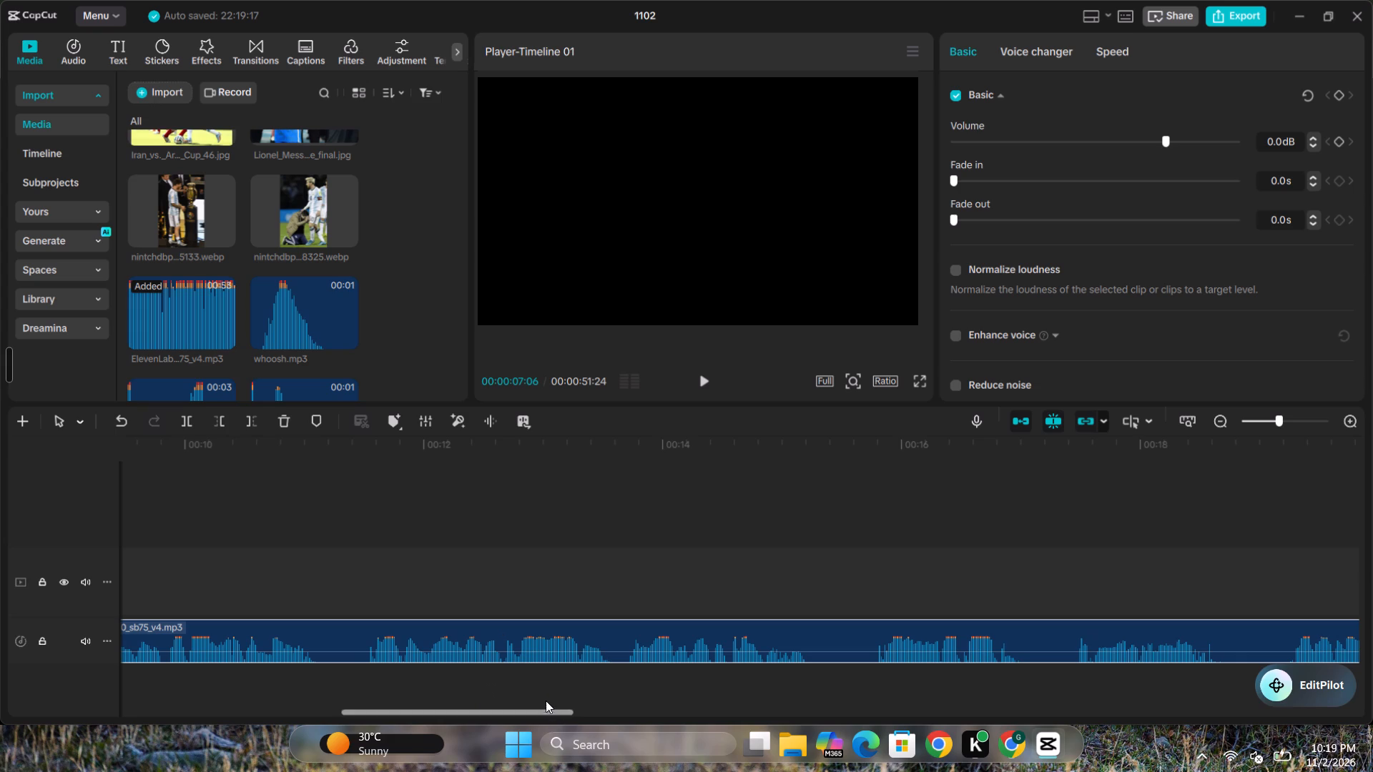
pyautogui.moveTo(546, 712); pyautogui.dragTo(456, 719)
pyautogui.moveTo(461, 698); pyautogui.dragTo(453, 696)
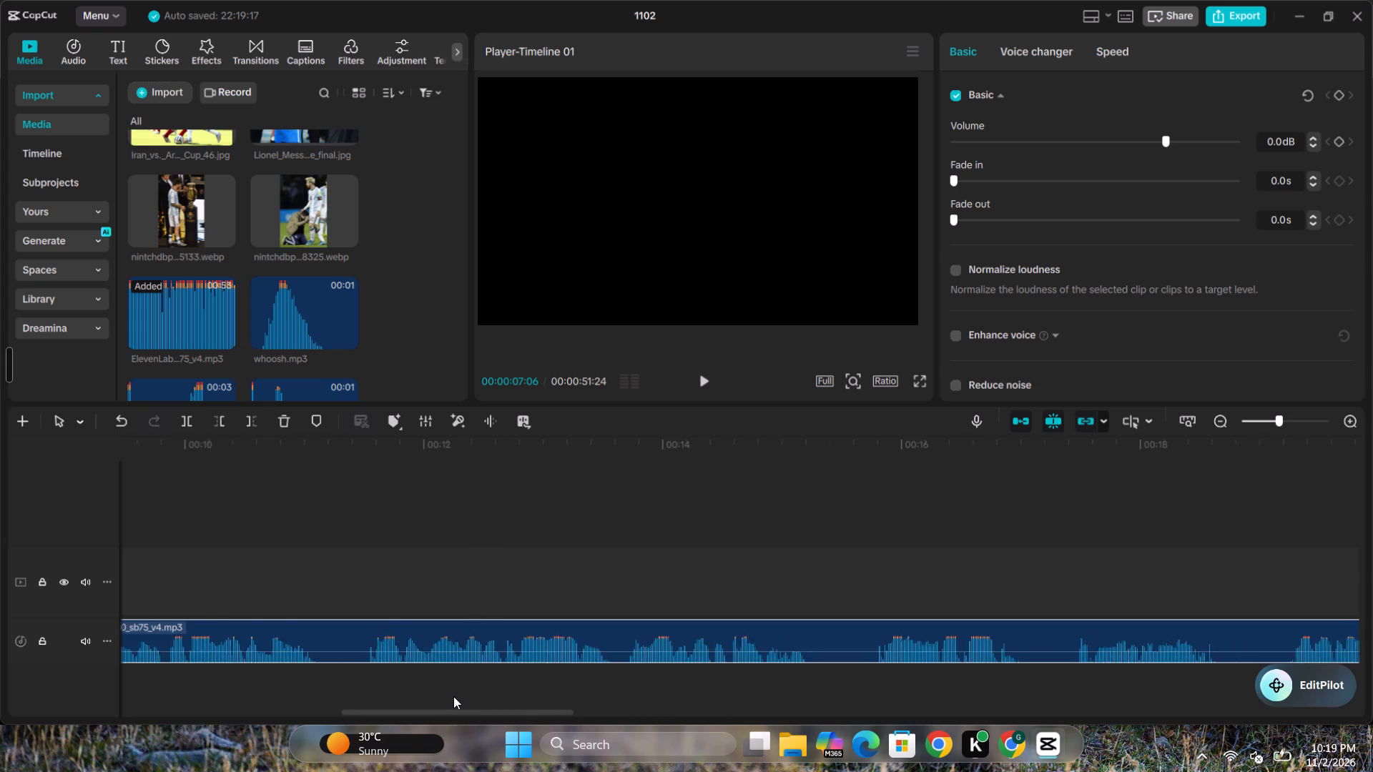
pyautogui.moveTo(453, 696); pyautogui.dragTo(288, 700)
pyautogui.moveTo(292, 699); pyautogui.dragTo(260, 707)
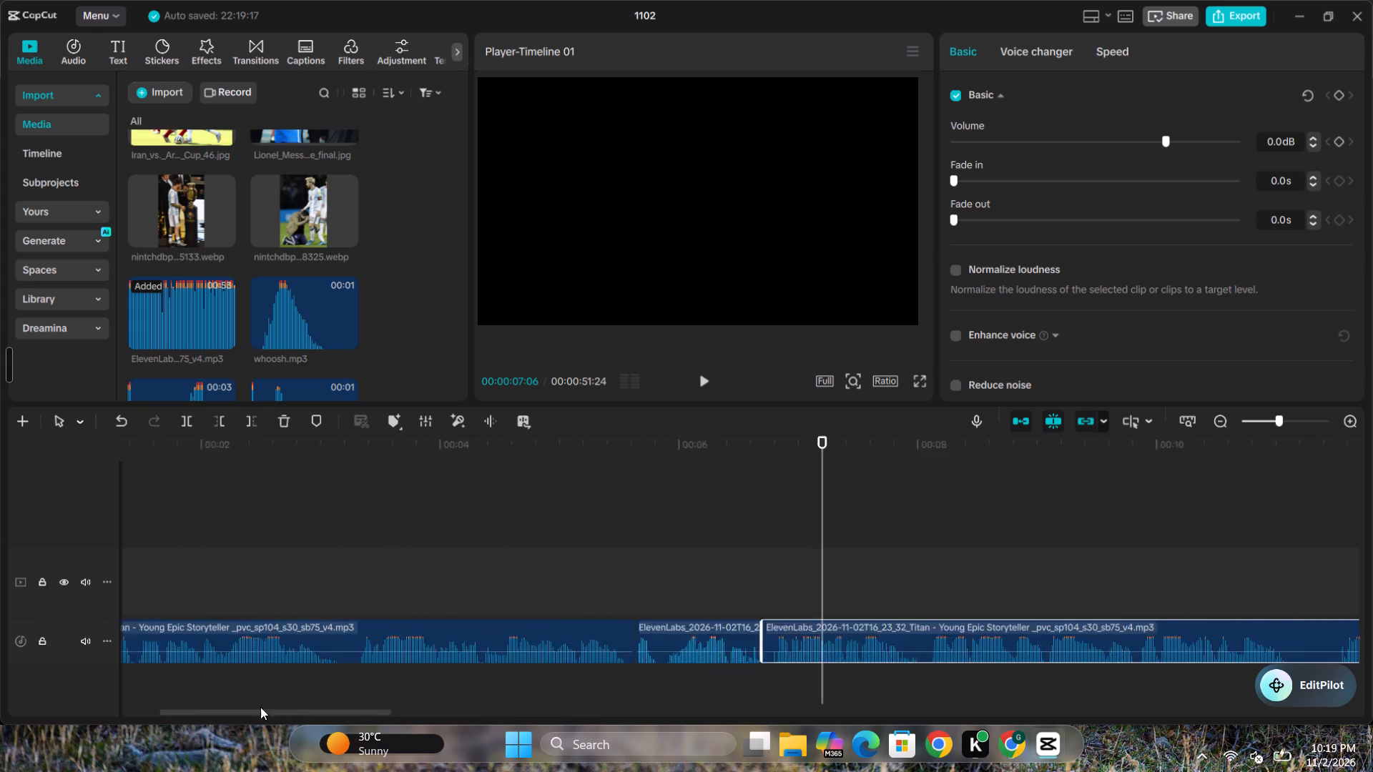
pyautogui.moveTo(260, 707); pyautogui.dragTo(111, 711)
pyautogui.moveTo(538, 592); pyautogui.dragTo(418, 605)
pyautogui.moveTo(433, 681); pyautogui.dragTo(272, 683)
pyautogui.moveTo(288, 695); pyautogui.dragTo(368, 686)
pyautogui.moveTo(333, 705); pyautogui.dragTo(387, 701)
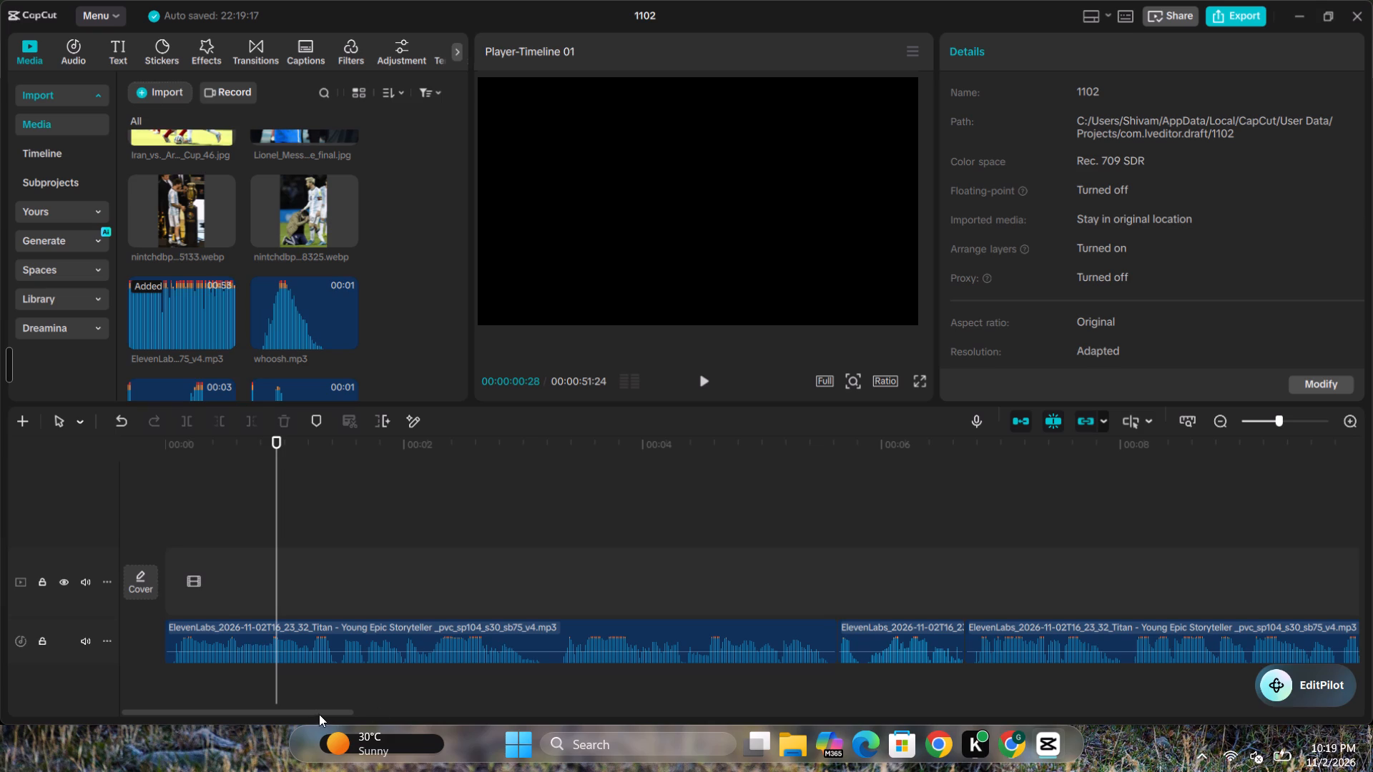
# Split the voiceover at 00:00:15:09, at the start of the silent pause there.
pyautogui.moveTo(317, 712); pyautogui.dragTo(345, 710)
pyautogui.moveTo(325, 698); pyautogui.dragTo(343, 699)
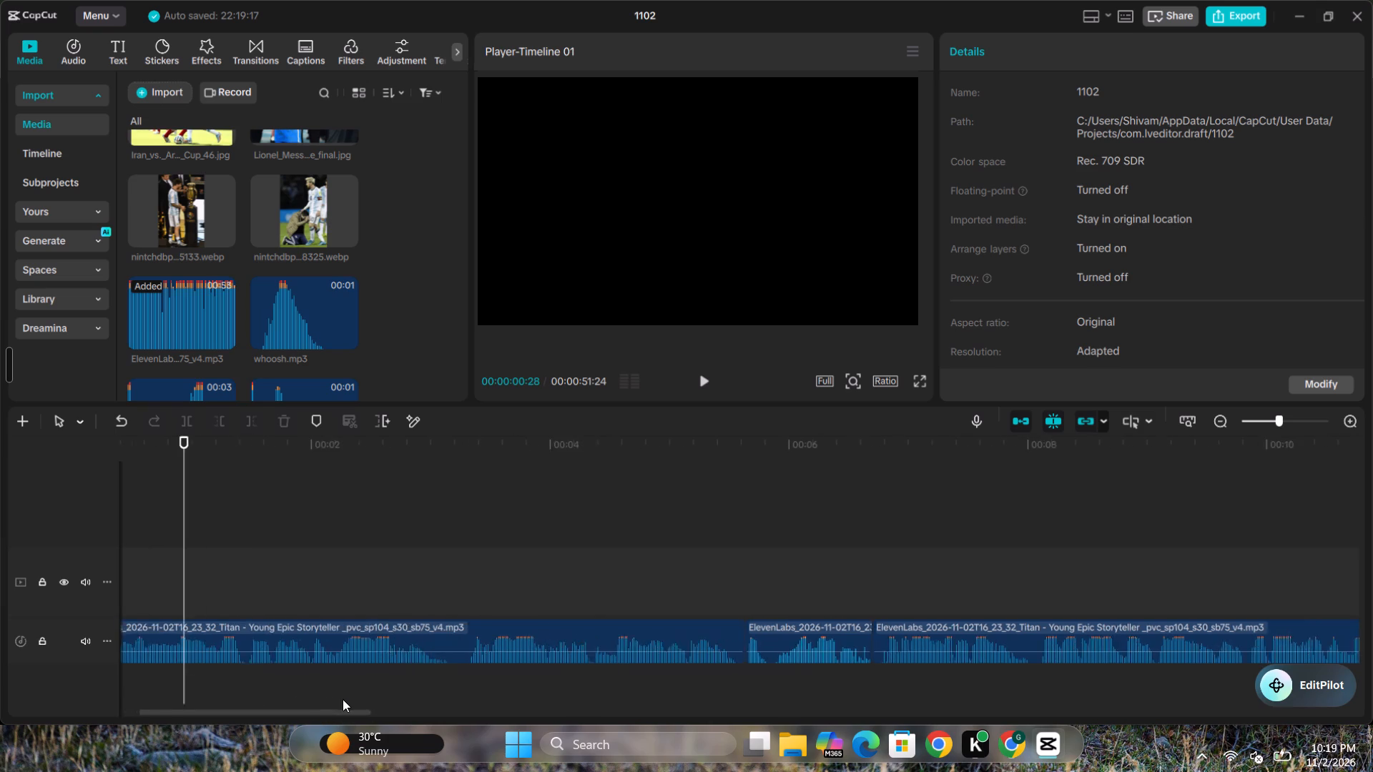
pyautogui.moveTo(343, 699); pyautogui.dragTo(437, 702)
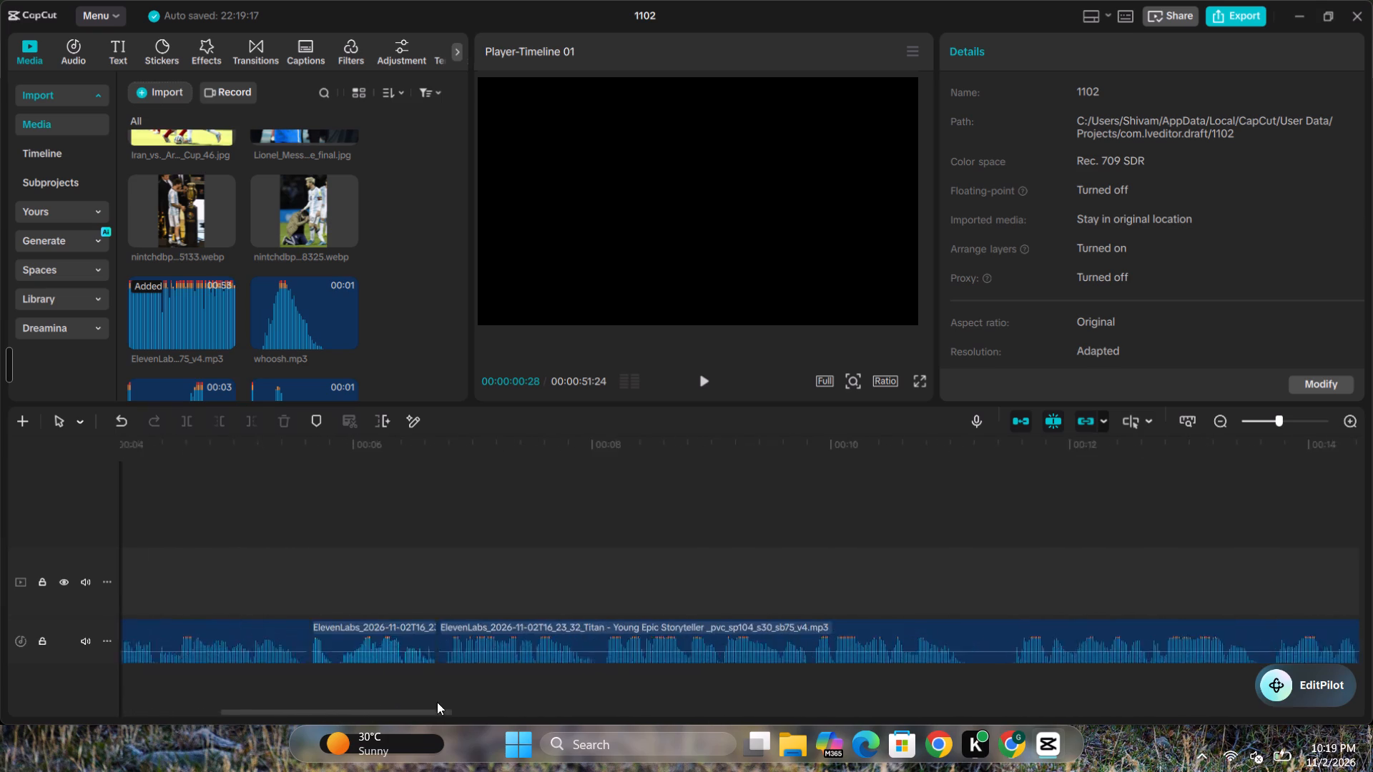
pyautogui.moveTo(437, 702); pyautogui.dragTo(586, 703)
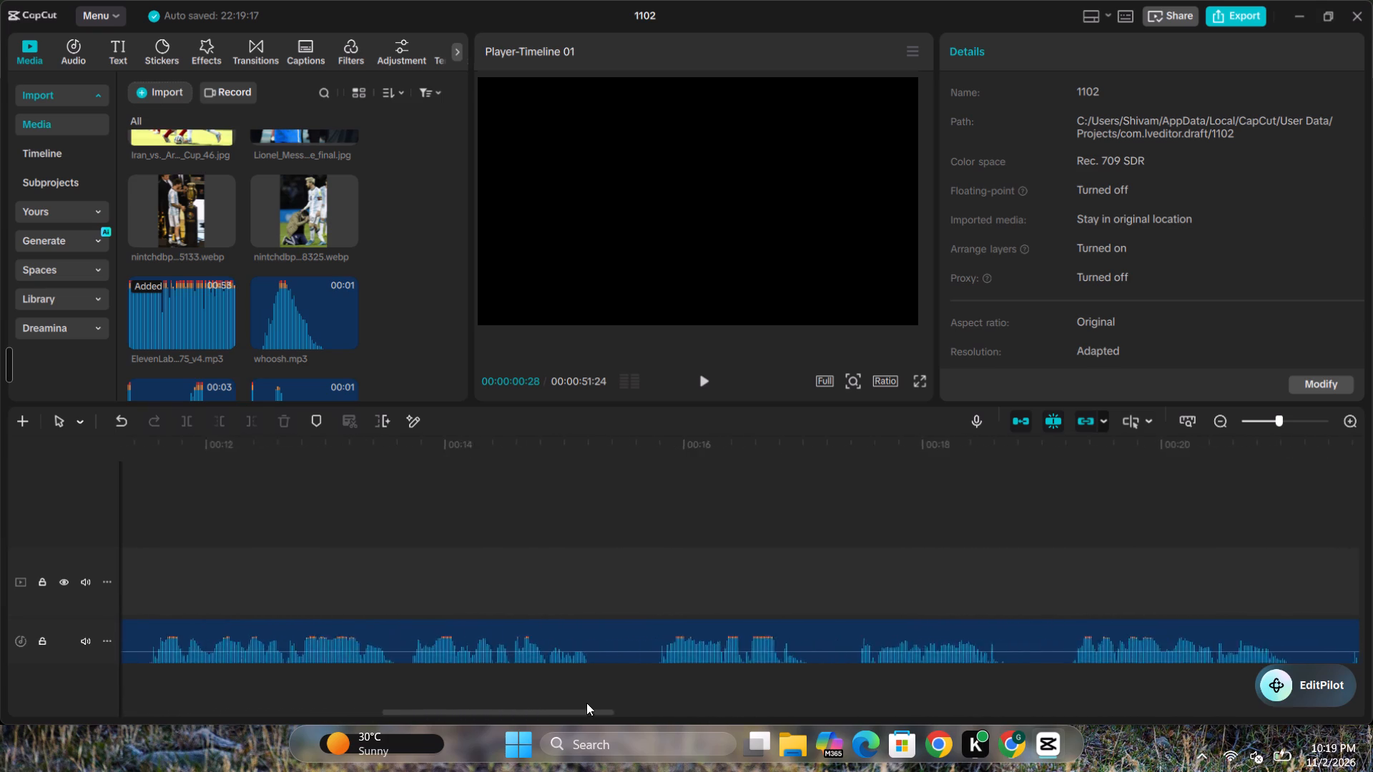
pyautogui.moveTo(586, 703); pyautogui.dragTo(609, 701)
pyautogui.click(453, 607)
pyautogui.click(473, 634)
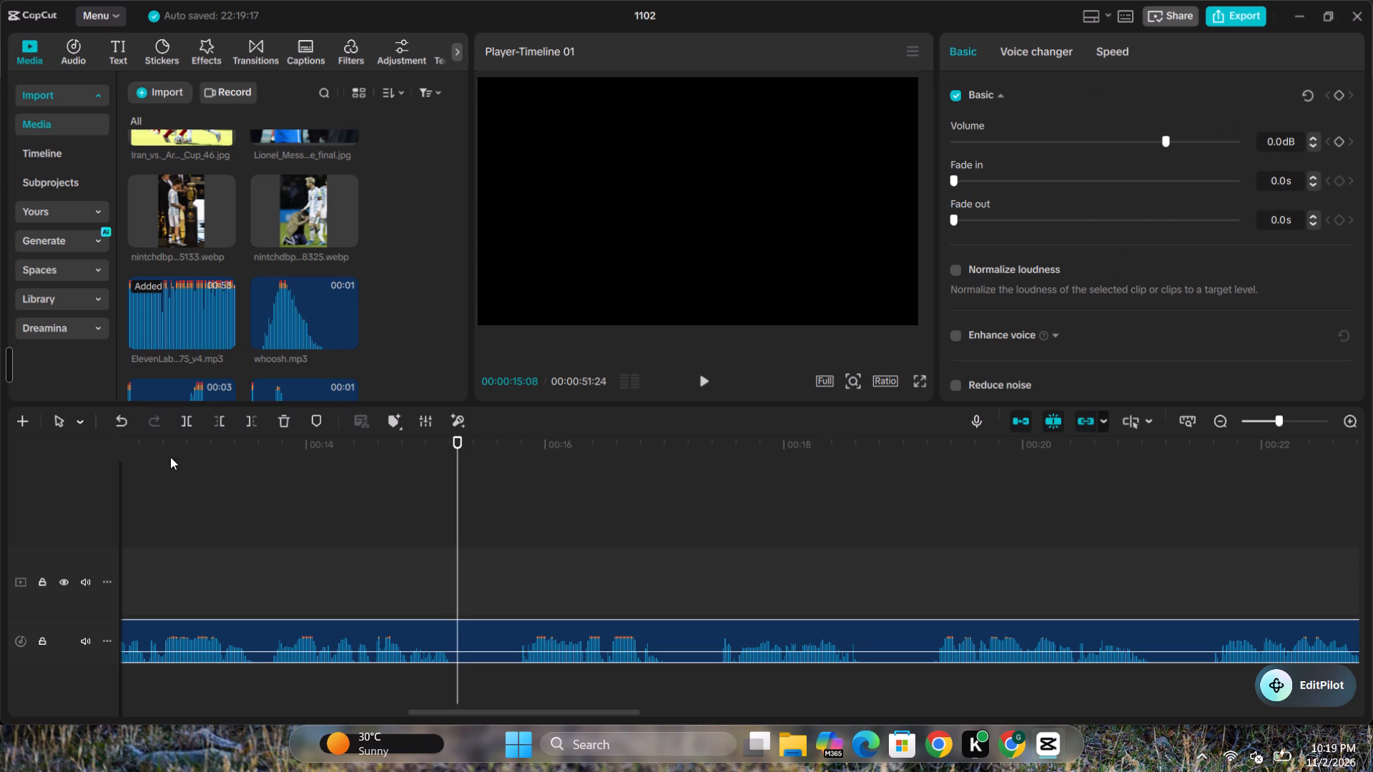
pyautogui.click(187, 427)
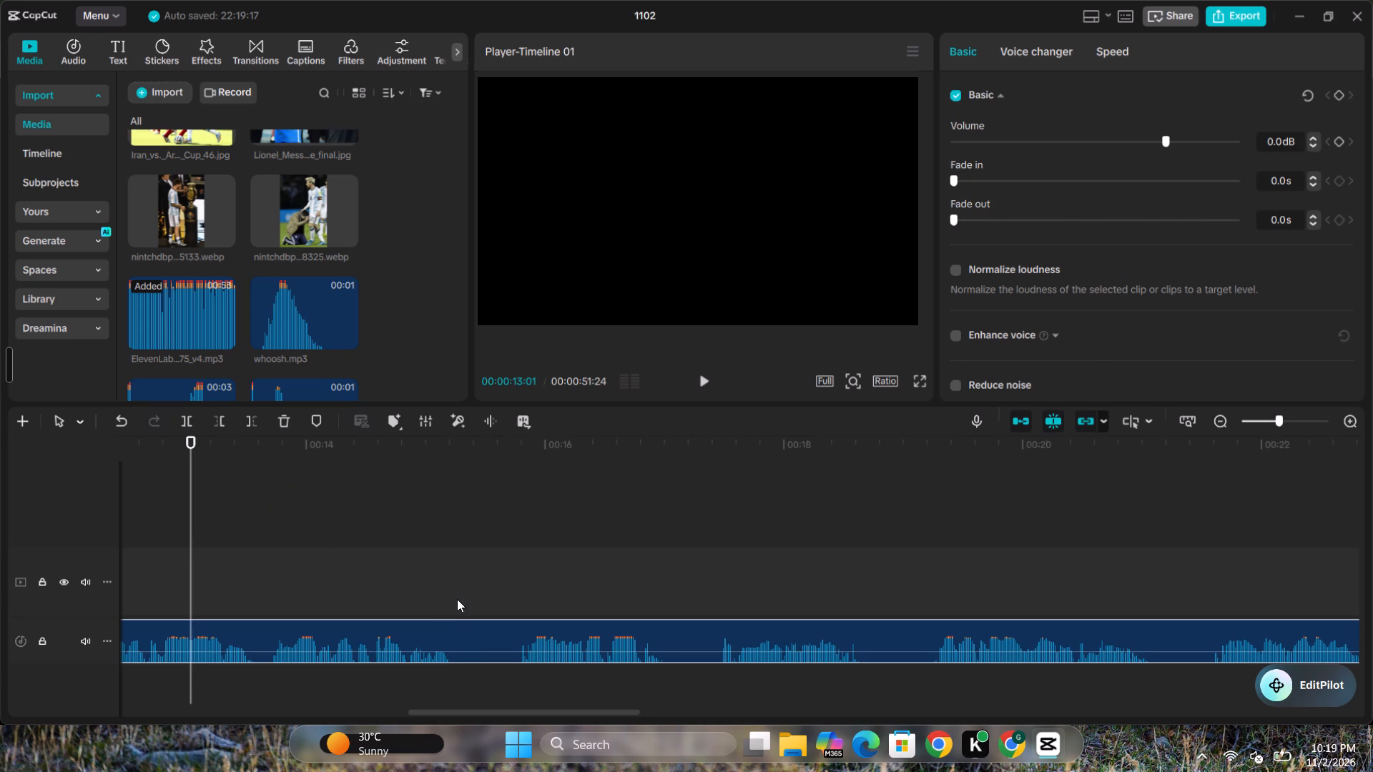
pyautogui.click(458, 599)
pyautogui.click(485, 630)
pyautogui.click(190, 417)
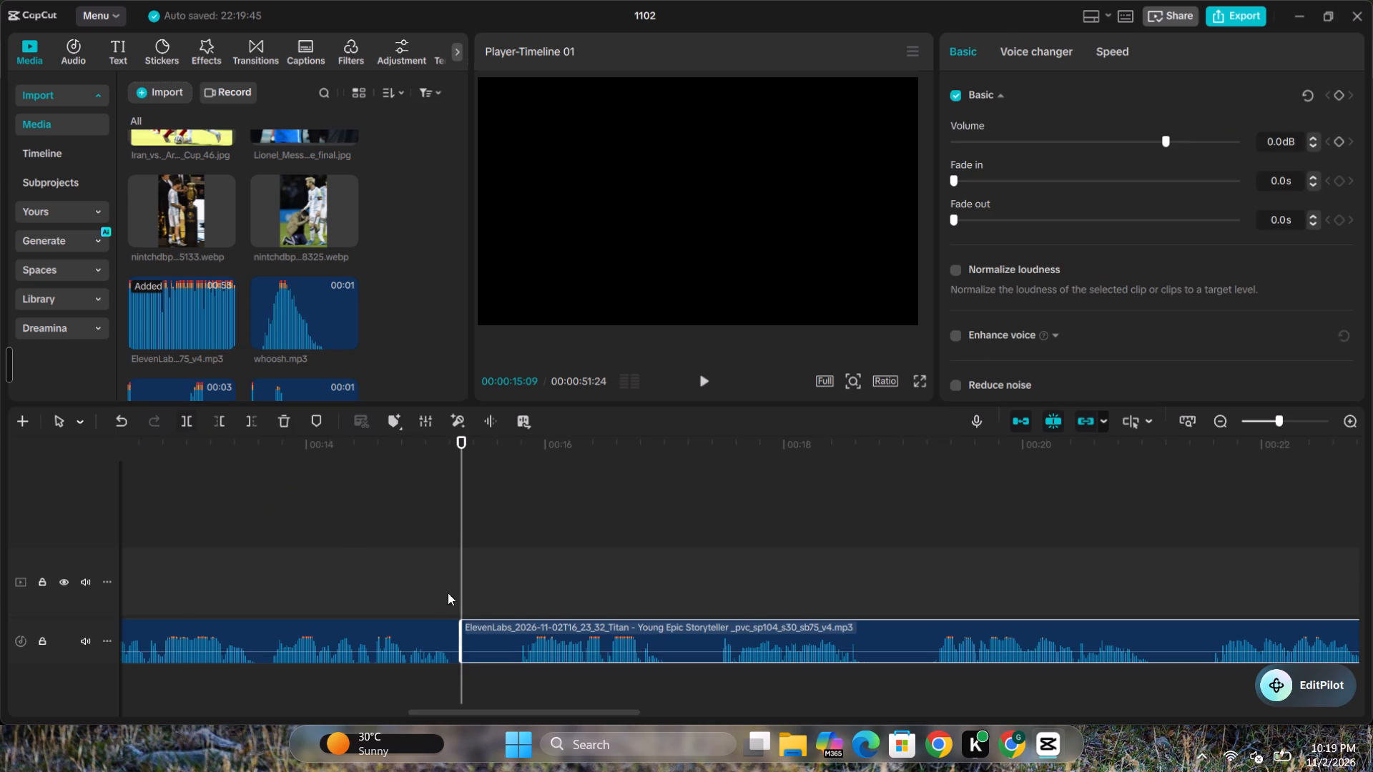
# Cut out the silence up to 00:00:15:23, just before speech resumes, and move the remaining voiceover earlier to close the gap.
pyautogui.click(514, 604)
pyautogui.click(523, 623)
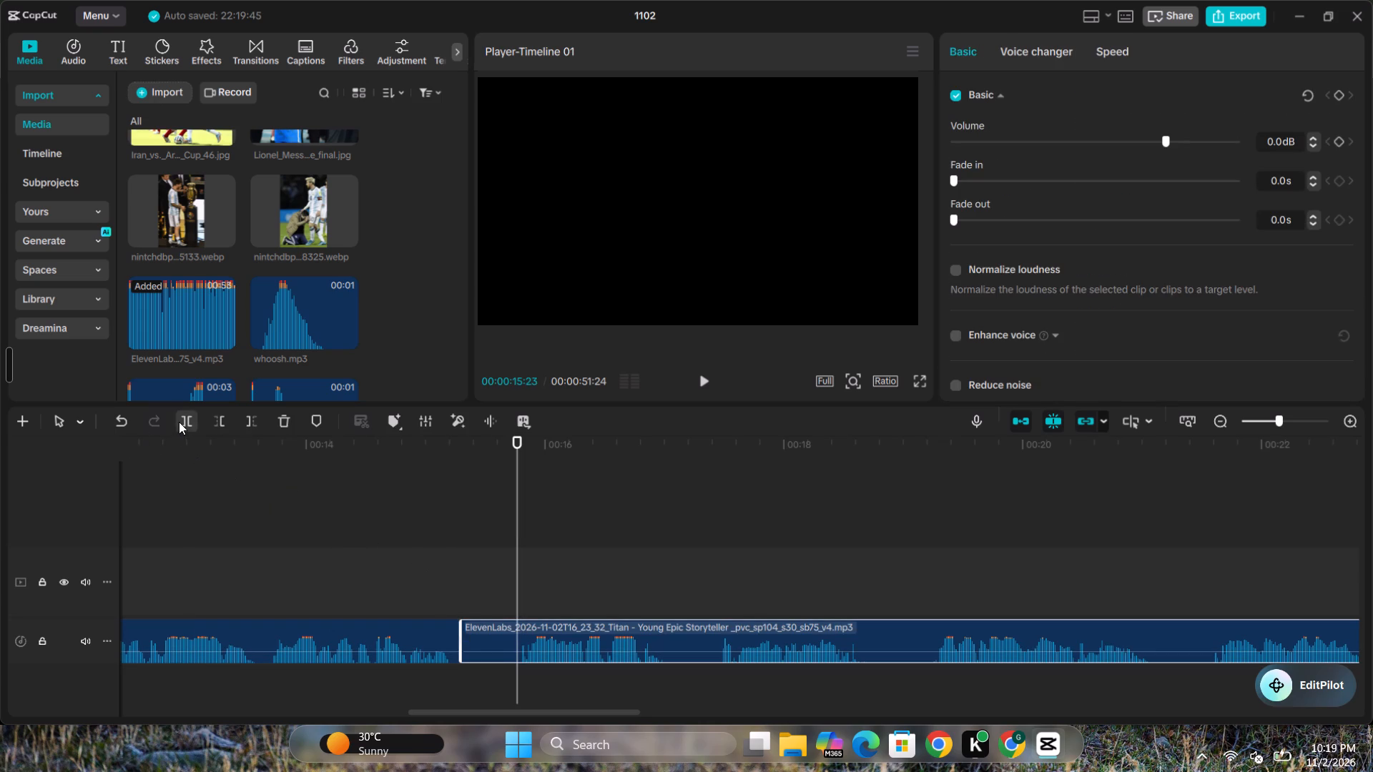
pyautogui.click(182, 422)
pyautogui.click(488, 635)
pyautogui.press('Delete')
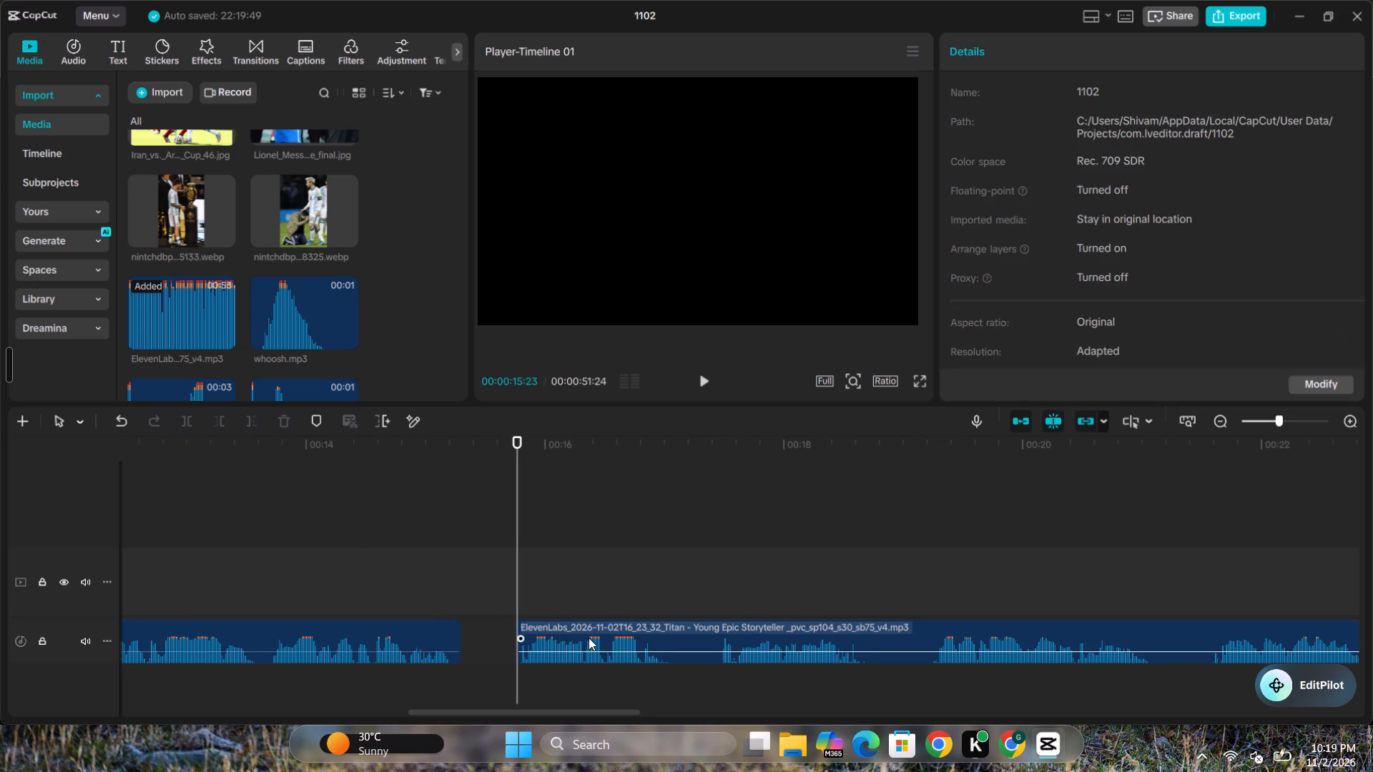
pyautogui.click(589, 638)
pyautogui.moveTo(647, 630); pyautogui.dragTo(595, 631)
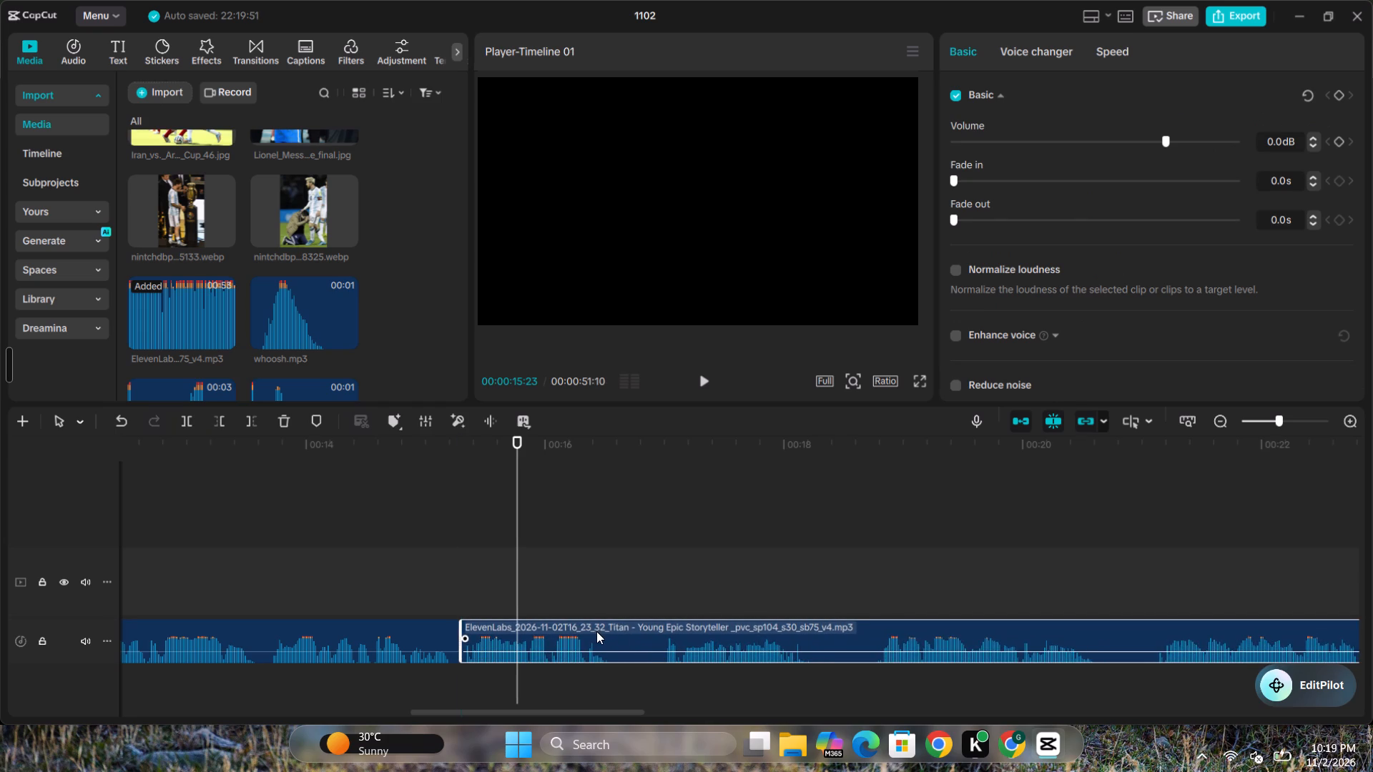
# Cut the silent pause from 00:00:16:19 to 00:00:16:29 out of the voiceover and move the remainder earlier to close the gap.
pyautogui.click(614, 607)
pyautogui.click(627, 632)
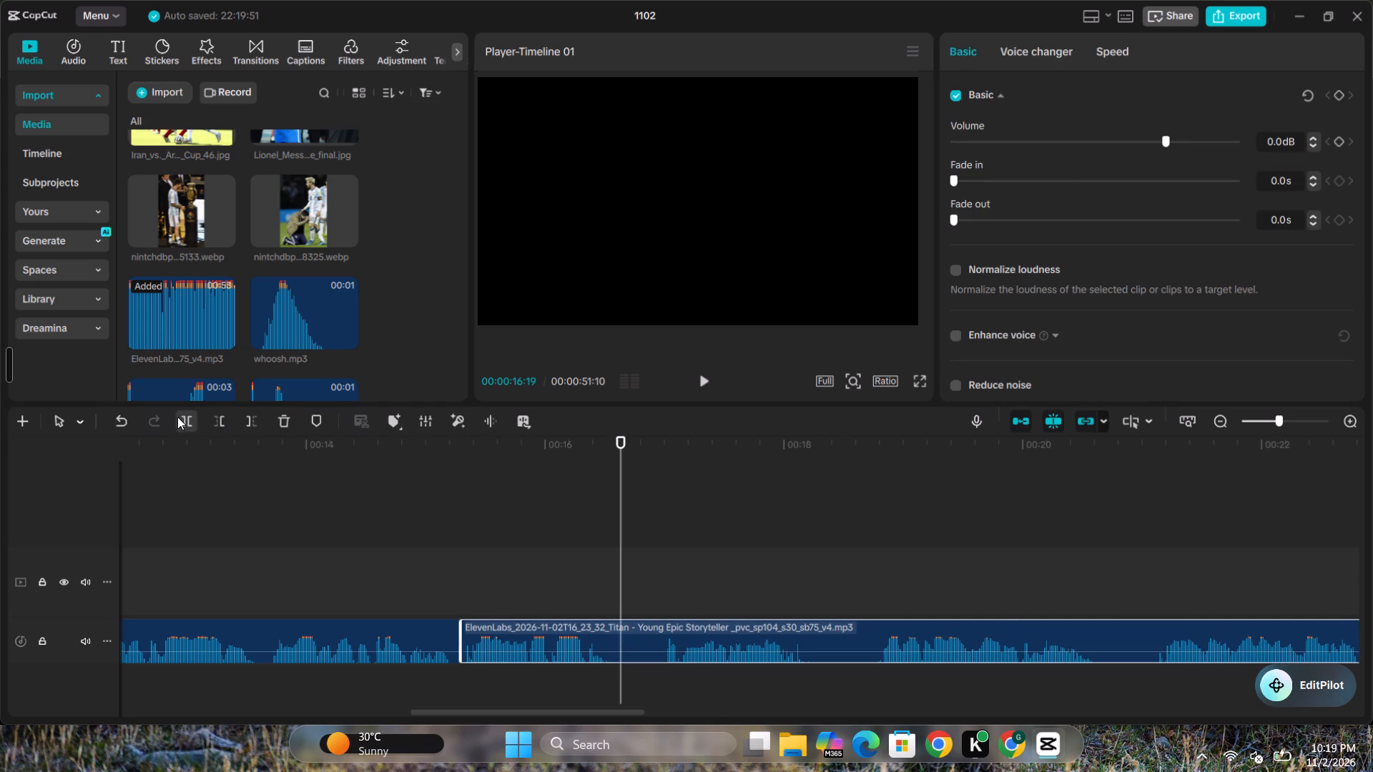
pyautogui.click(182, 417)
pyautogui.click(656, 613)
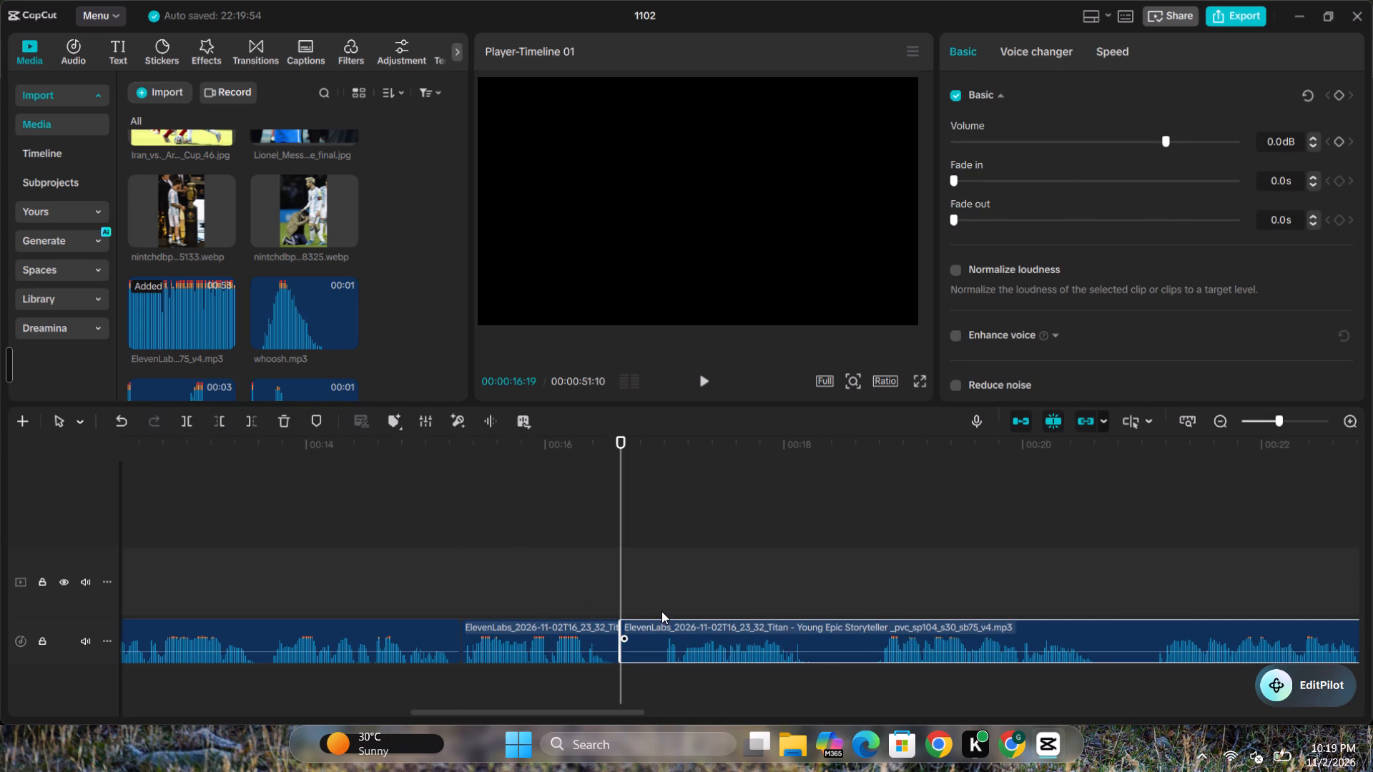
pyautogui.click(661, 611)
pyautogui.click(656, 596)
pyautogui.click(671, 635)
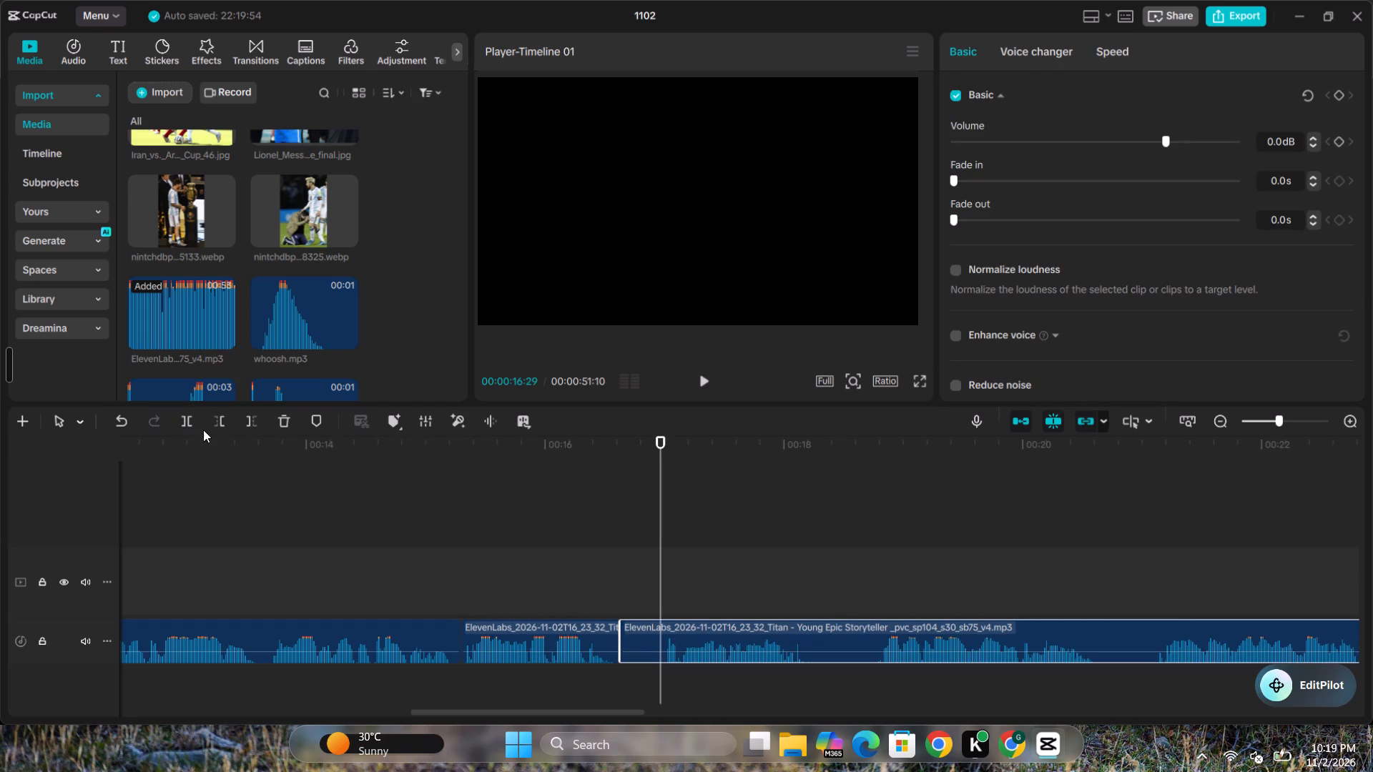
pyautogui.click(186, 423)
pyautogui.click(636, 635)
pyautogui.press('Delete')
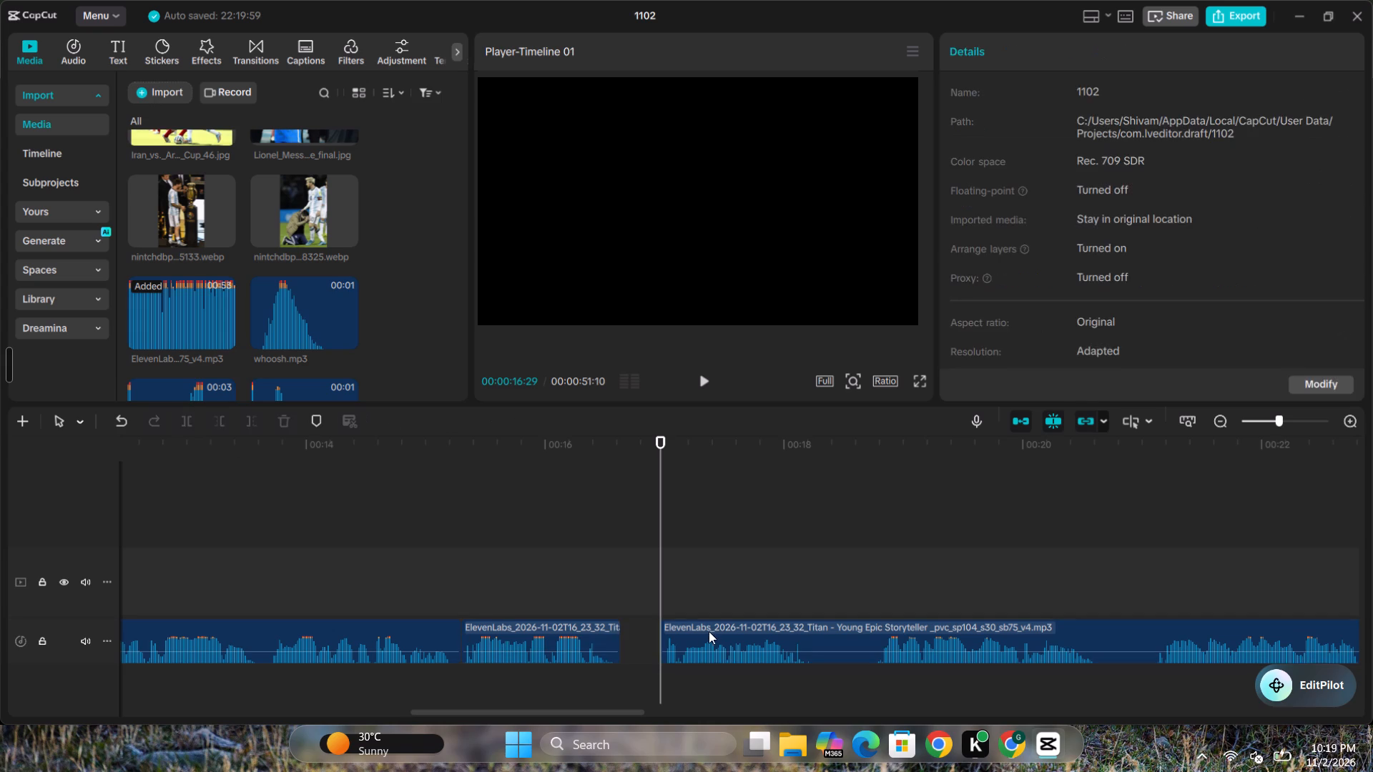
pyautogui.click(712, 631)
pyautogui.moveTo(735, 632); pyautogui.dragTo(691, 633)
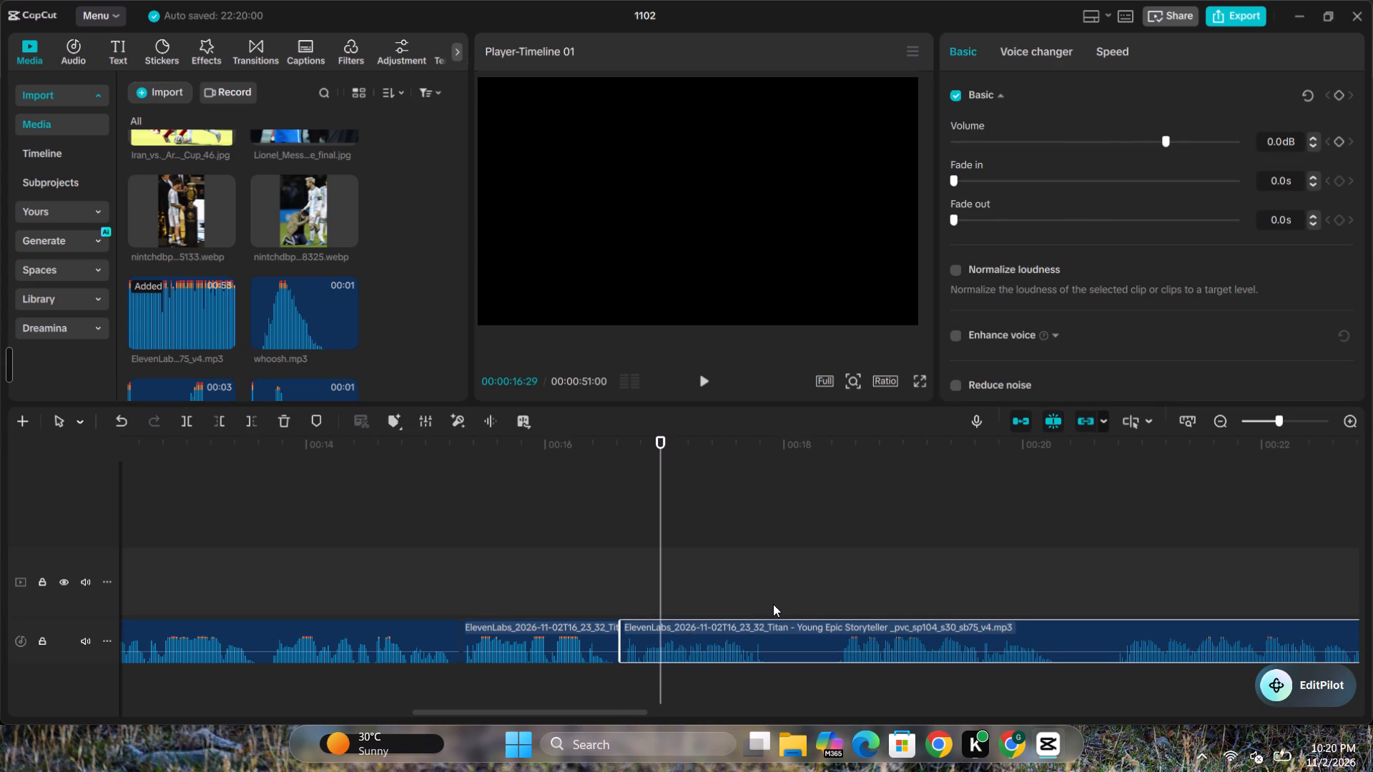
# Cut the silent pause from 00:00:17:27 to 00:00:18:15 out of the voiceover and move the remainder earlier to close the gap.
pyautogui.click(769, 603)
pyautogui.doubleClick(767, 608)
pyautogui.click(789, 643)
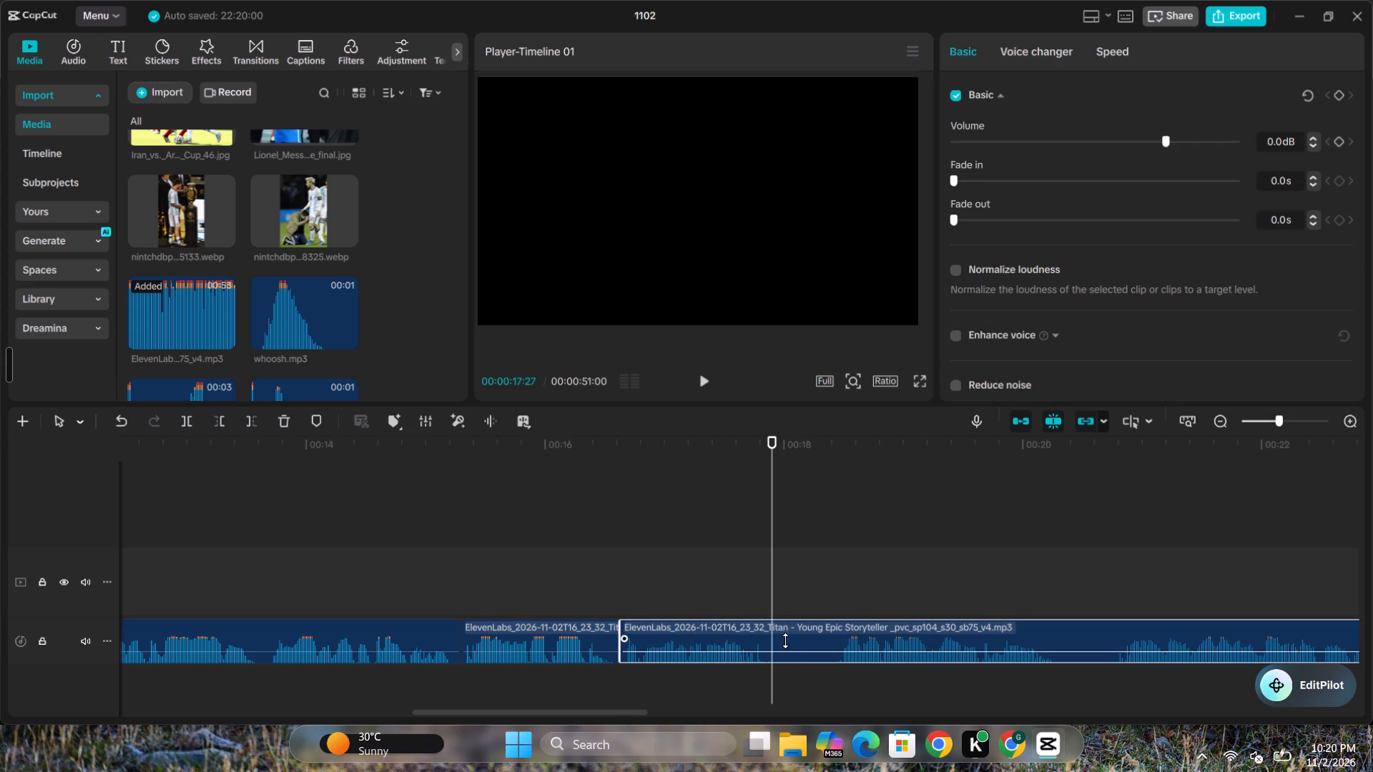
pyautogui.click(182, 426)
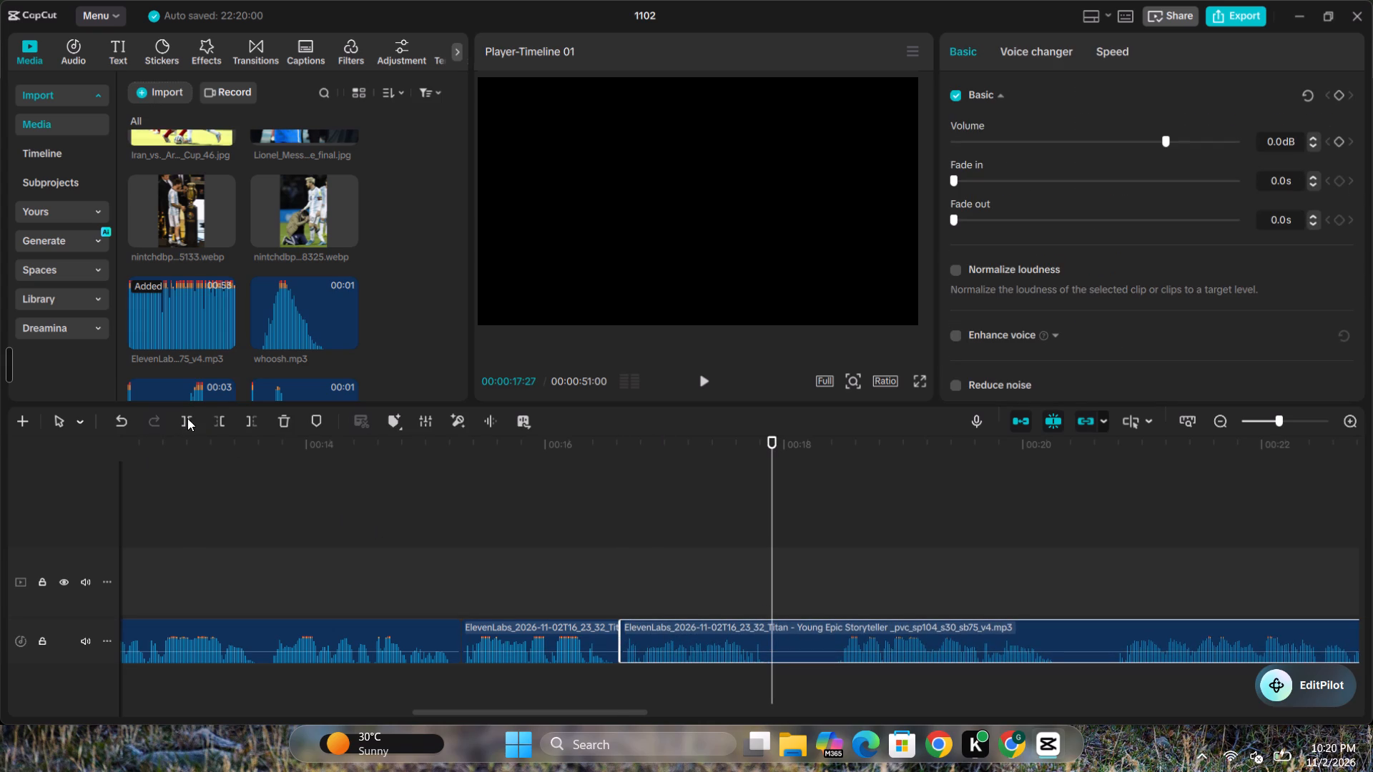
pyautogui.click(187, 418)
pyautogui.click(836, 609)
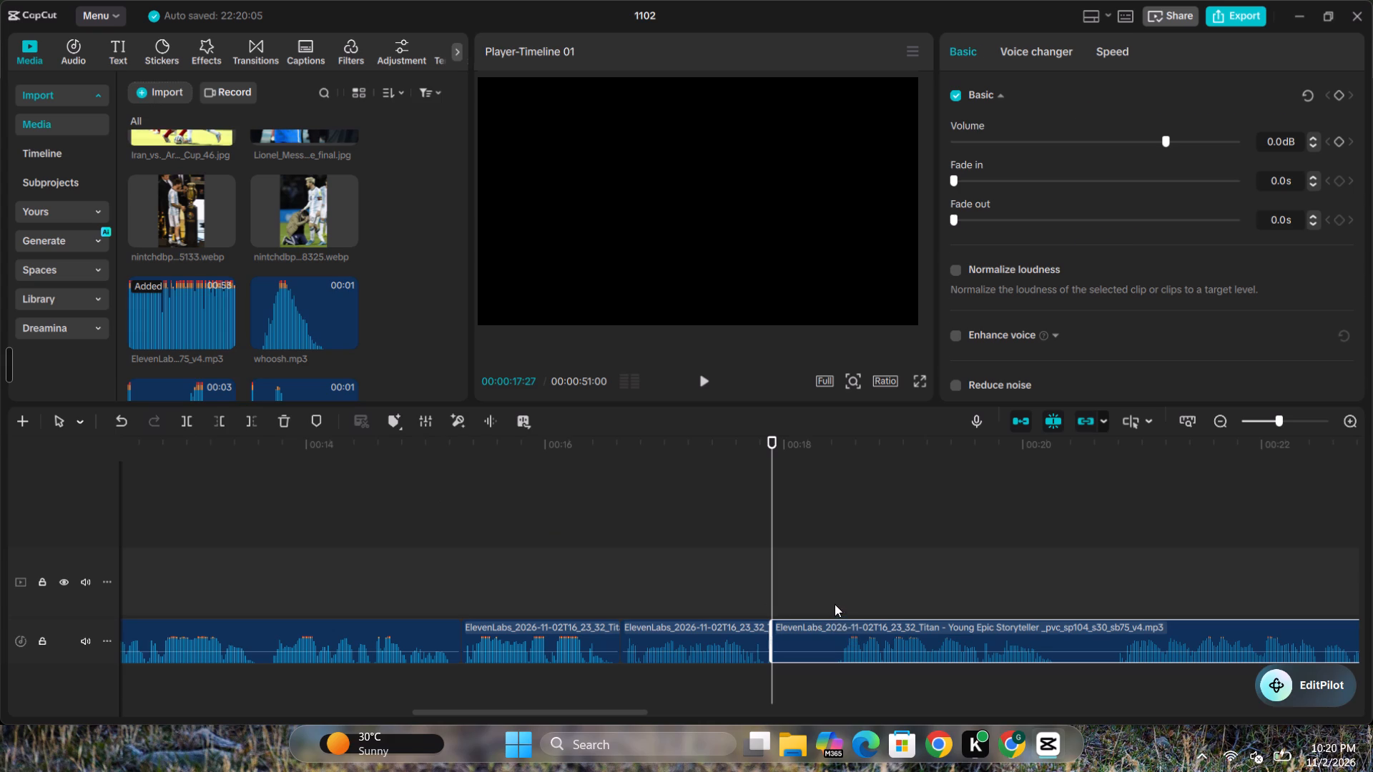
pyautogui.click(835, 604)
pyautogui.click(855, 627)
pyautogui.click(187, 420)
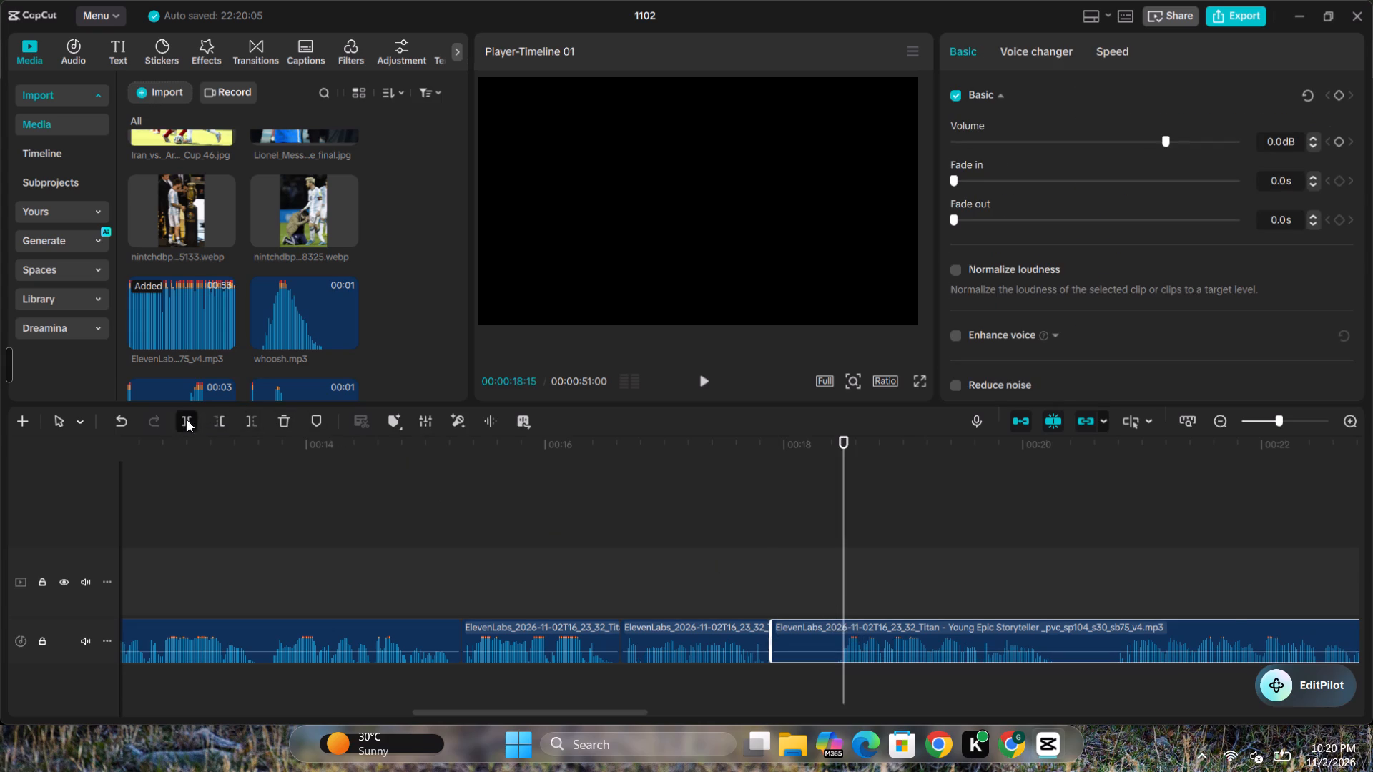
pyautogui.click(798, 648)
pyautogui.press('Delete')
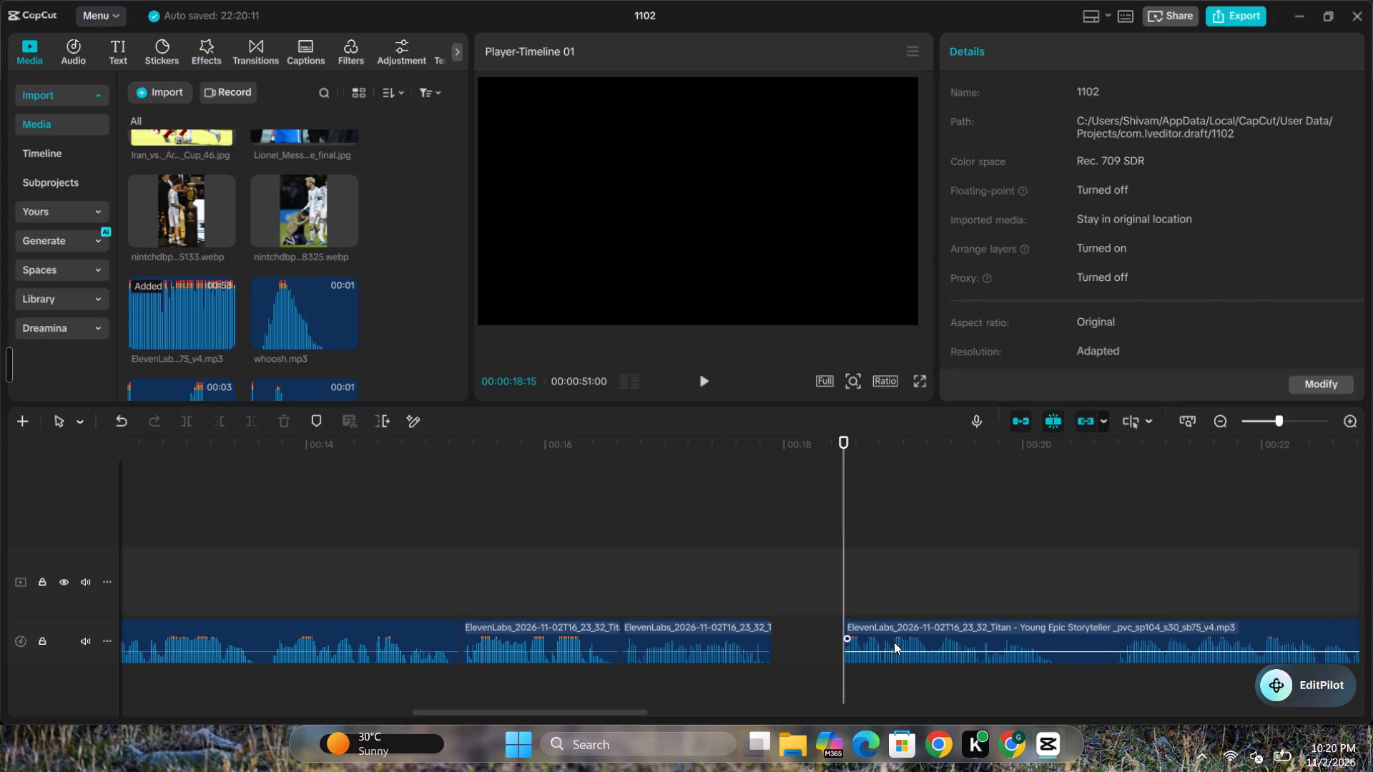
pyautogui.click(894, 642)
pyautogui.moveTo(940, 632); pyautogui.dragTo(872, 631)
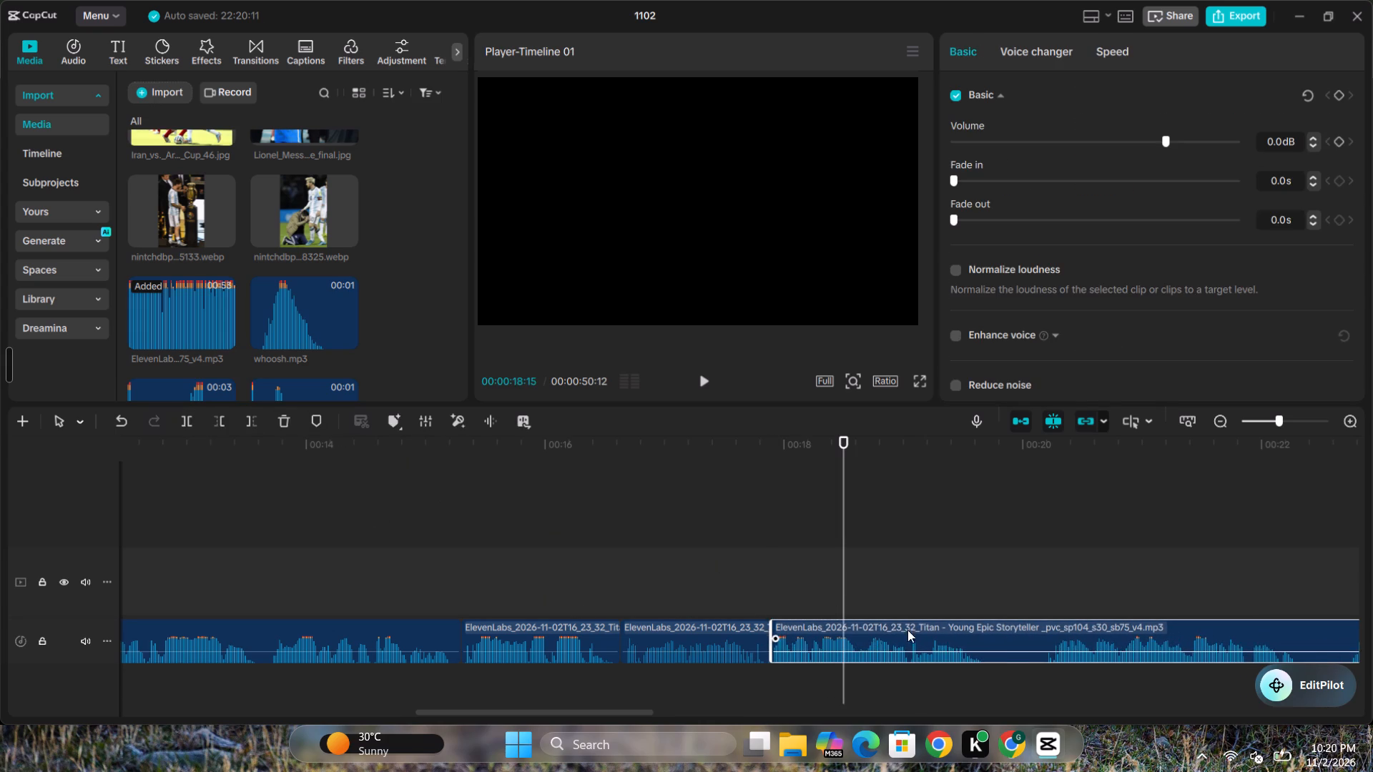
# Cut the silent pause from 00:00:19:22 to 00:00:20:07 out of the voiceover and move the remainder earlier to close the gap.
pyautogui.click(983, 604)
pyautogui.click(996, 629)
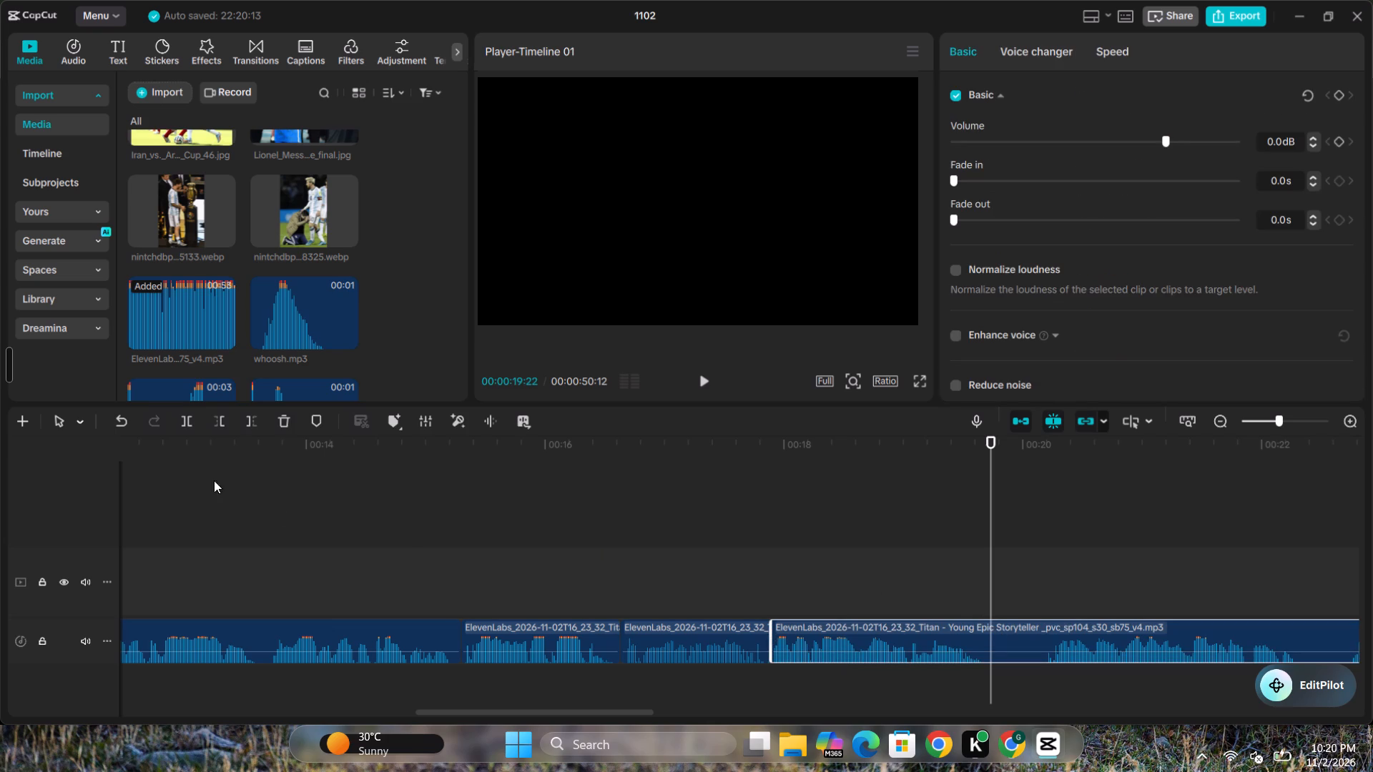
pyautogui.click(179, 422)
pyautogui.click(1042, 605)
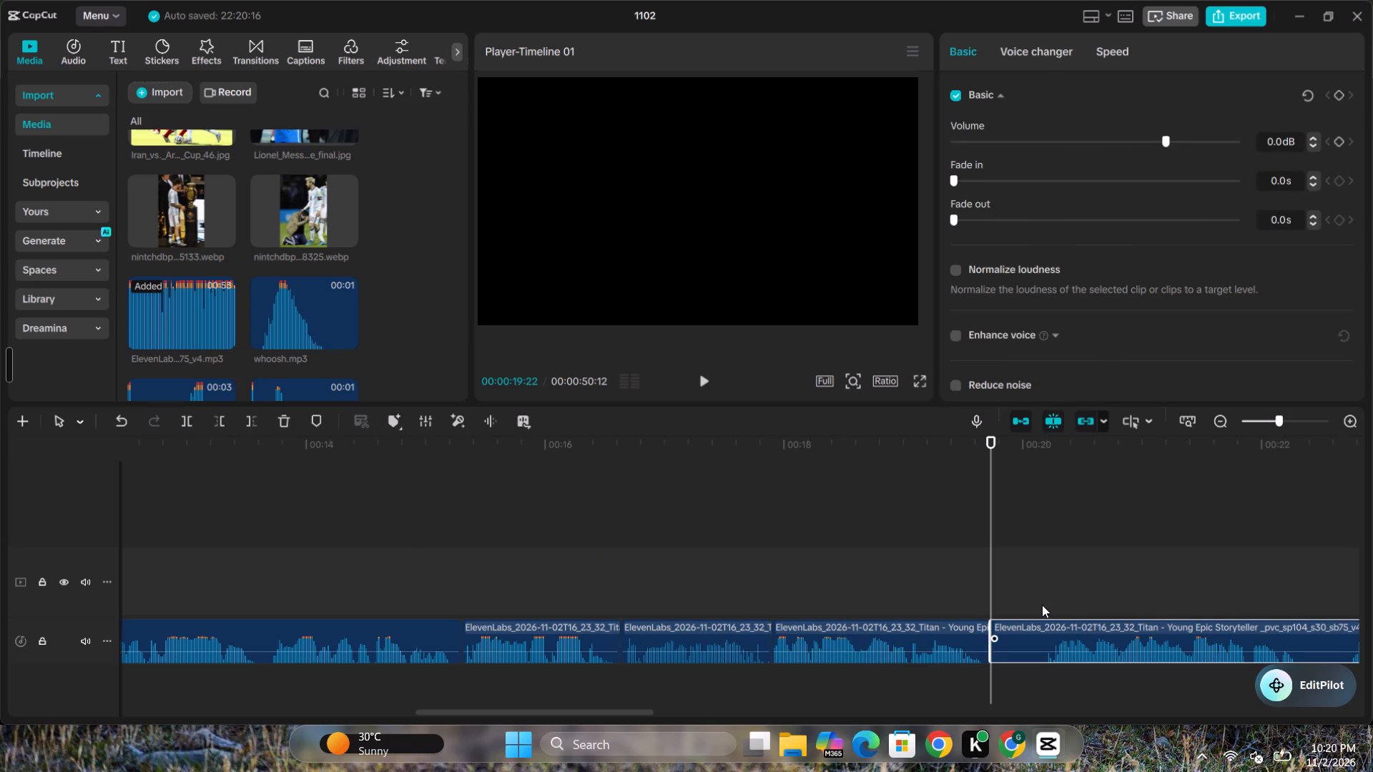
pyautogui.click(1059, 636)
pyautogui.click(190, 418)
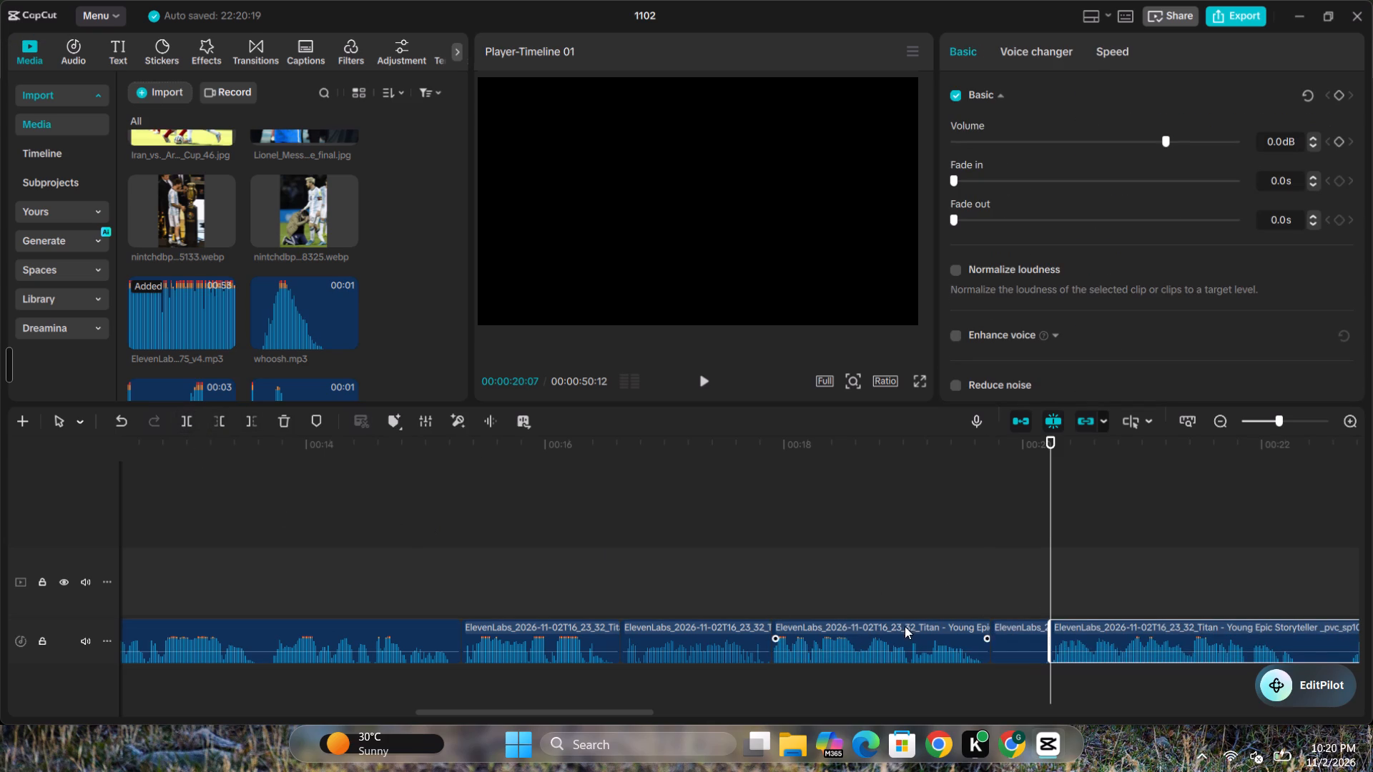
pyautogui.click(1013, 631)
pyautogui.press('Delete')
pyautogui.click(1118, 629)
pyautogui.moveTo(1133, 631); pyautogui.dragTo(1119, 631)
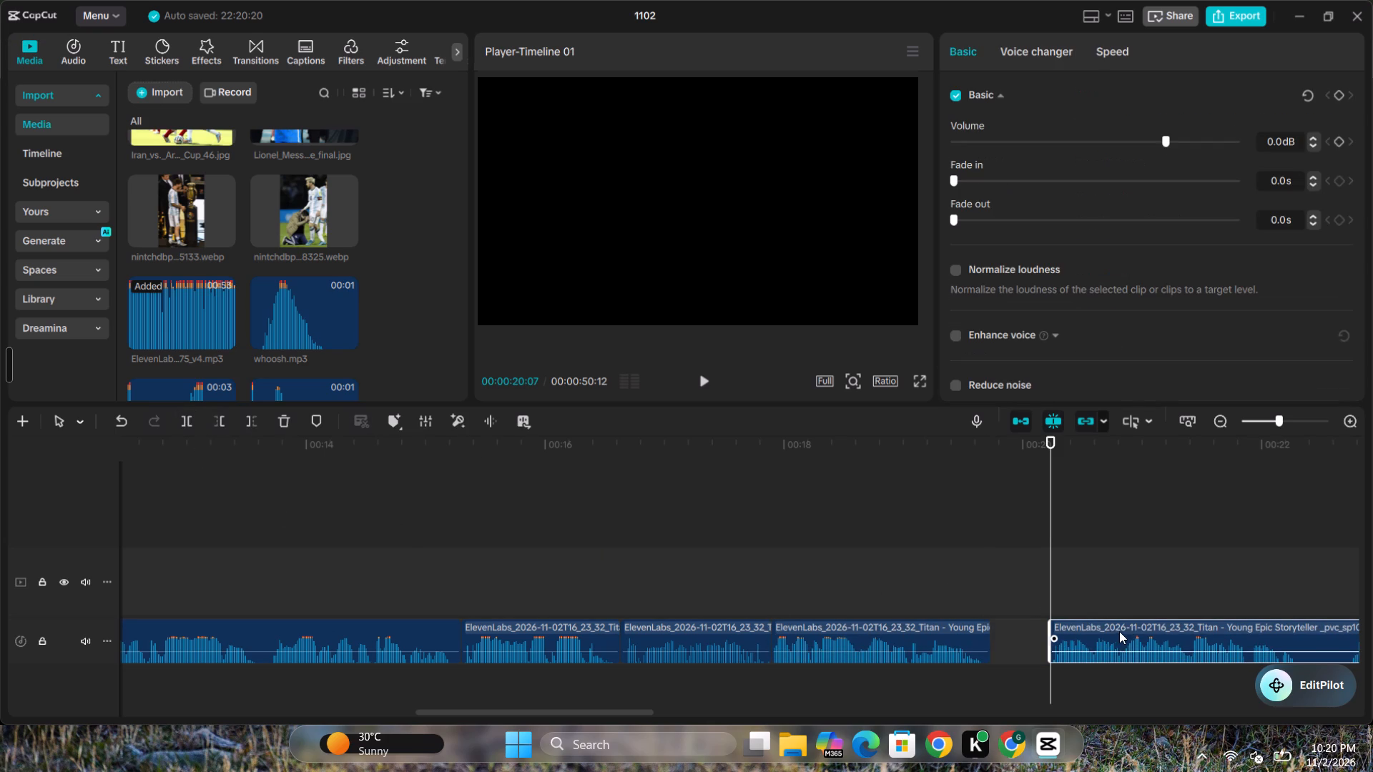
pyautogui.moveTo(1119, 631); pyautogui.dragTo(1071, 632)
# Cut the silent pause from 00:00:21:25 to 00:00:22:08 out of the voiceover and move the remainder earlier to close the gap.
pyautogui.click(604, 711)
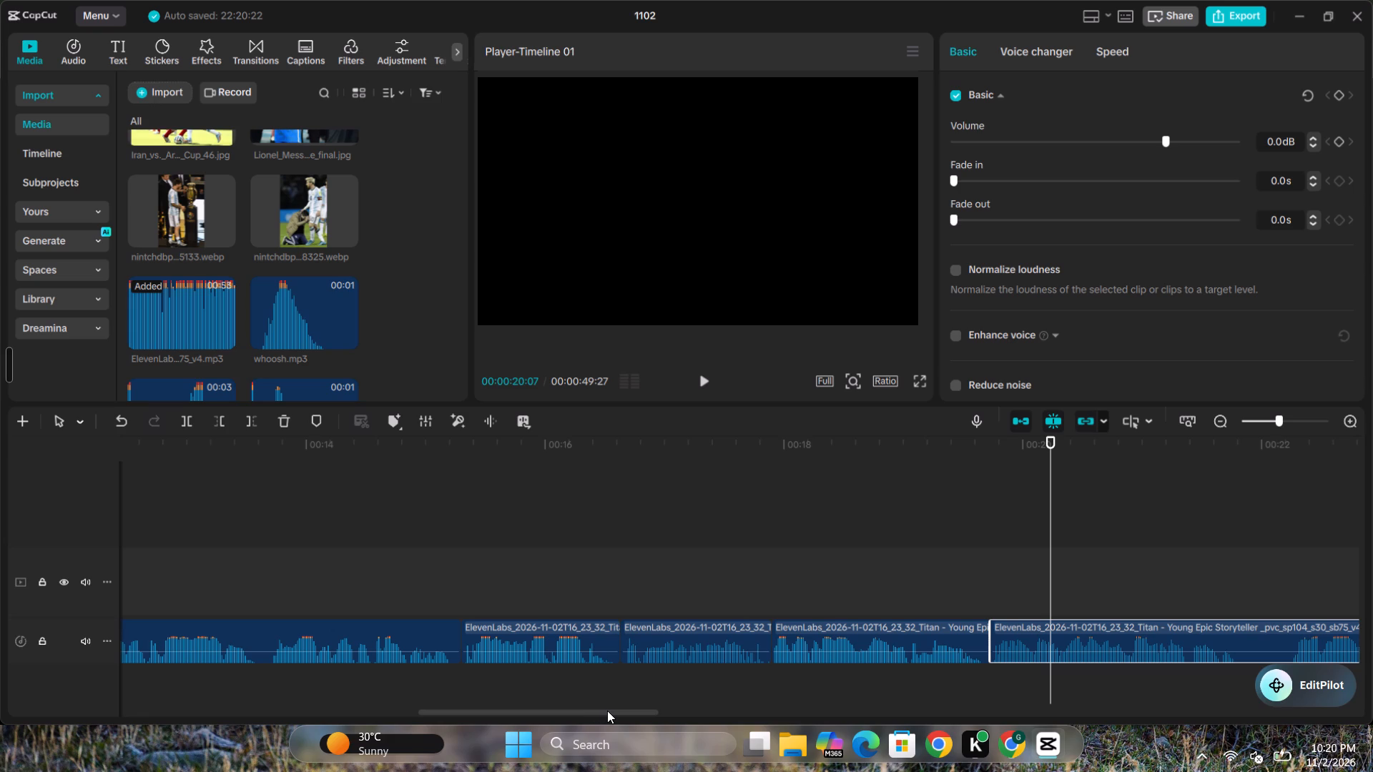
pyautogui.click(609, 711)
pyautogui.moveTo(611, 702); pyautogui.dragTo(735, 703)
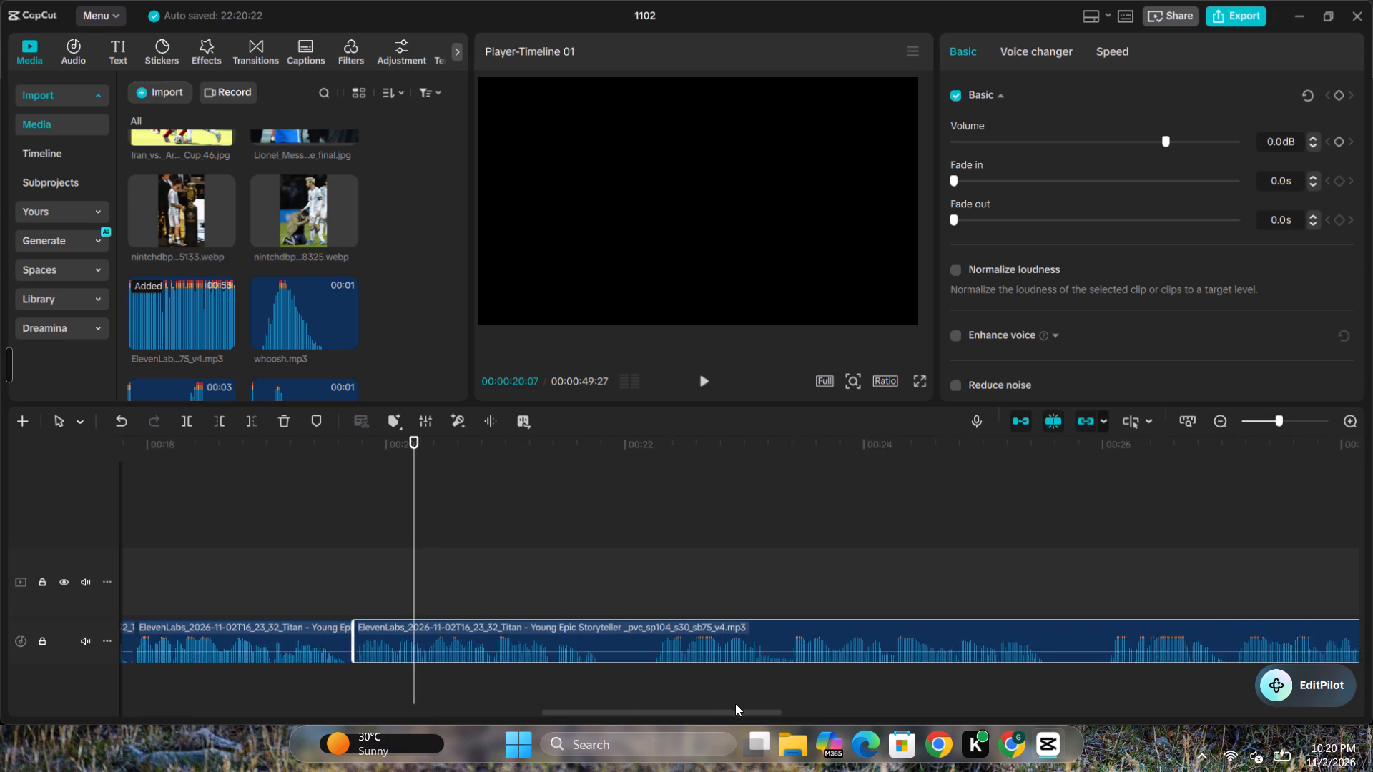
pyautogui.moveTo(735, 703); pyautogui.dragTo(753, 703)
pyautogui.click(499, 605)
pyautogui.click(525, 640)
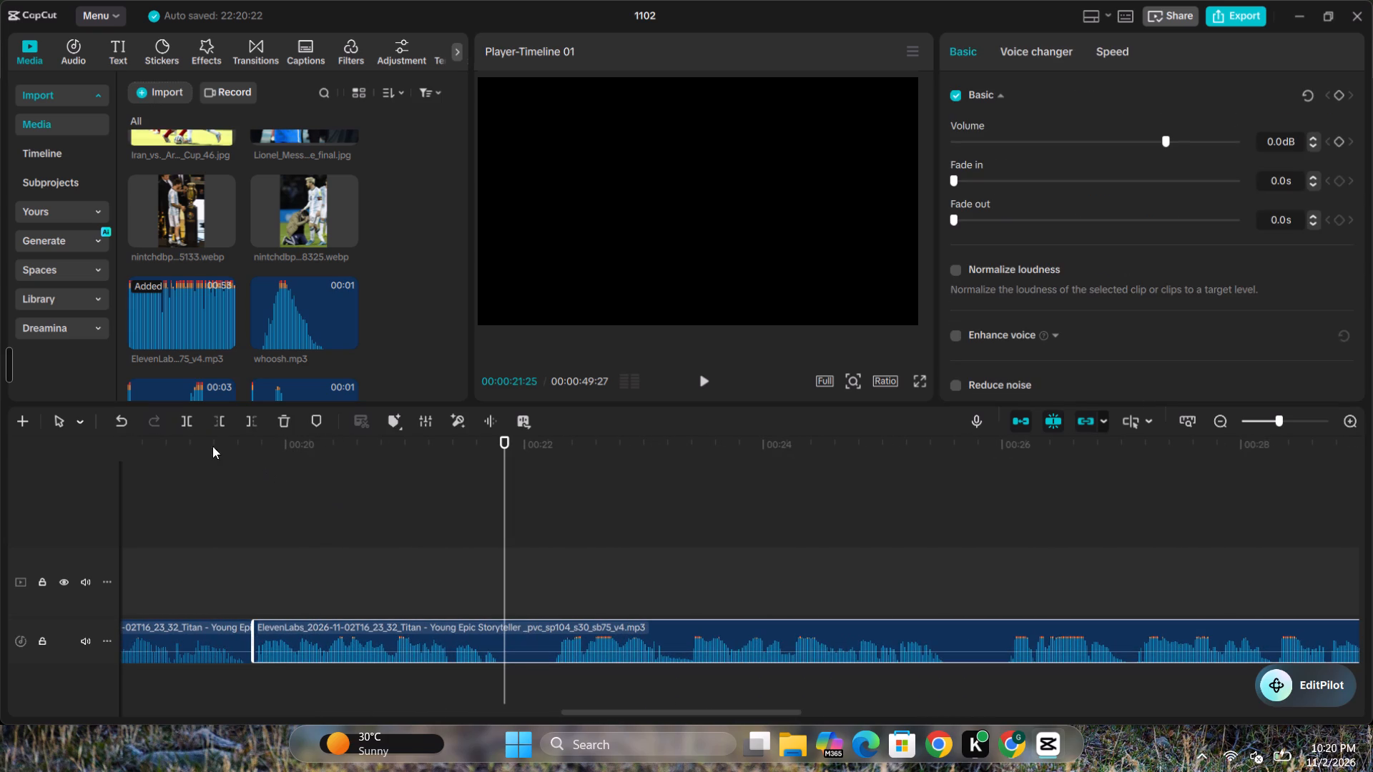
pyautogui.click(188, 422)
pyautogui.click(552, 608)
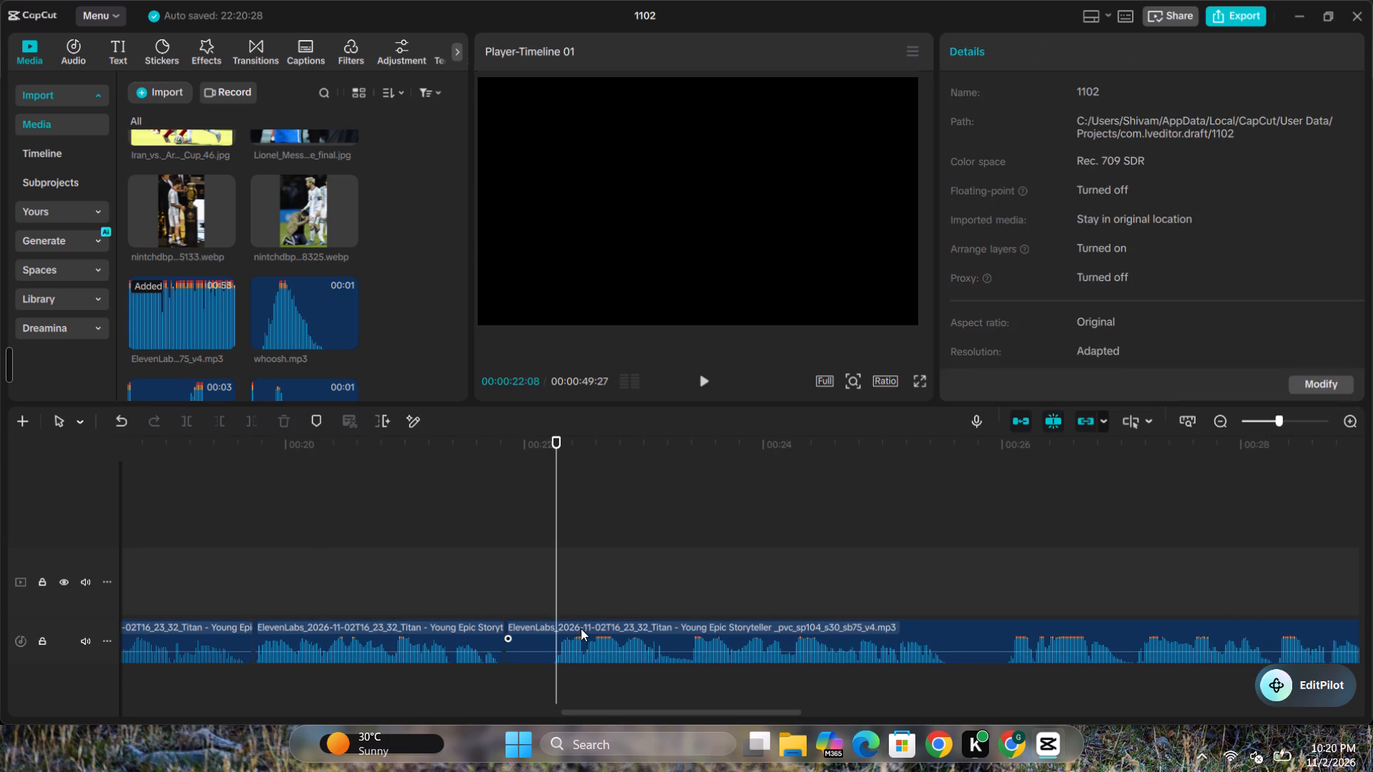
pyautogui.click(586, 631)
pyautogui.click(184, 421)
pyautogui.click(538, 639)
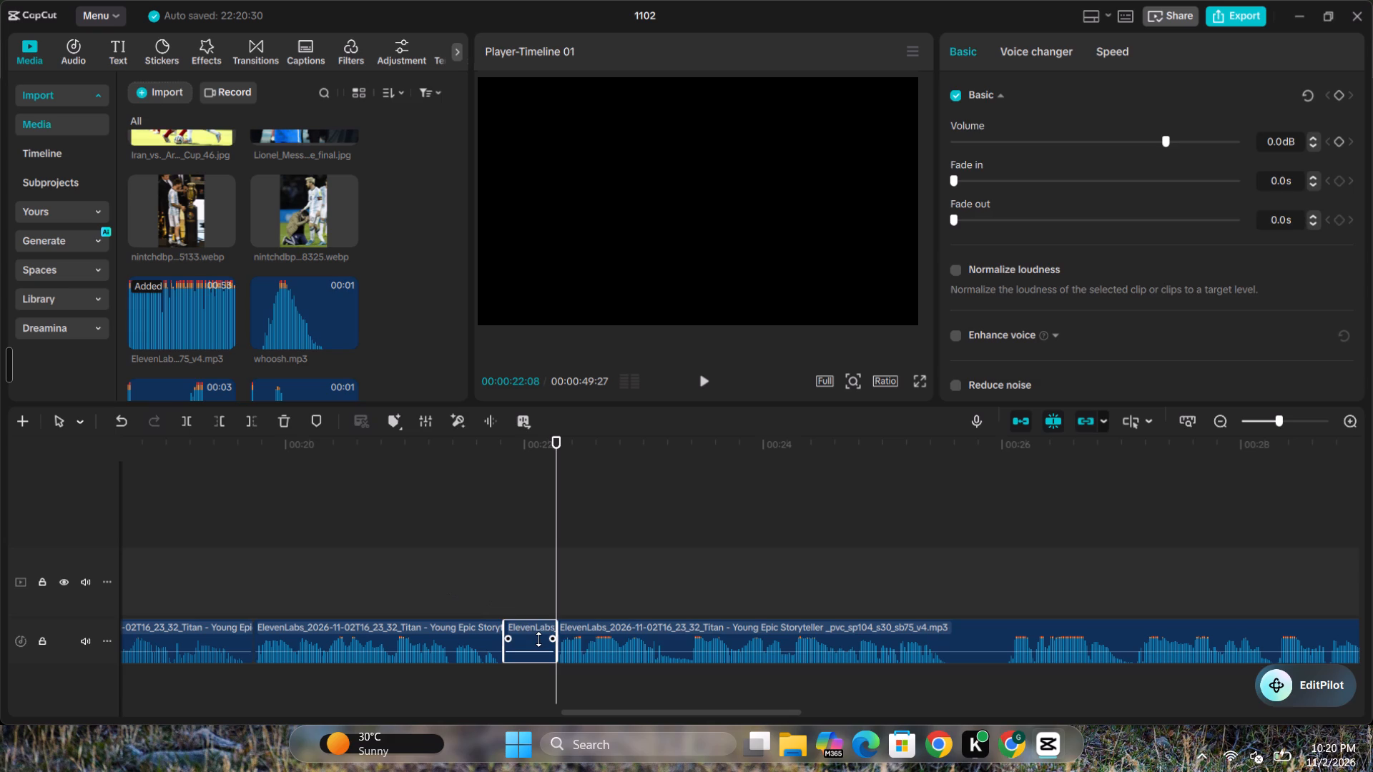
pyautogui.press('Delete')
pyautogui.click(593, 632)
pyautogui.moveTo(612, 633); pyautogui.dragTo(564, 635)
# Cut the silent pause from 00:00:25:04 to 00:00:25:20 out of the voiceover and move the remainder earlier to close the gap.
pyautogui.click(893, 605)
pyautogui.click(902, 633)
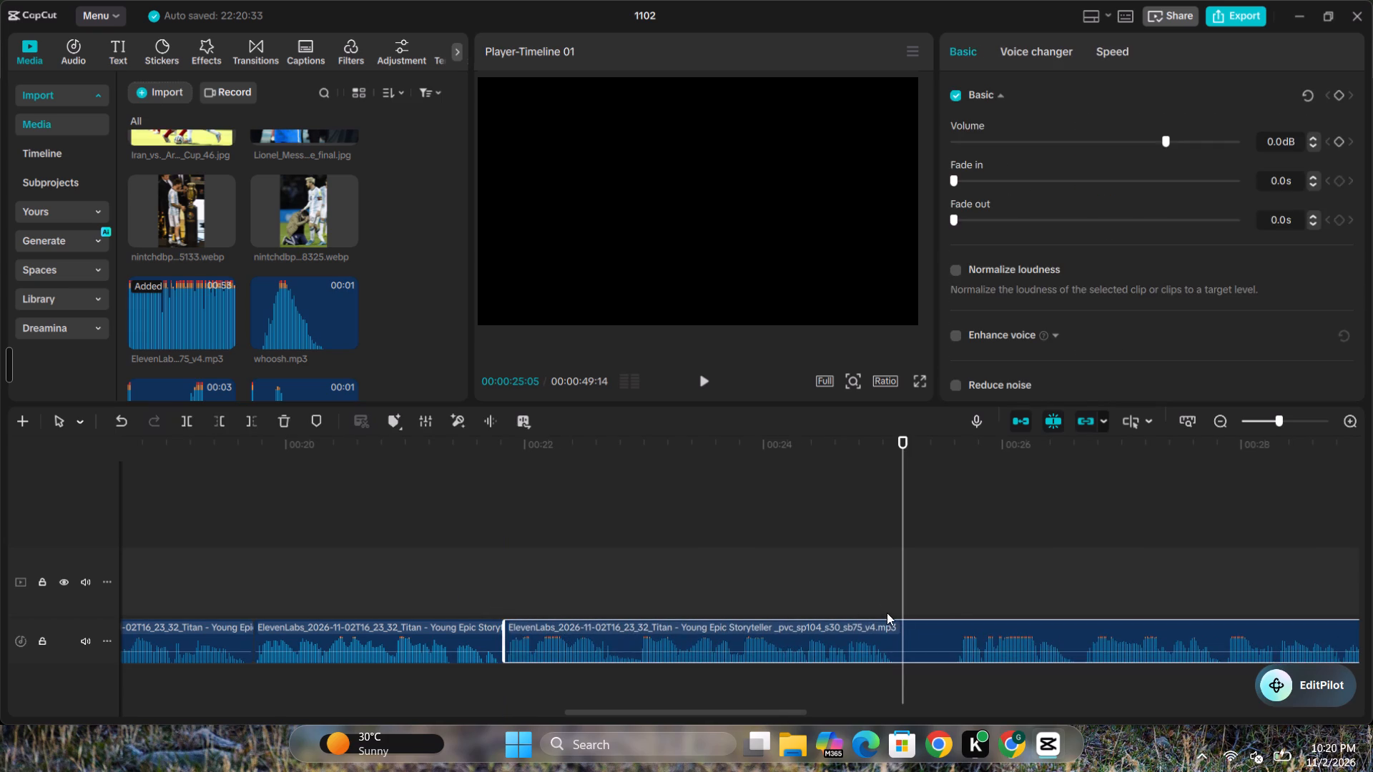
pyautogui.click(890, 607)
pyautogui.click(897, 635)
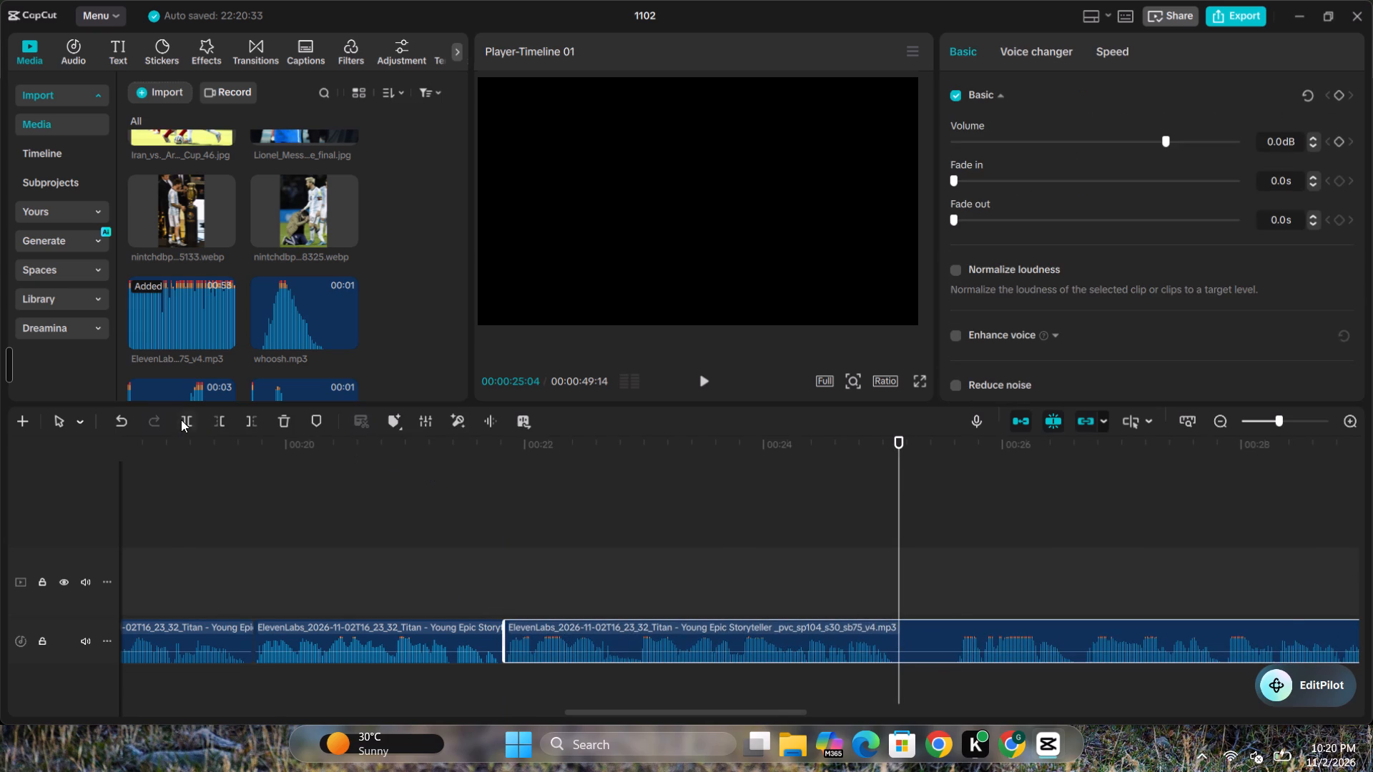
pyautogui.click(181, 420)
pyautogui.click(953, 605)
pyautogui.click(963, 635)
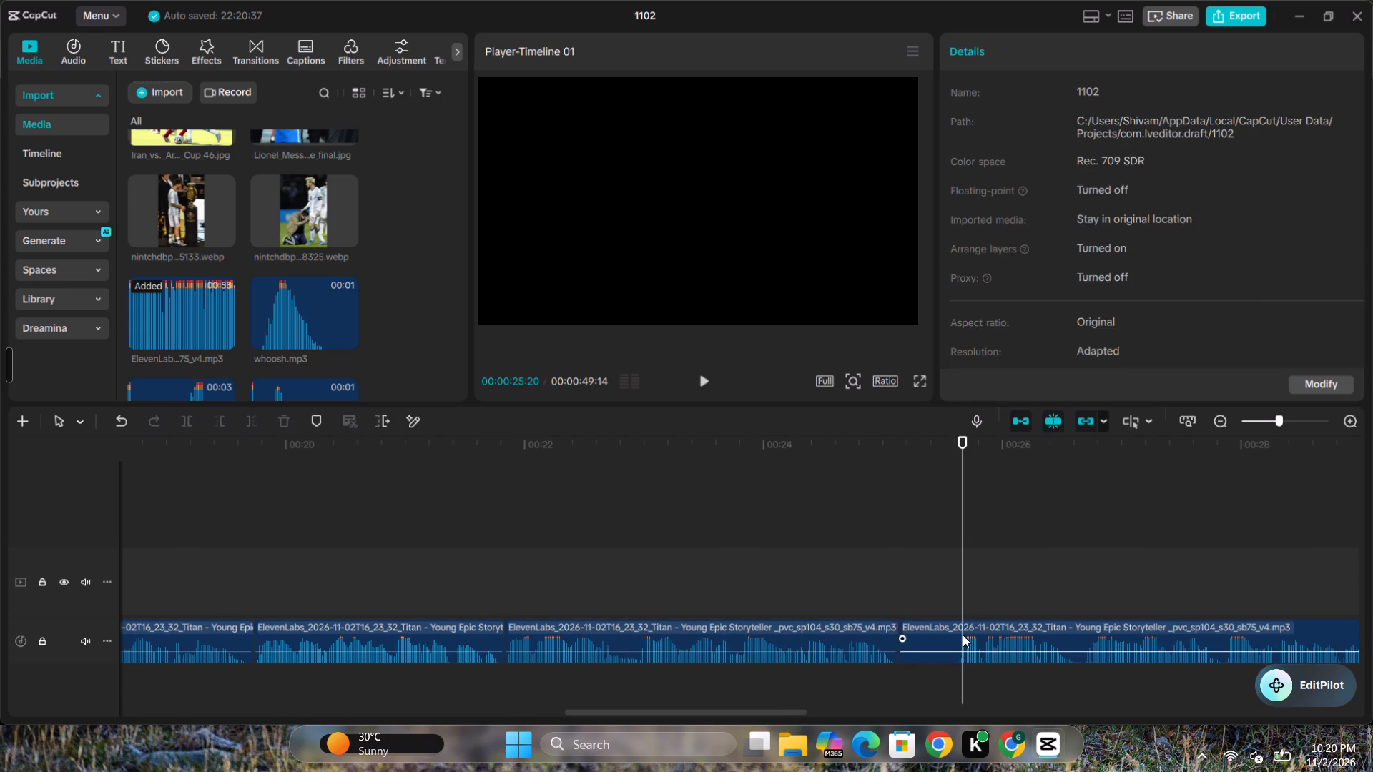
pyautogui.click(187, 422)
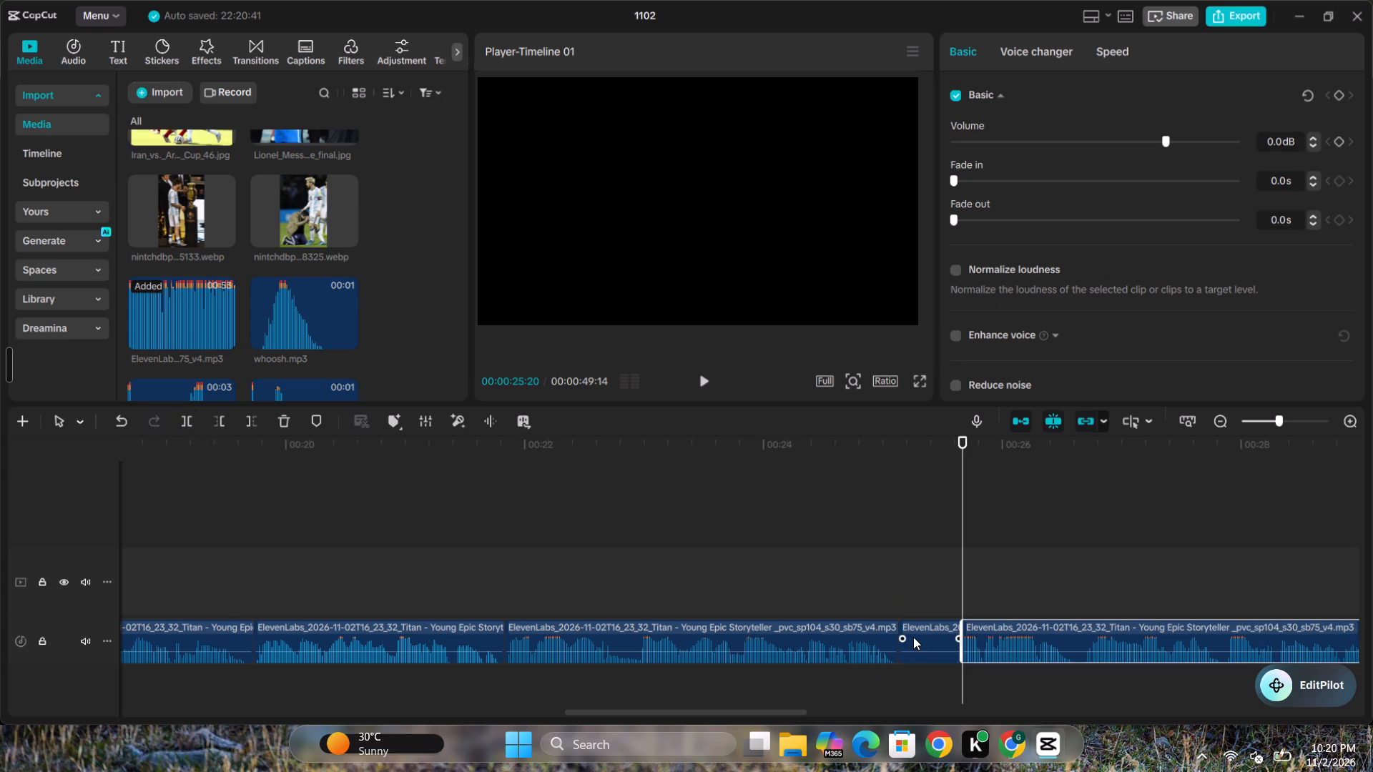
pyautogui.click(917, 636)
pyautogui.press('Delete')
pyautogui.click(995, 635)
pyautogui.moveTo(1033, 635); pyautogui.dragTo(975, 635)
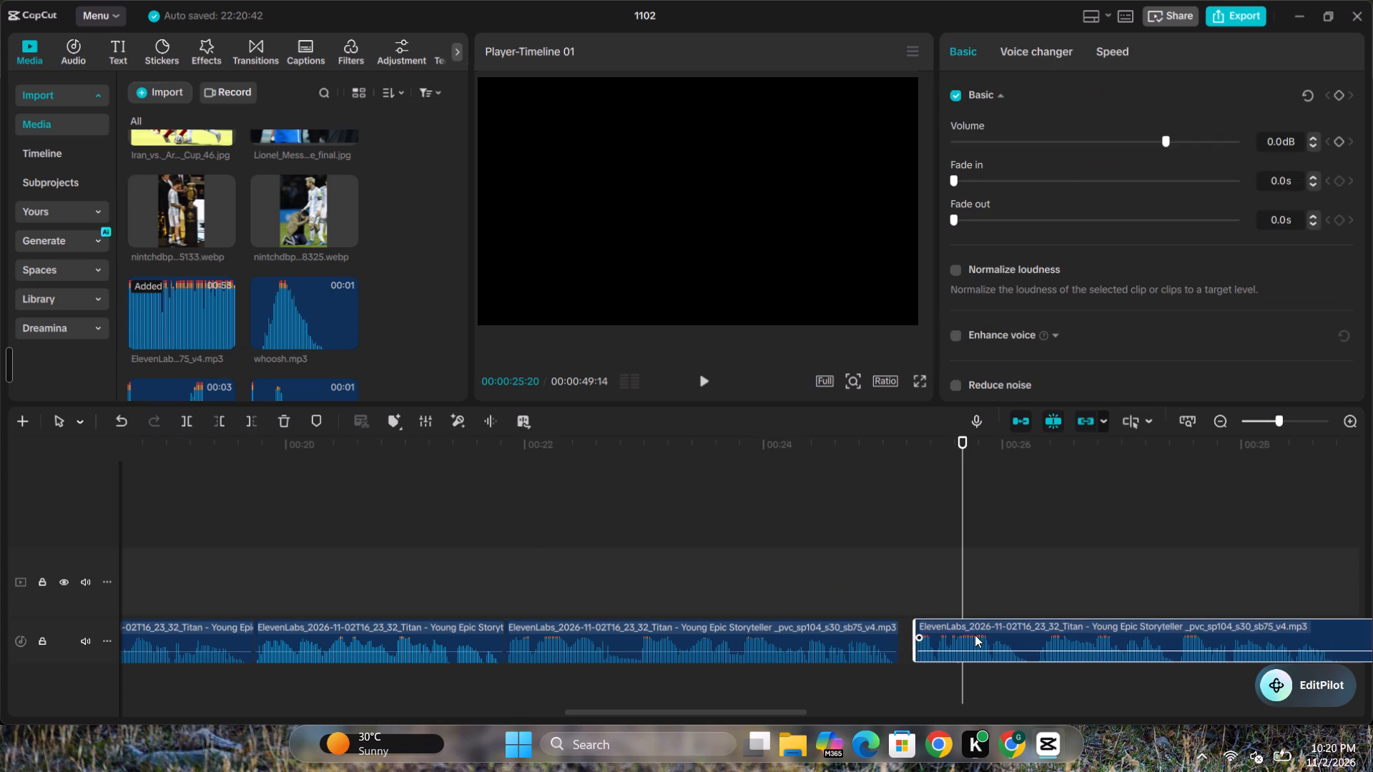
pyautogui.moveTo(975, 635); pyautogui.dragTo(970, 631)
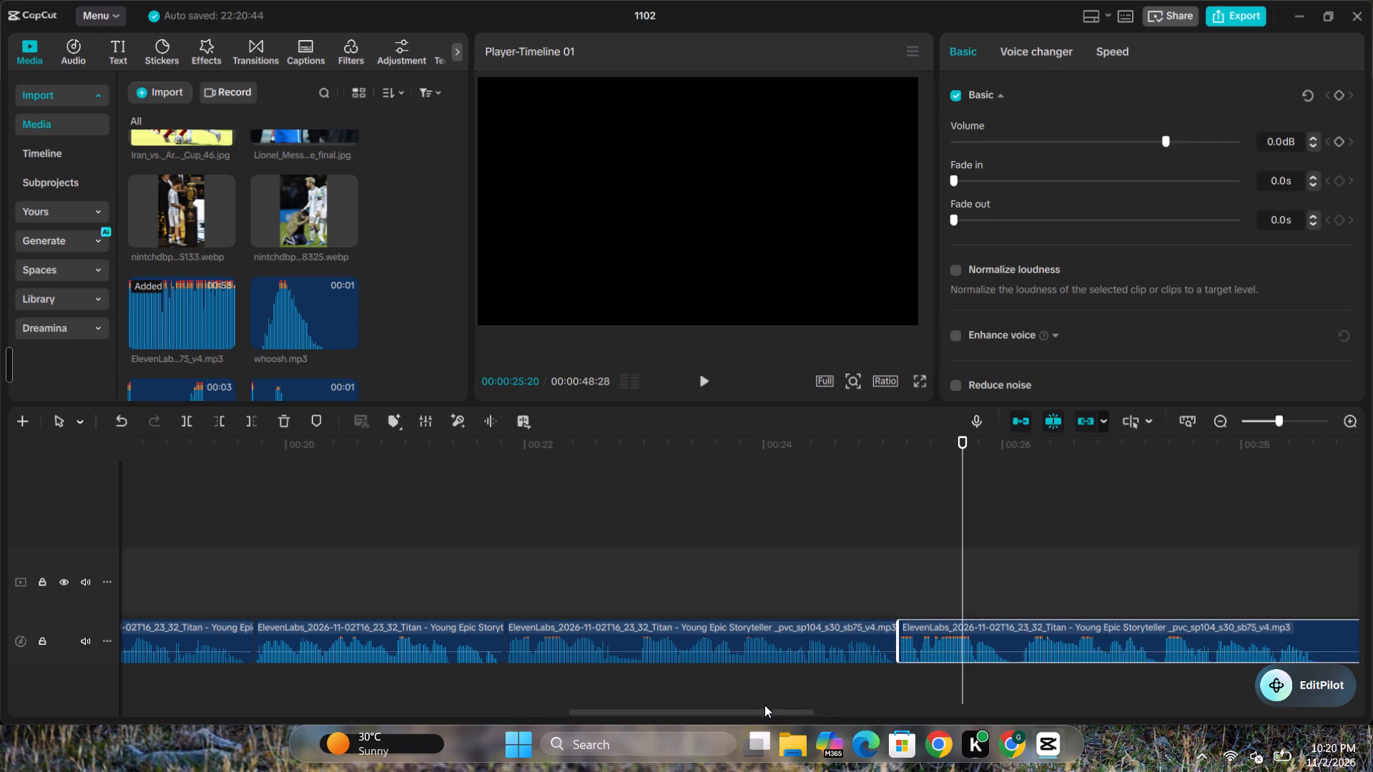
# Cut the silent pause from 00:00:28:19 to 00:00:29:05 out of the voiceover and move the remainder earlier to close the gap.
pyautogui.click(764, 704)
pyautogui.moveTo(764, 703); pyautogui.dragTo(927, 707)
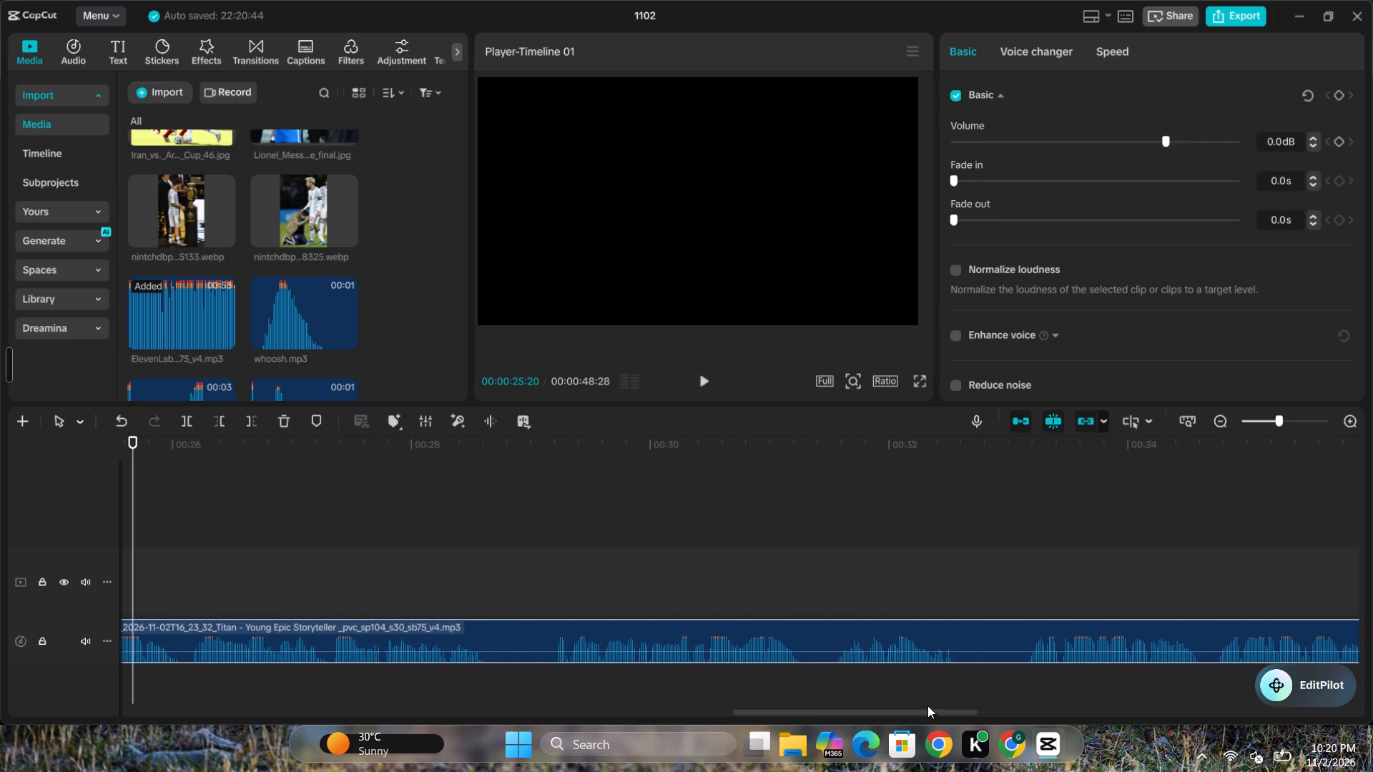
pyautogui.click(480, 605)
pyautogui.click(494, 633)
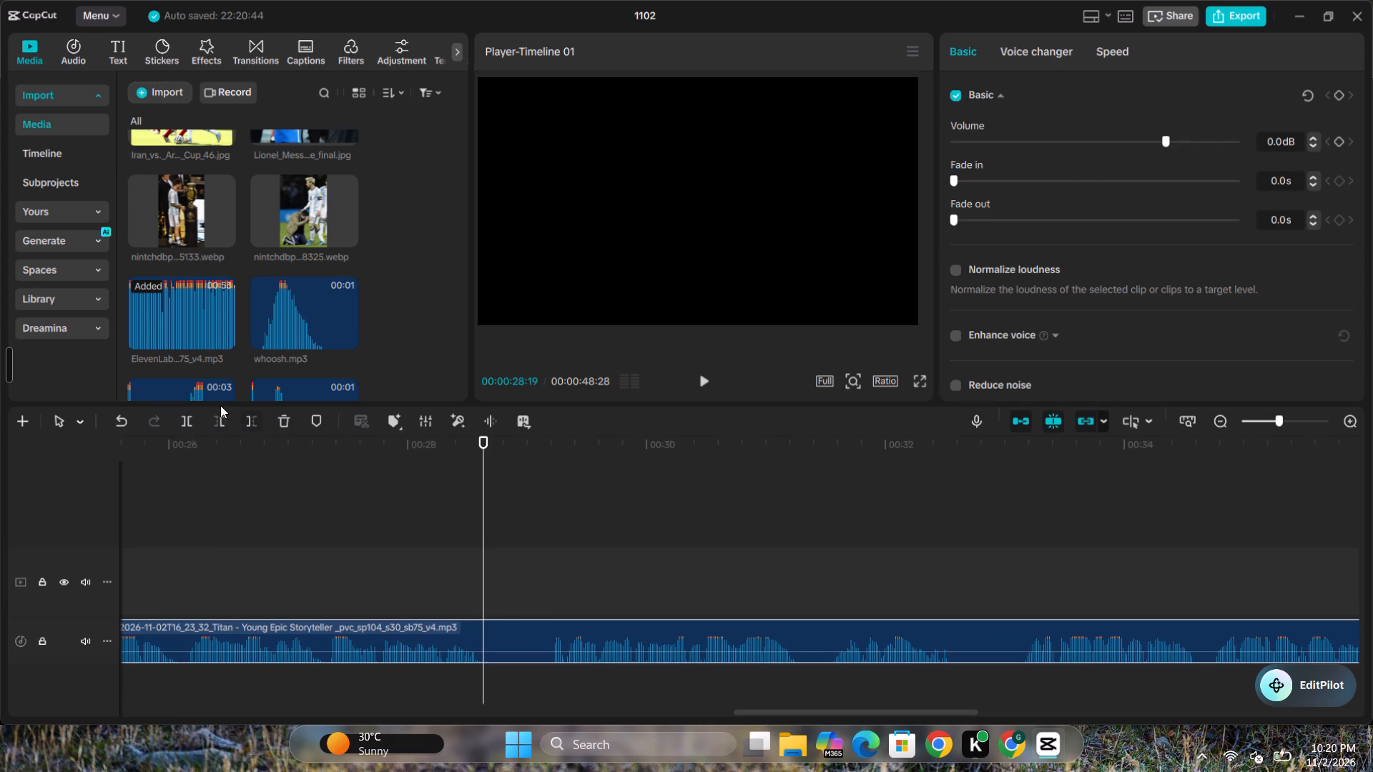
pyautogui.click(186, 423)
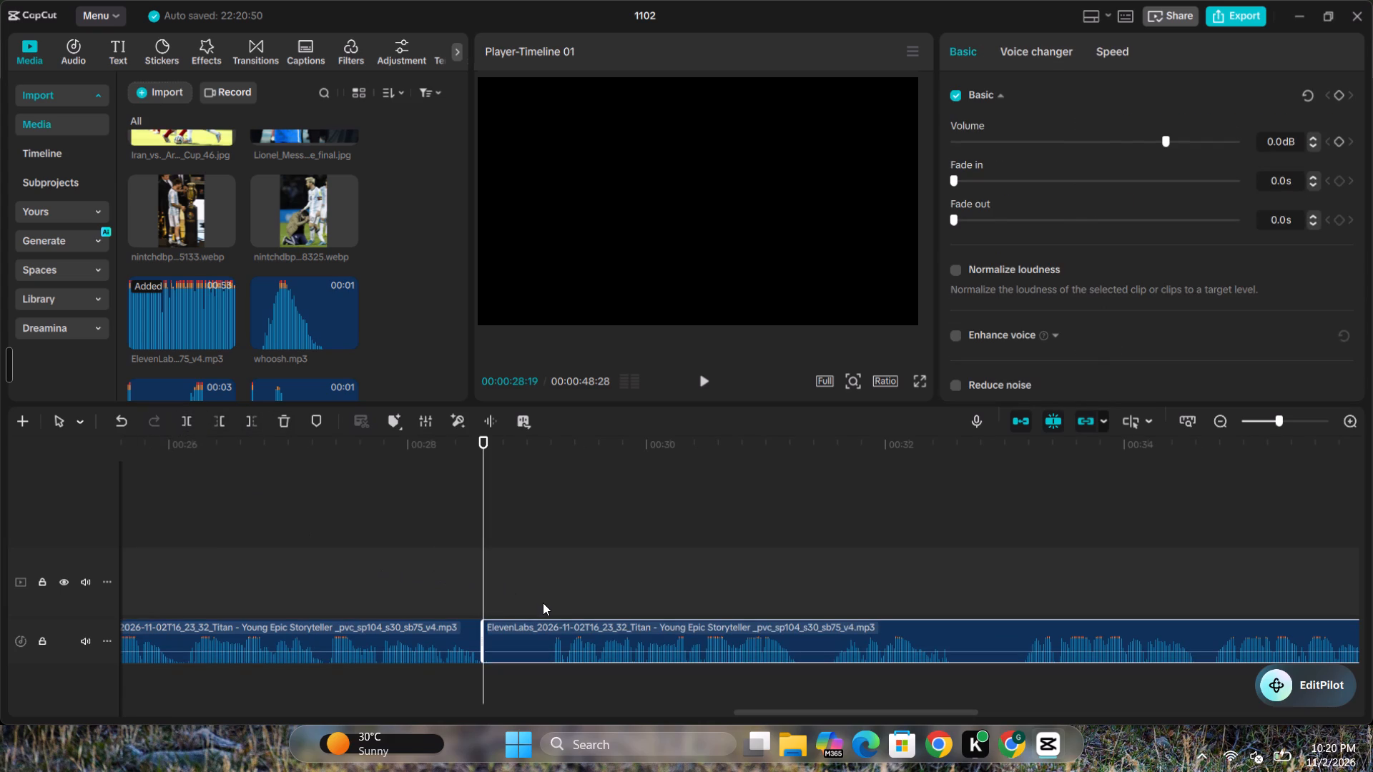
pyautogui.click(543, 603)
pyautogui.click(559, 645)
pyautogui.click(190, 422)
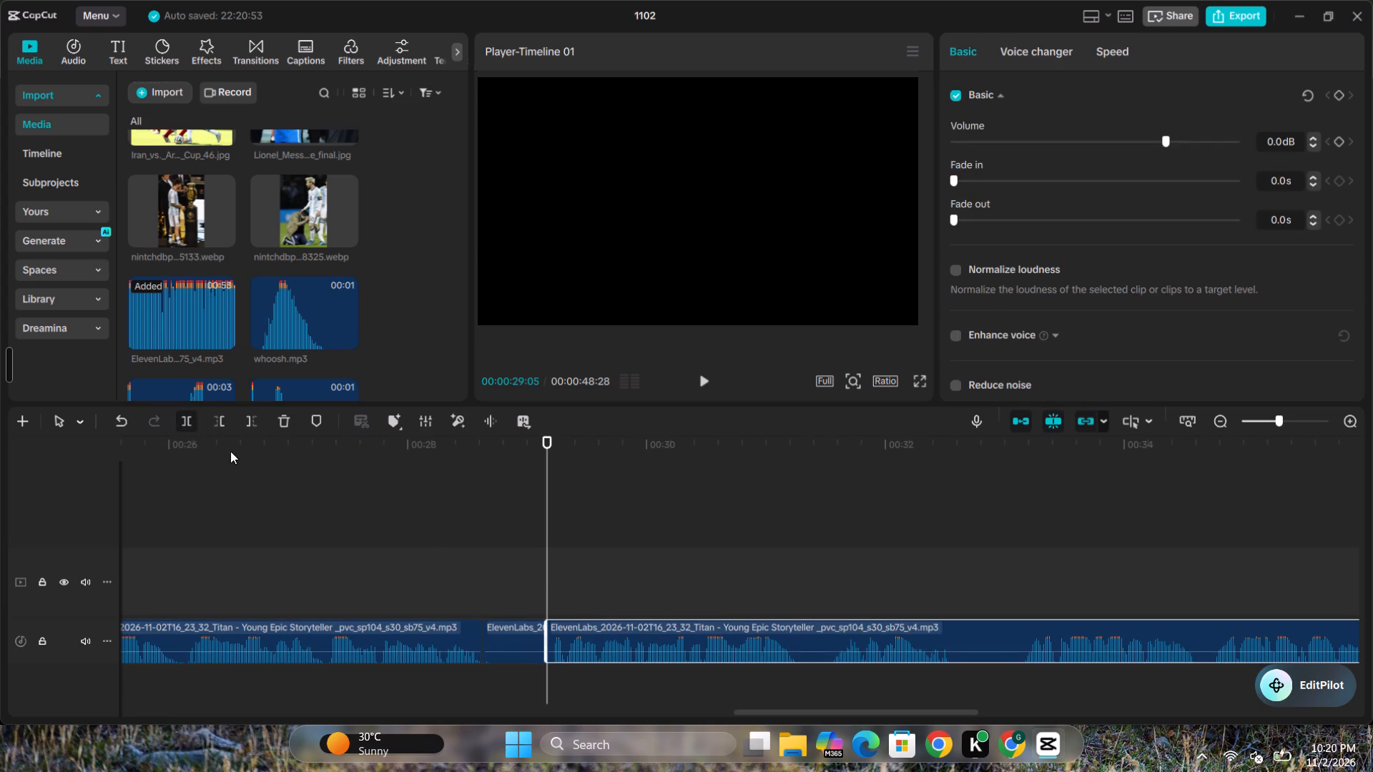
pyautogui.click(528, 644)
pyautogui.press('Delete')
pyautogui.click(624, 643)
pyautogui.moveTo(656, 632); pyautogui.dragTo(611, 631)
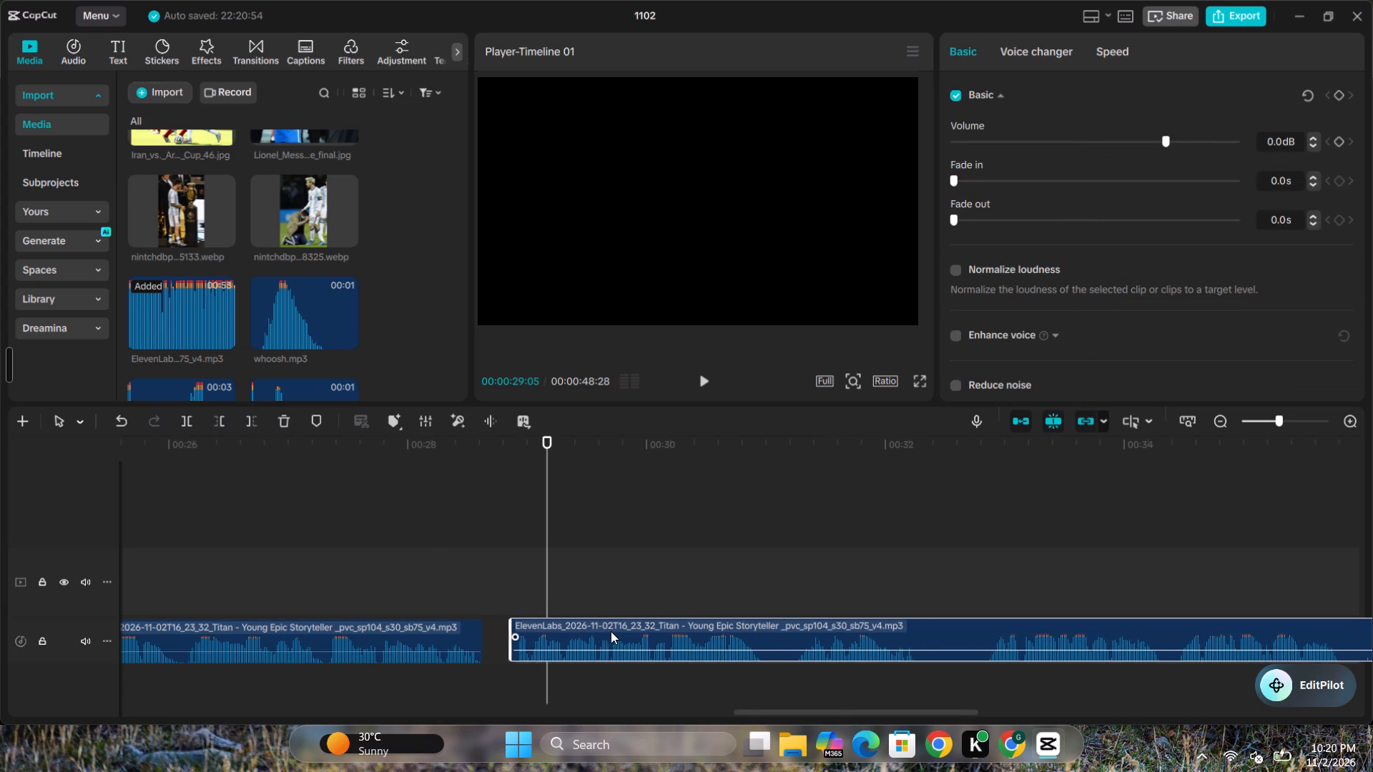
pyautogui.moveTo(611, 631); pyautogui.dragTo(596, 630)
# Cut the silent pause from 00:00:32:02 to 00:00:32:18 out of the voiceover and move the remainder earlier to close the gap.
pyautogui.click(887, 609)
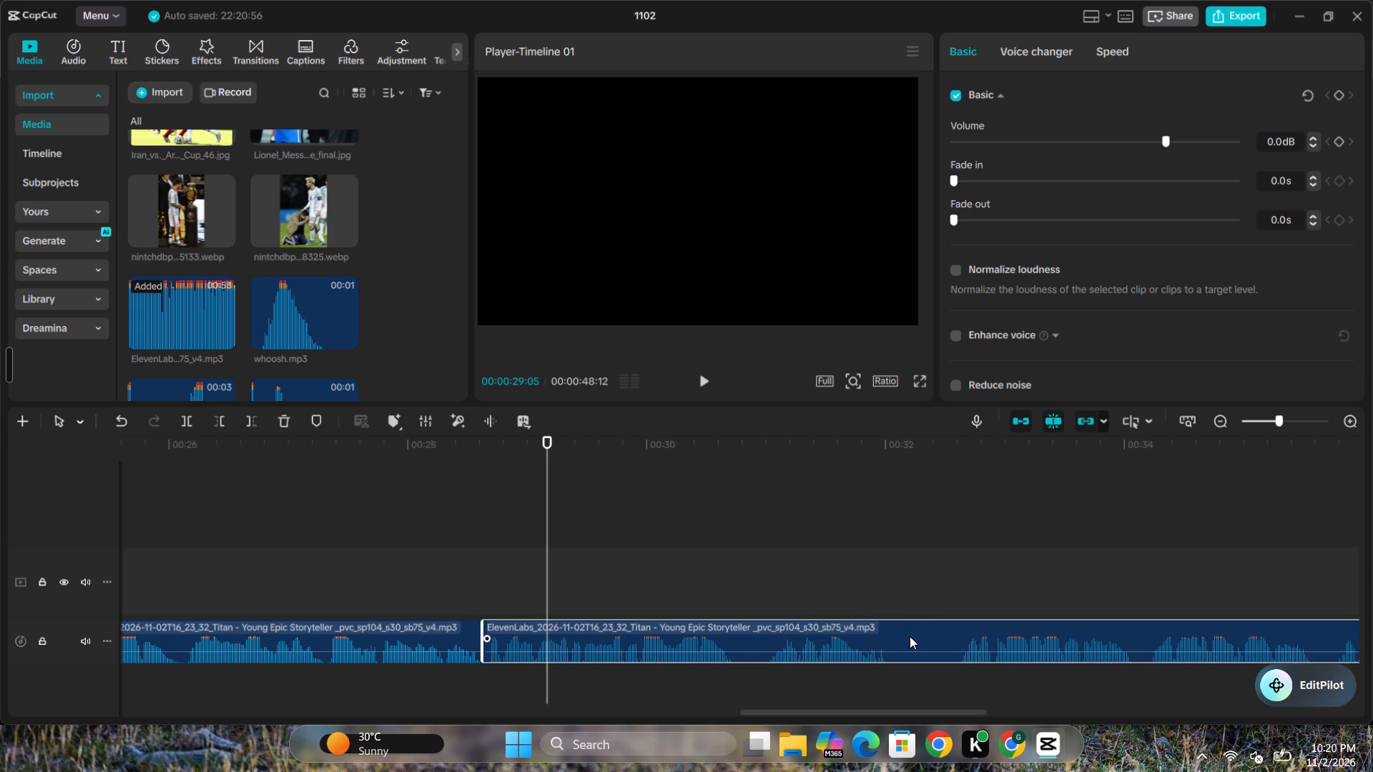
pyautogui.click(910, 636)
pyautogui.click(885, 605)
pyautogui.click(900, 635)
pyautogui.click(190, 417)
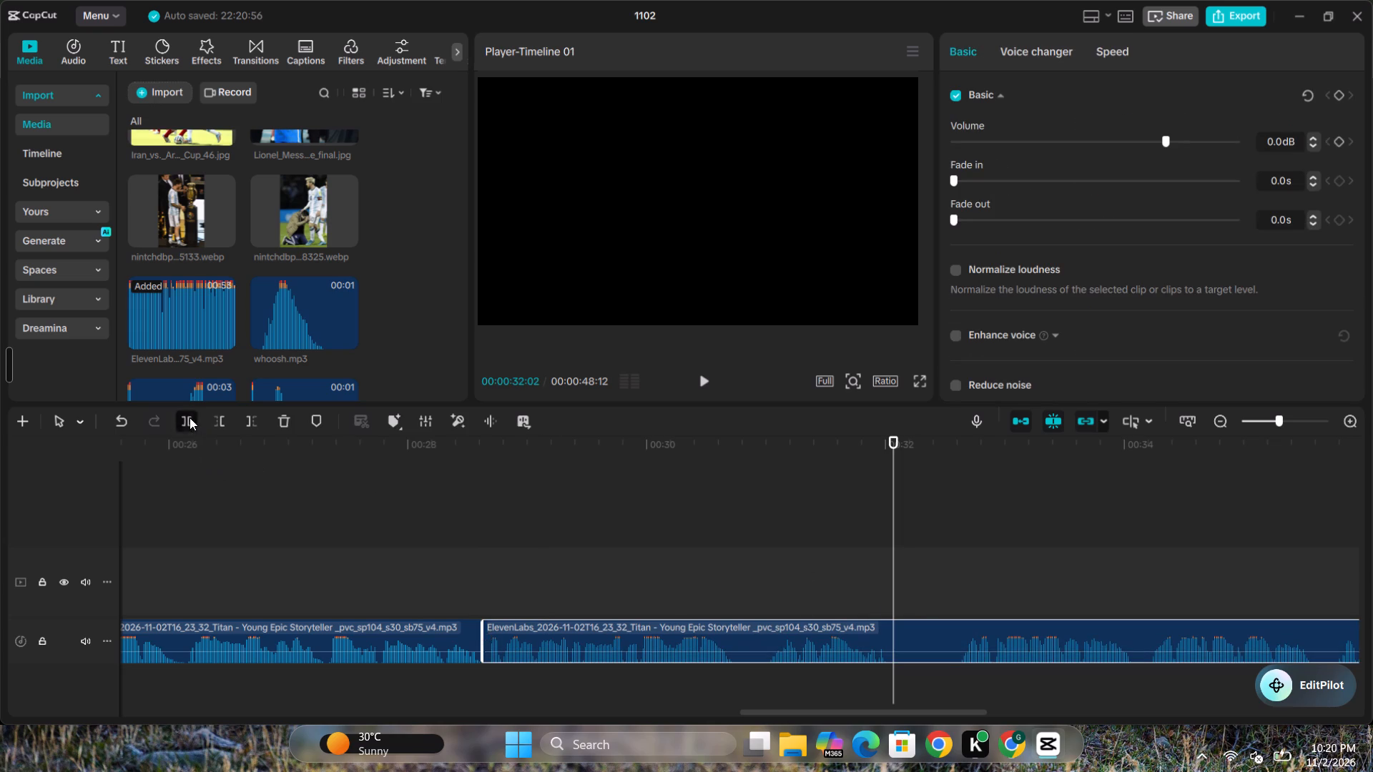
pyautogui.click(947, 607)
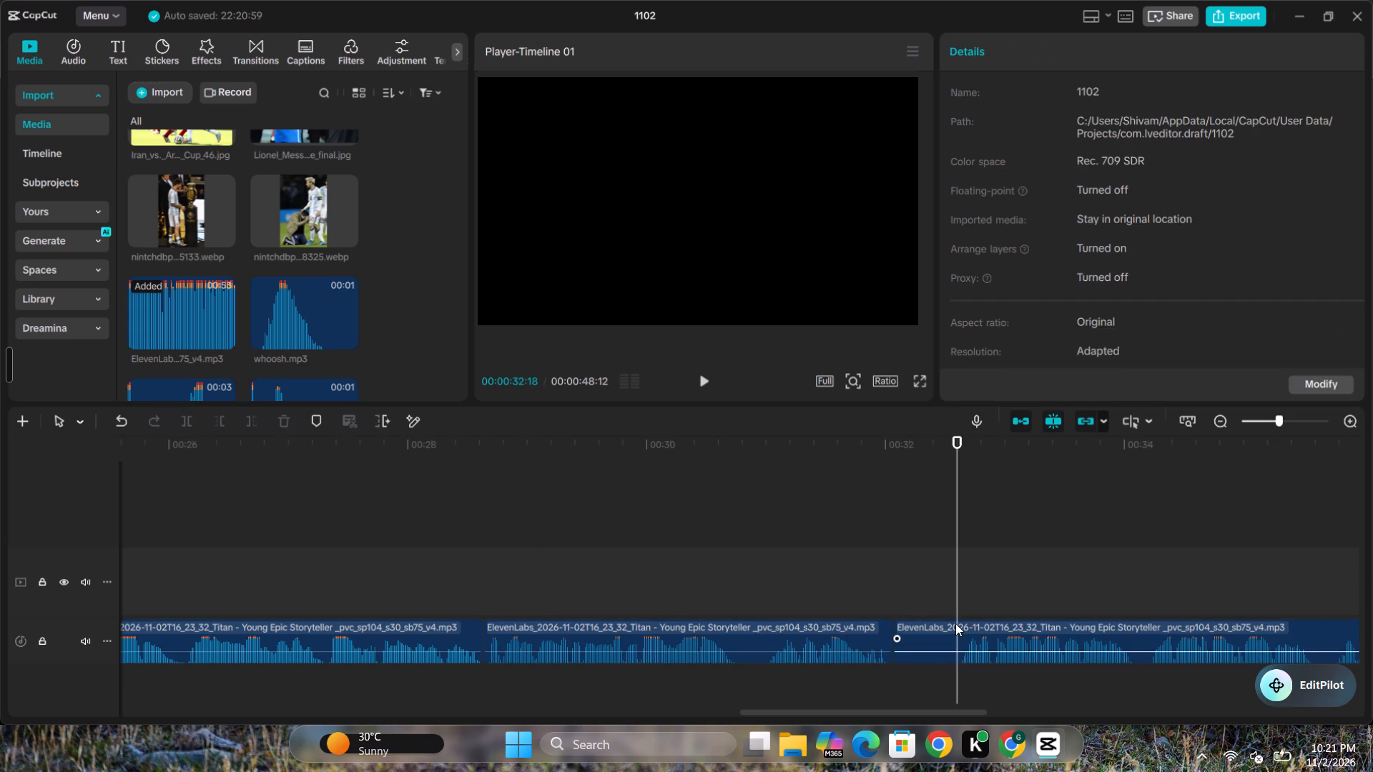
pyautogui.click(955, 623)
pyautogui.click(193, 420)
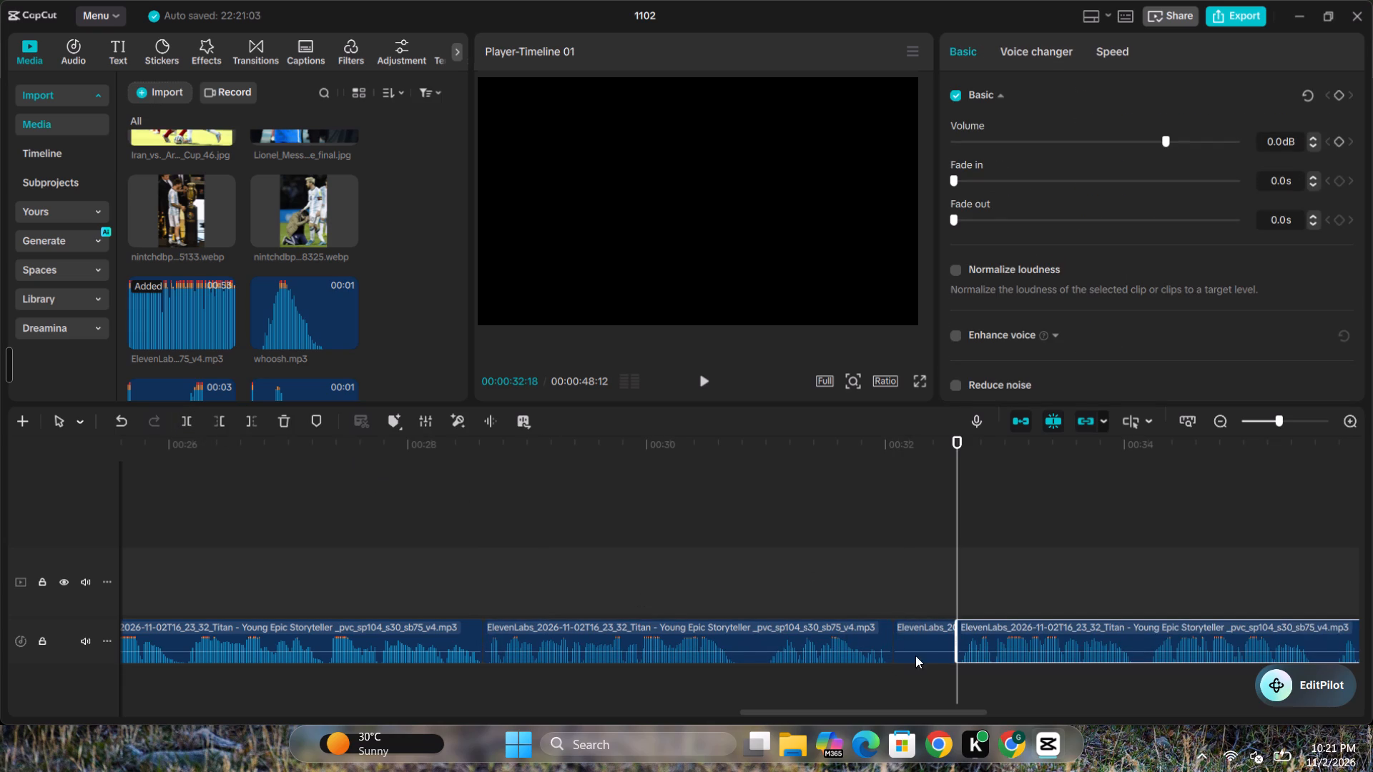
pyautogui.click(924, 649)
pyautogui.press('Delete')
pyautogui.click(1010, 633)
pyautogui.moveTo(1038, 632); pyautogui.dragTo(979, 632)
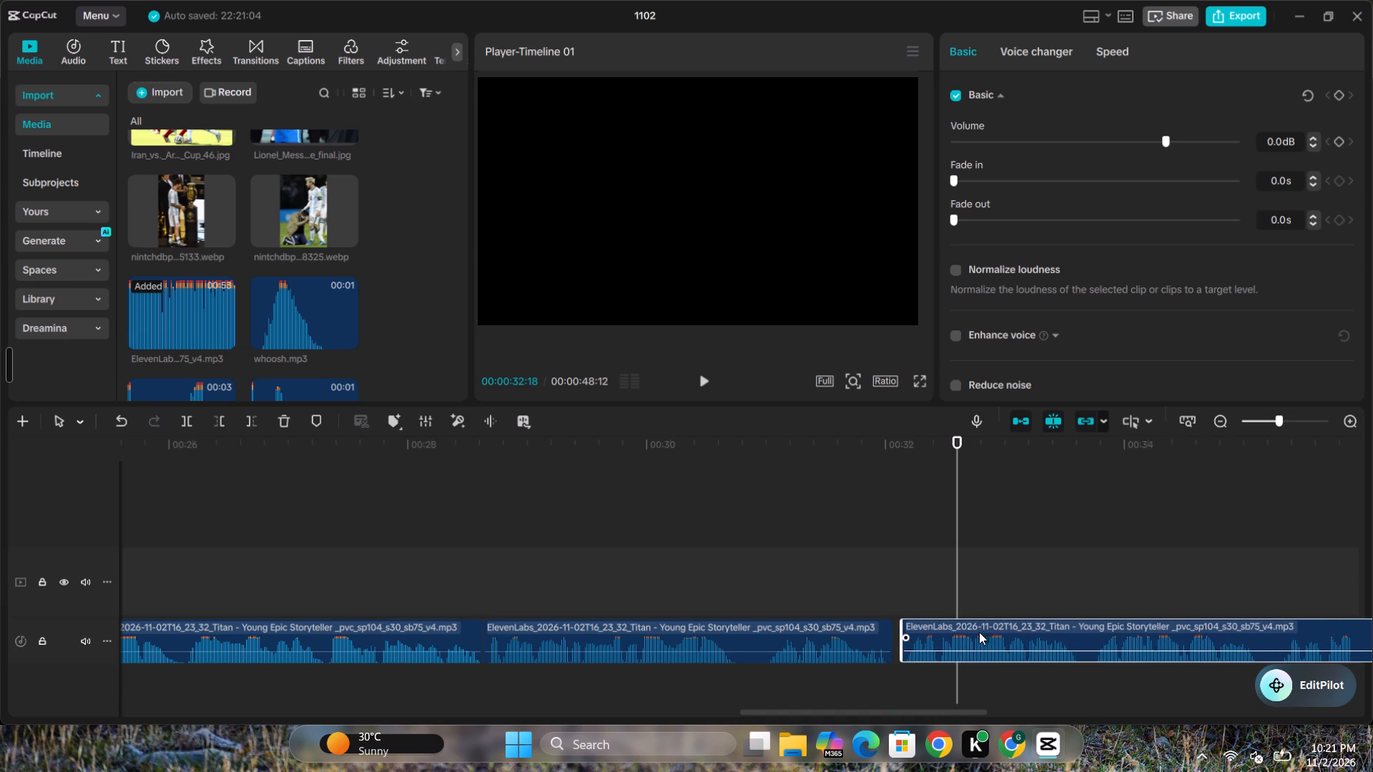
pyautogui.moveTo(979, 632); pyautogui.dragTo(978, 632)
# Cut the silent pause from 00:00:37:00 to 00:00:37:16 out of the voiceover and move the remainder earlier to close the gap.
pyautogui.moveTo(864, 711); pyautogui.dragTo(875, 711)
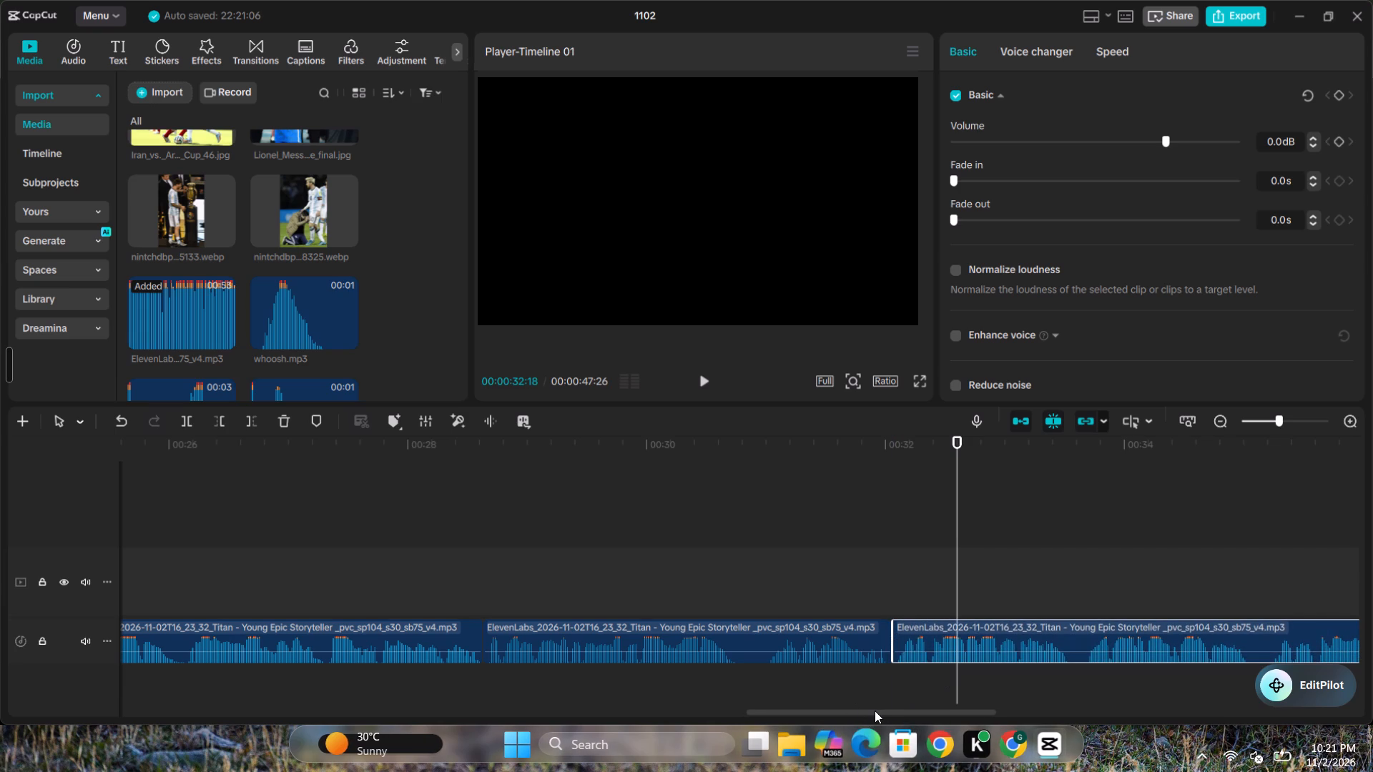
pyautogui.click(875, 713)
pyautogui.moveTo(875, 702); pyautogui.dragTo(881, 701)
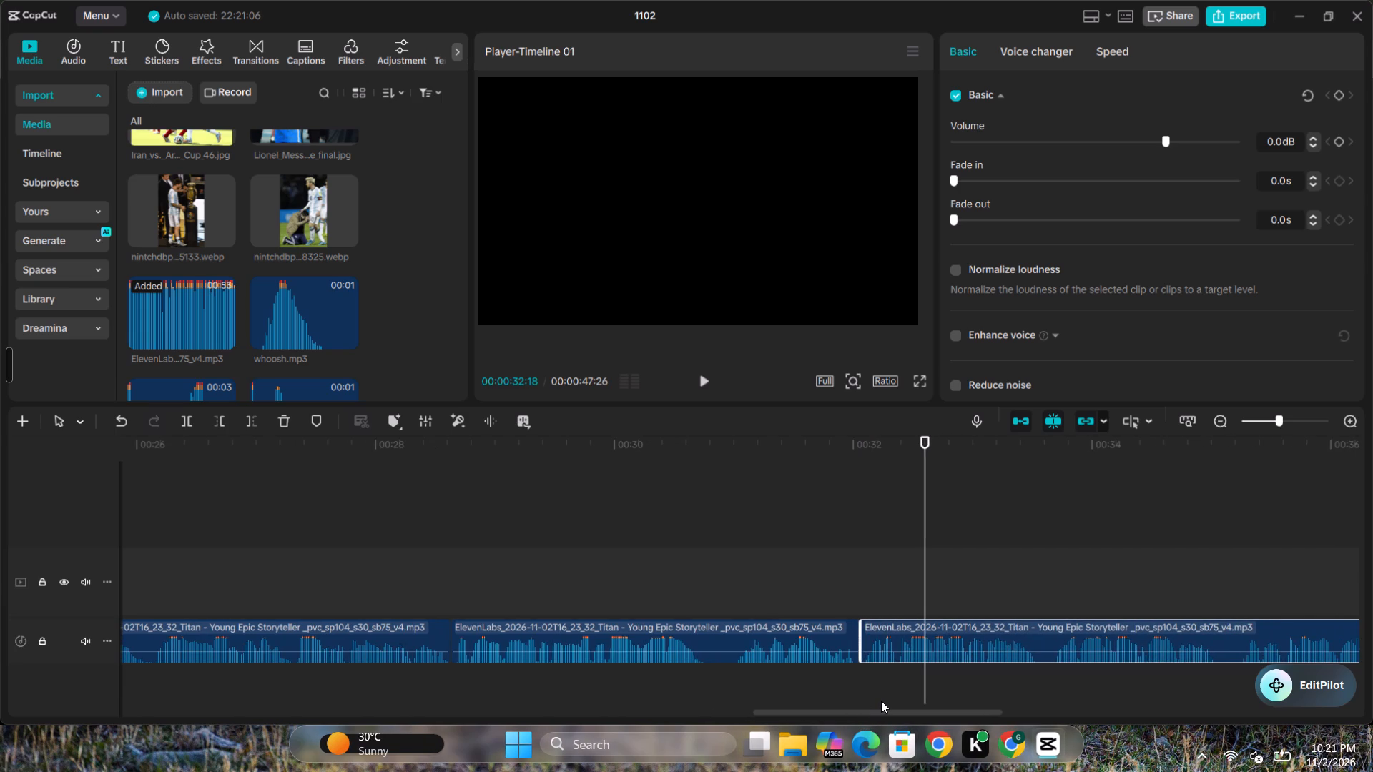
pyautogui.moveTo(881, 701); pyautogui.dragTo(1077, 717)
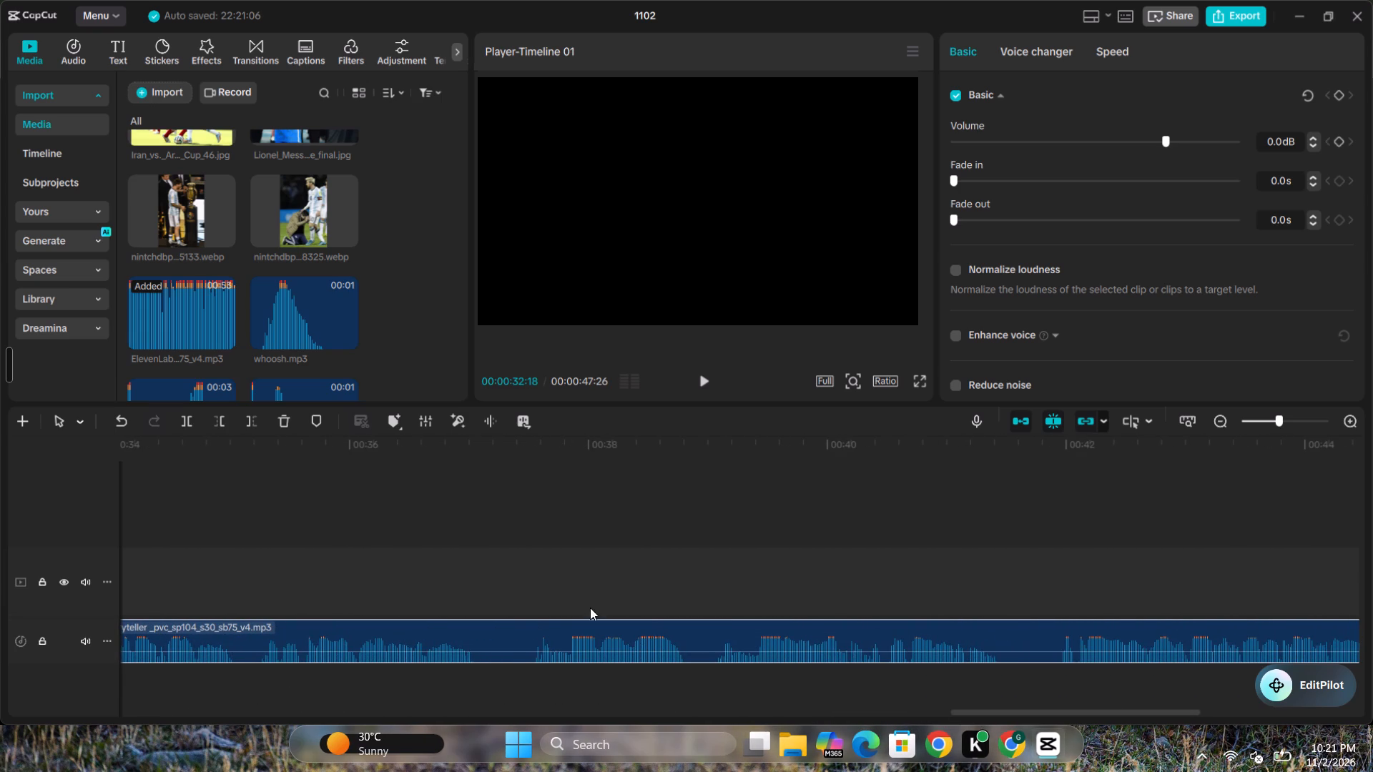
pyautogui.click(472, 613)
pyautogui.click(503, 649)
pyautogui.click(467, 604)
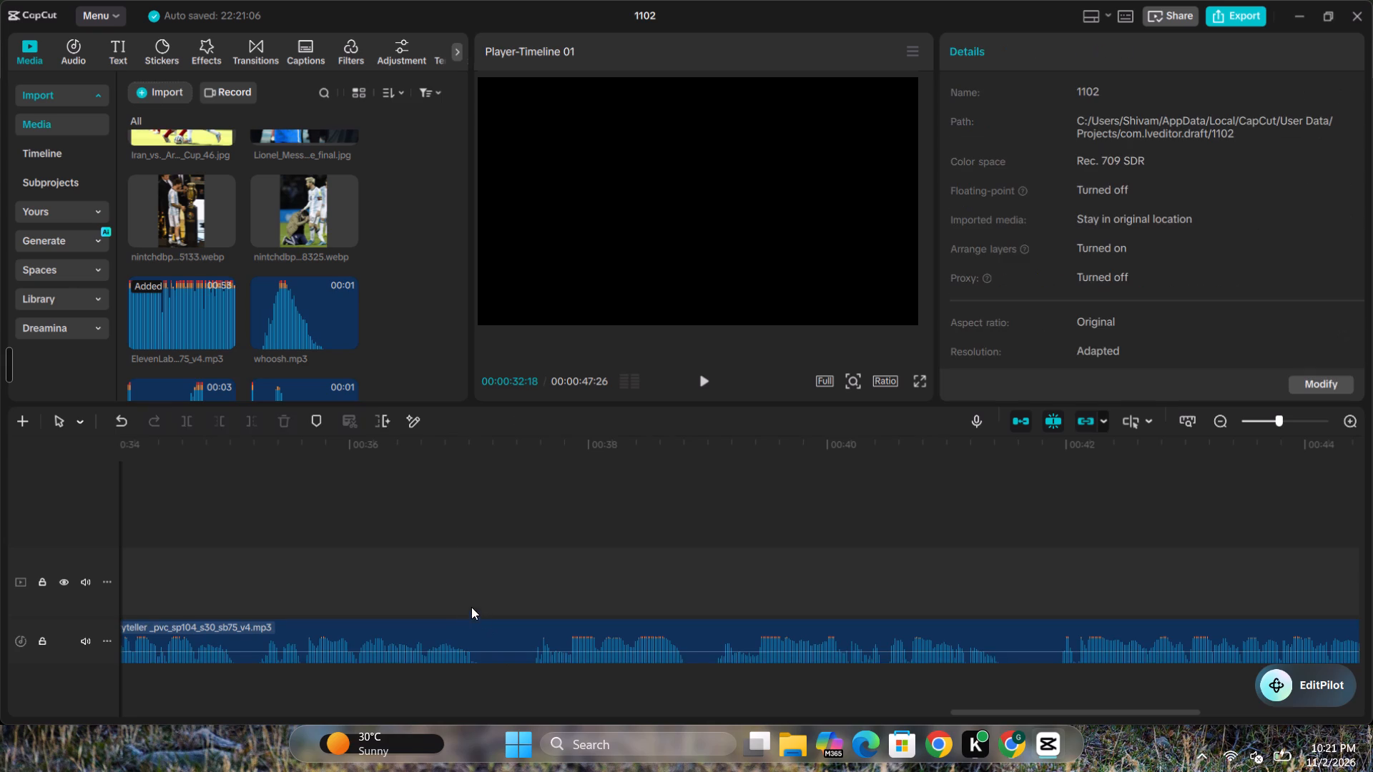
pyautogui.click(491, 635)
pyautogui.click(190, 420)
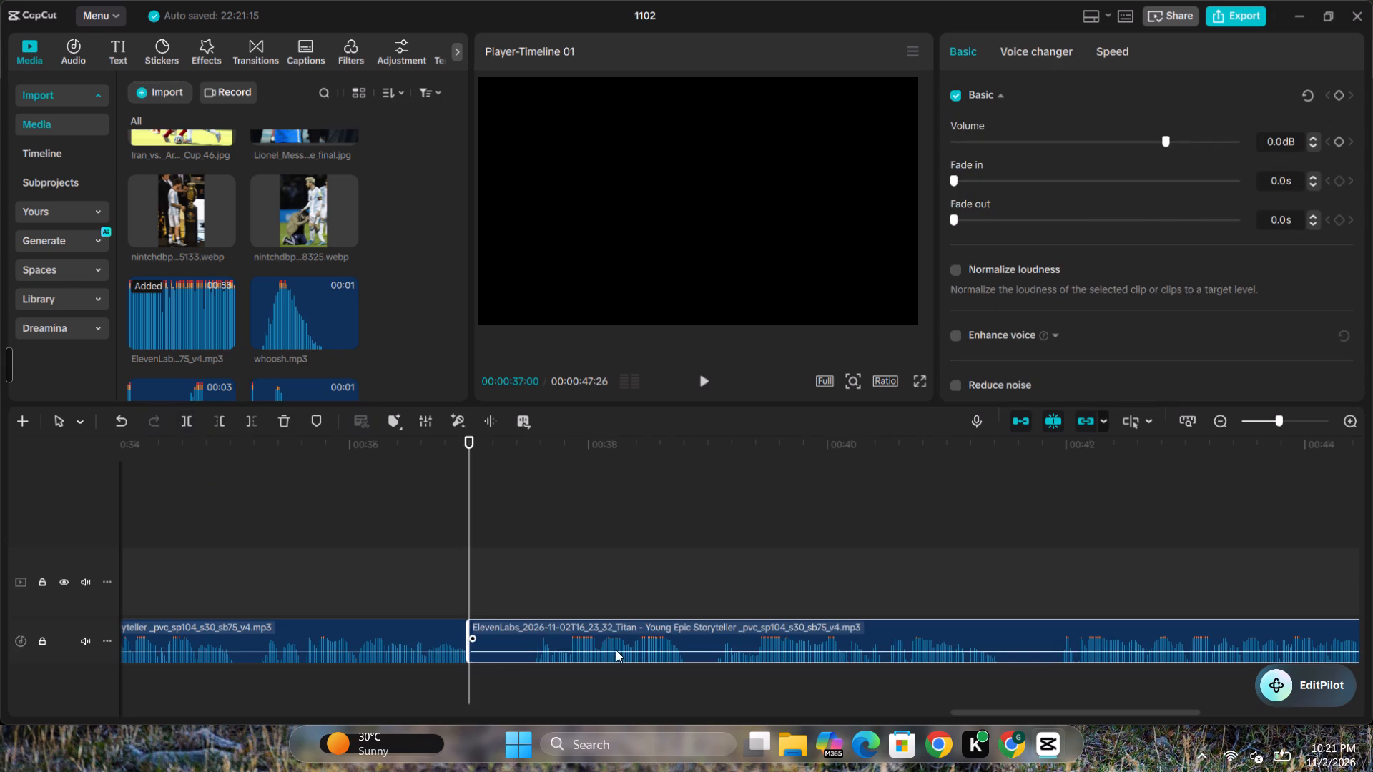
pyautogui.click(528, 608)
pyautogui.click(543, 632)
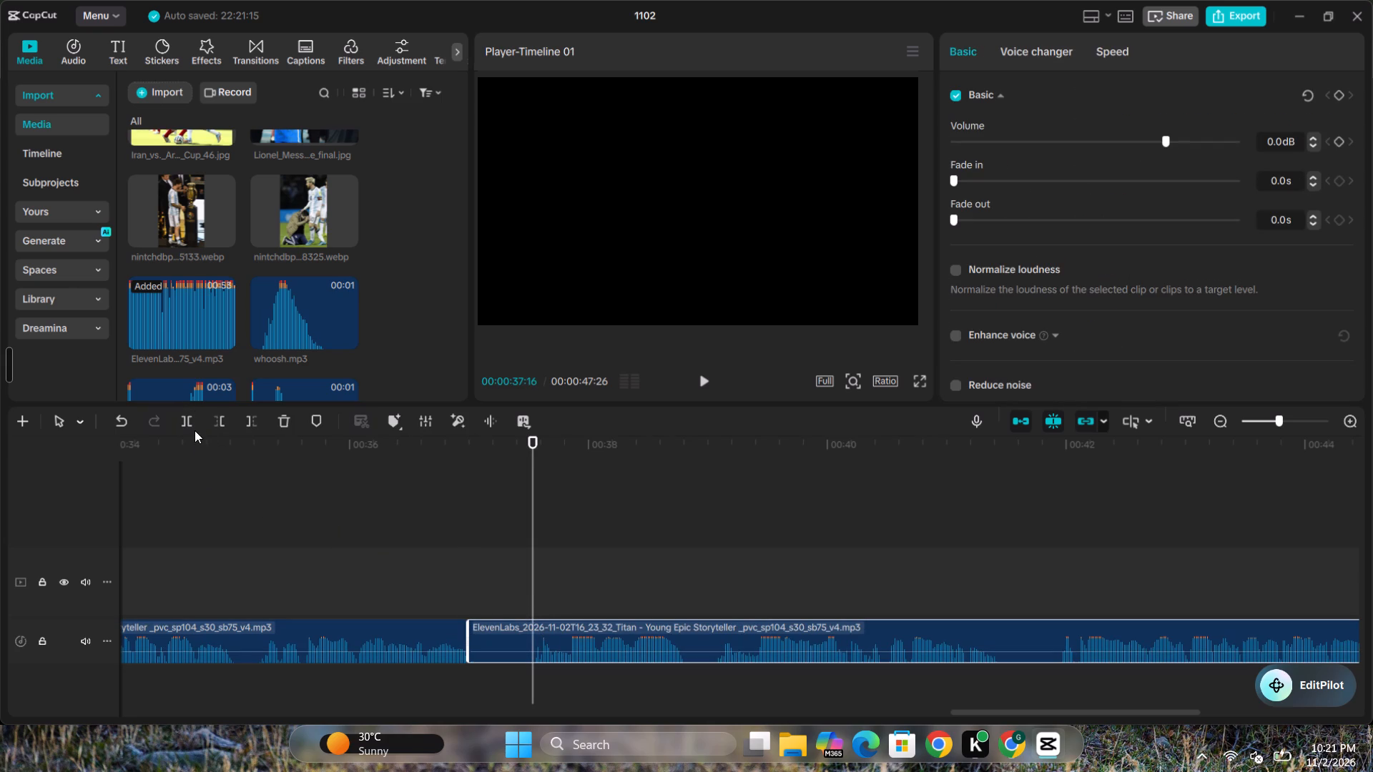
pyautogui.click(192, 425)
pyautogui.click(190, 421)
pyautogui.click(501, 636)
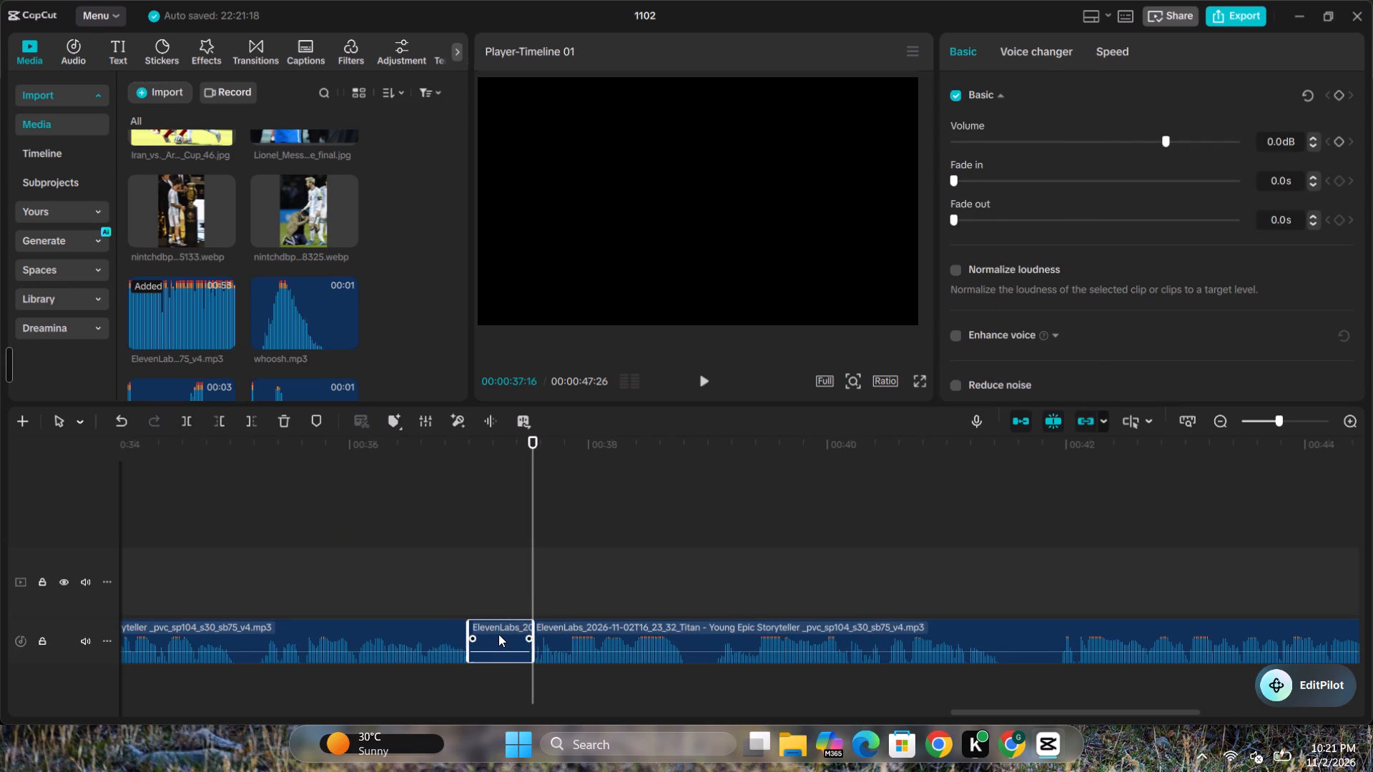
pyautogui.press('Delete')
pyautogui.click(585, 630)
pyautogui.moveTo(616, 630); pyautogui.dragTo(556, 628)
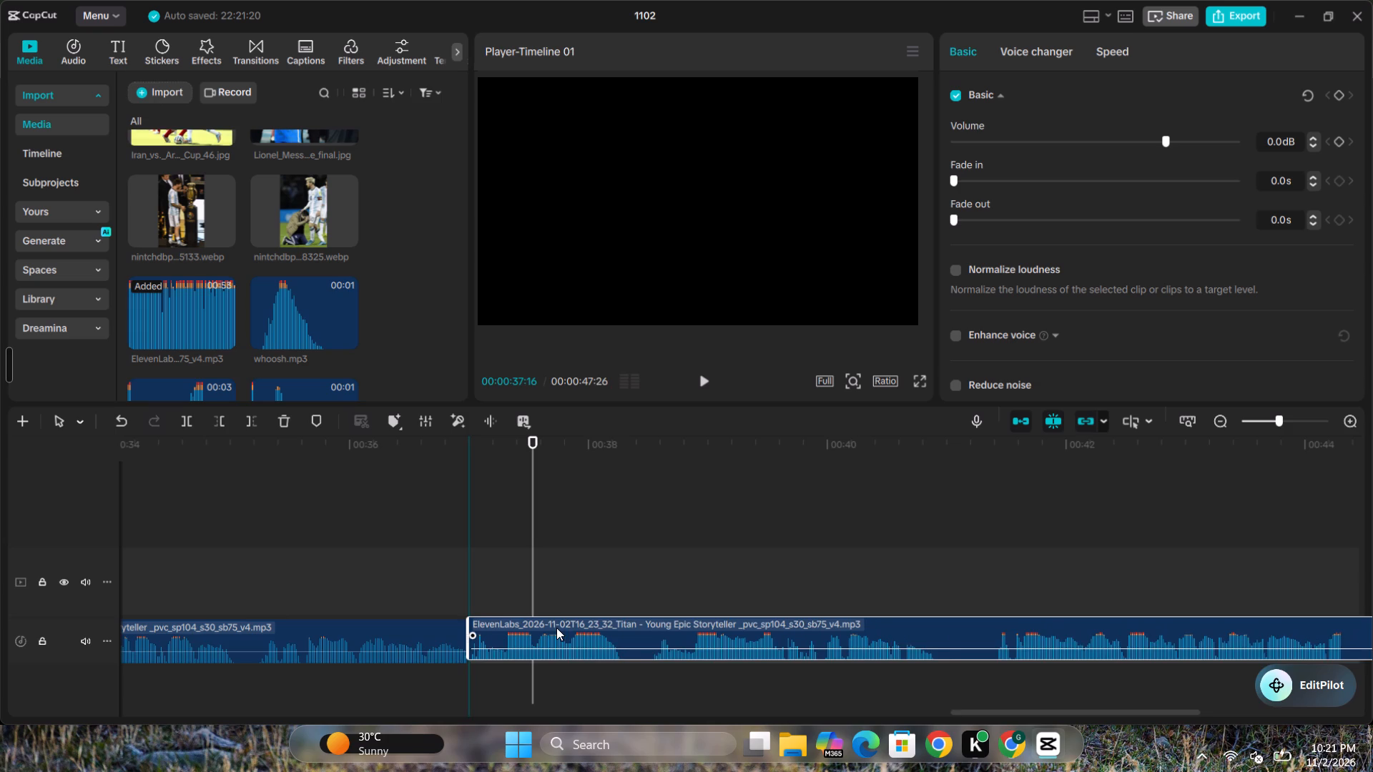
pyautogui.moveTo(556, 628); pyautogui.dragTo(556, 627)
# Cut the silent pause from 00:00:40:28 to 00:00:41:13 out of the voiceover and move the remainder earlier to close the gap.
pyautogui.click(931, 604)
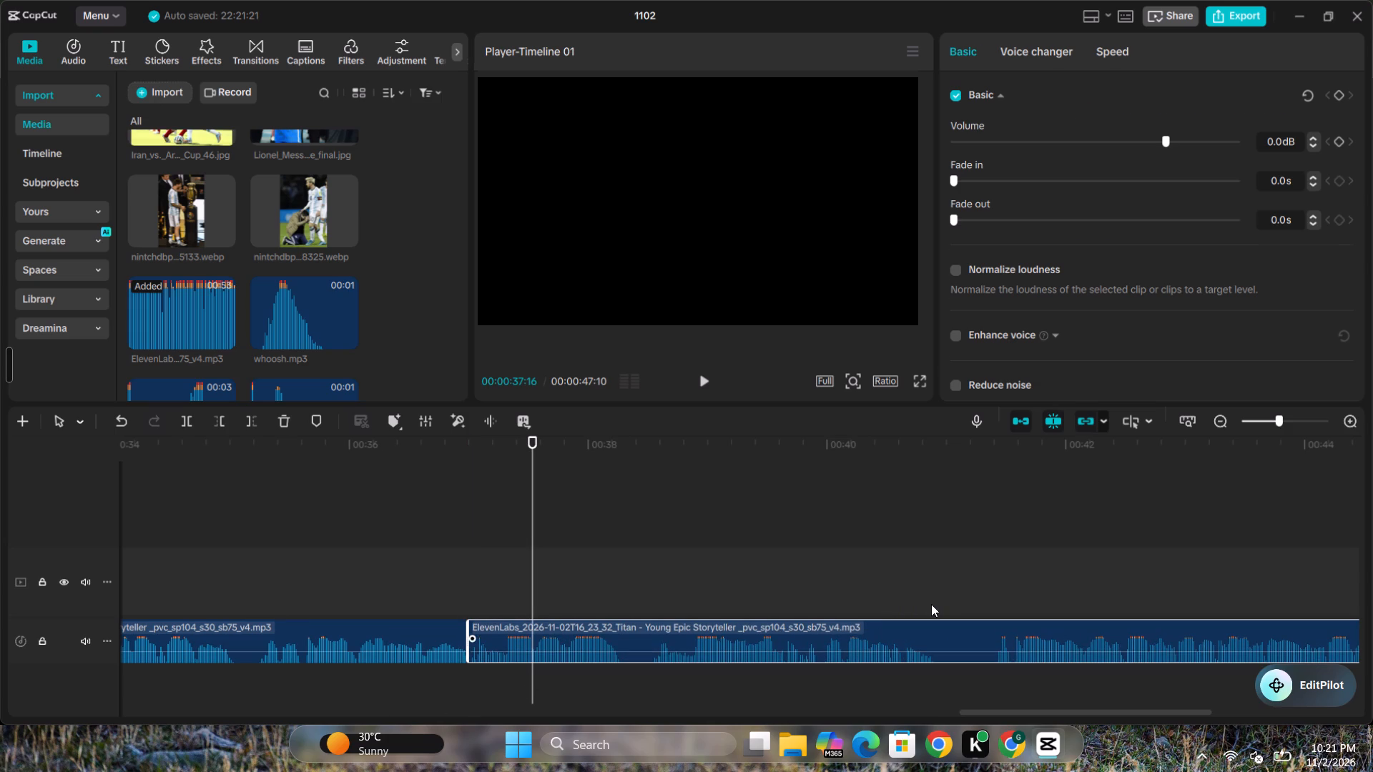
pyautogui.click(953, 642)
pyautogui.click(184, 425)
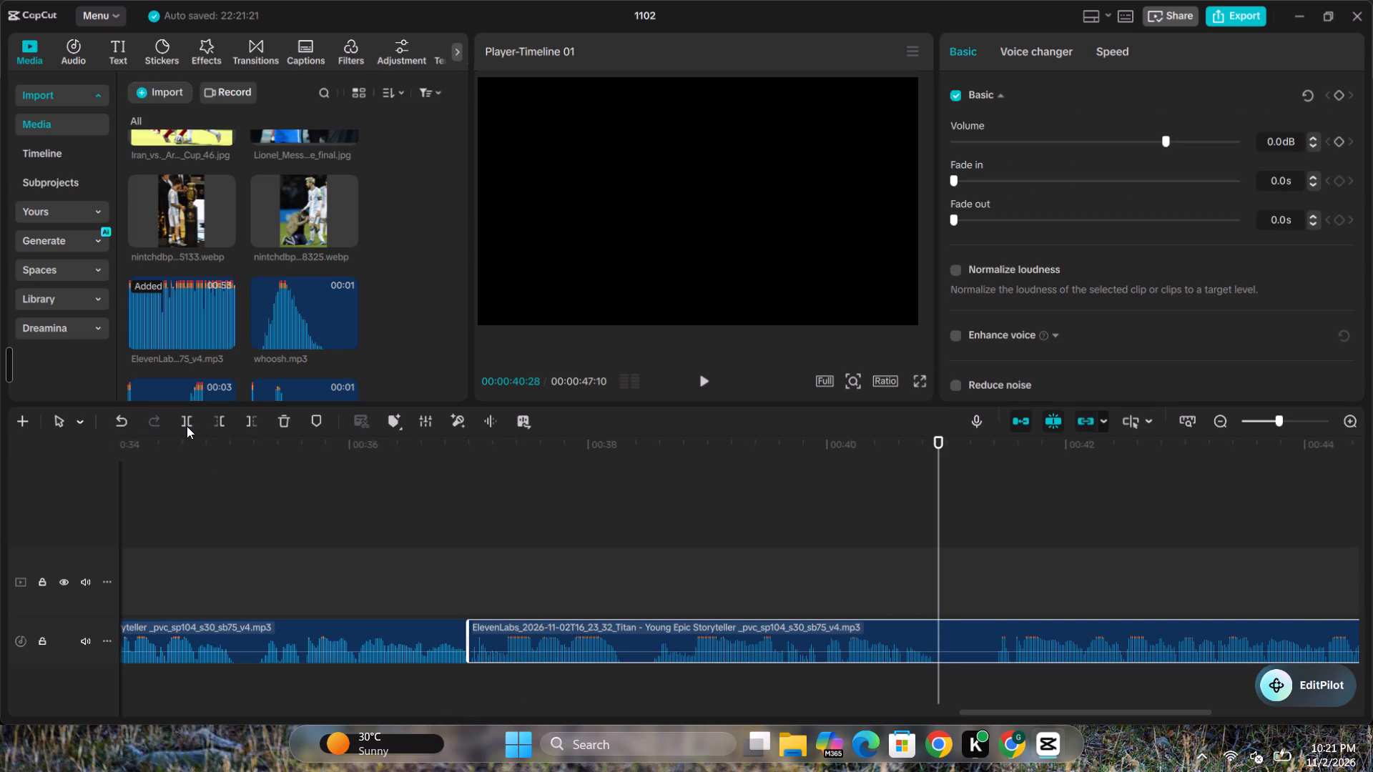
pyautogui.click(187, 420)
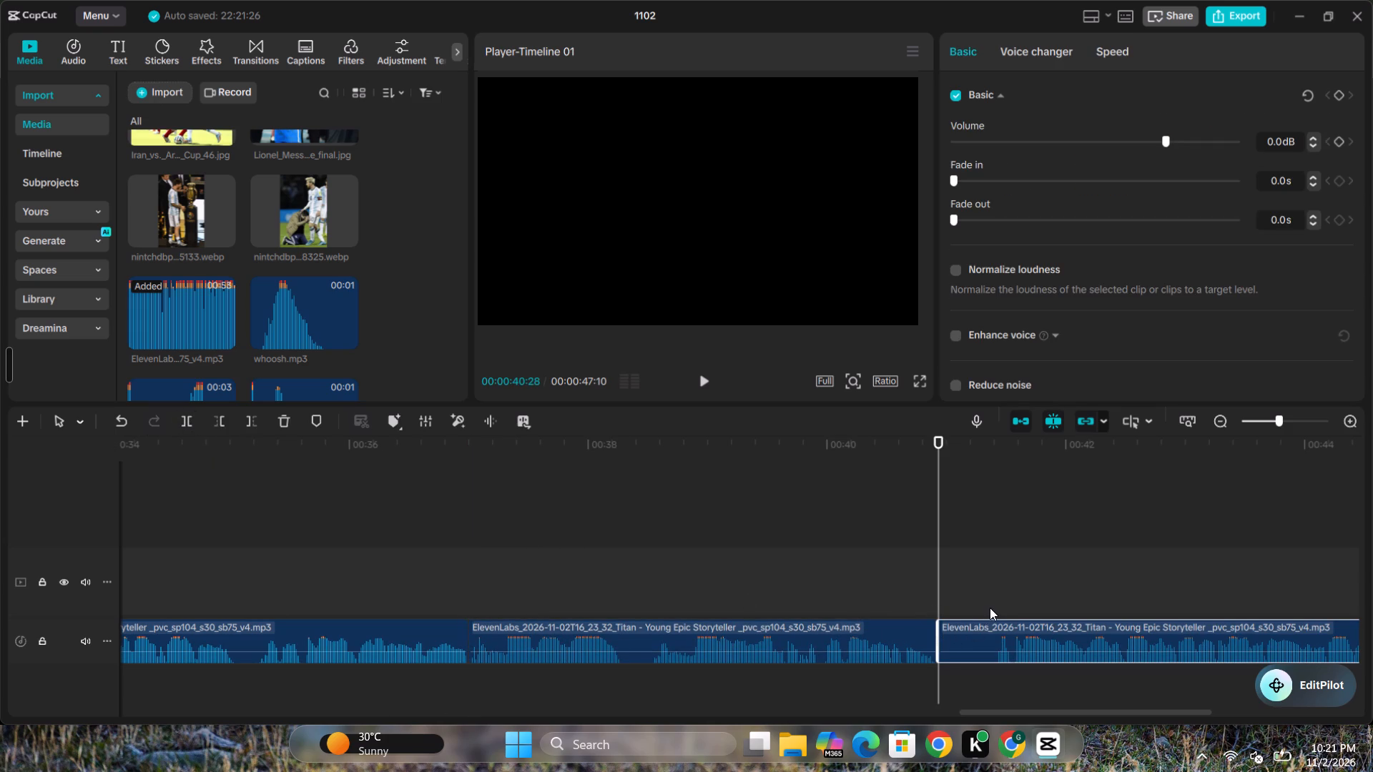
pyautogui.click(990, 608)
pyautogui.click(1005, 627)
pyautogui.click(186, 420)
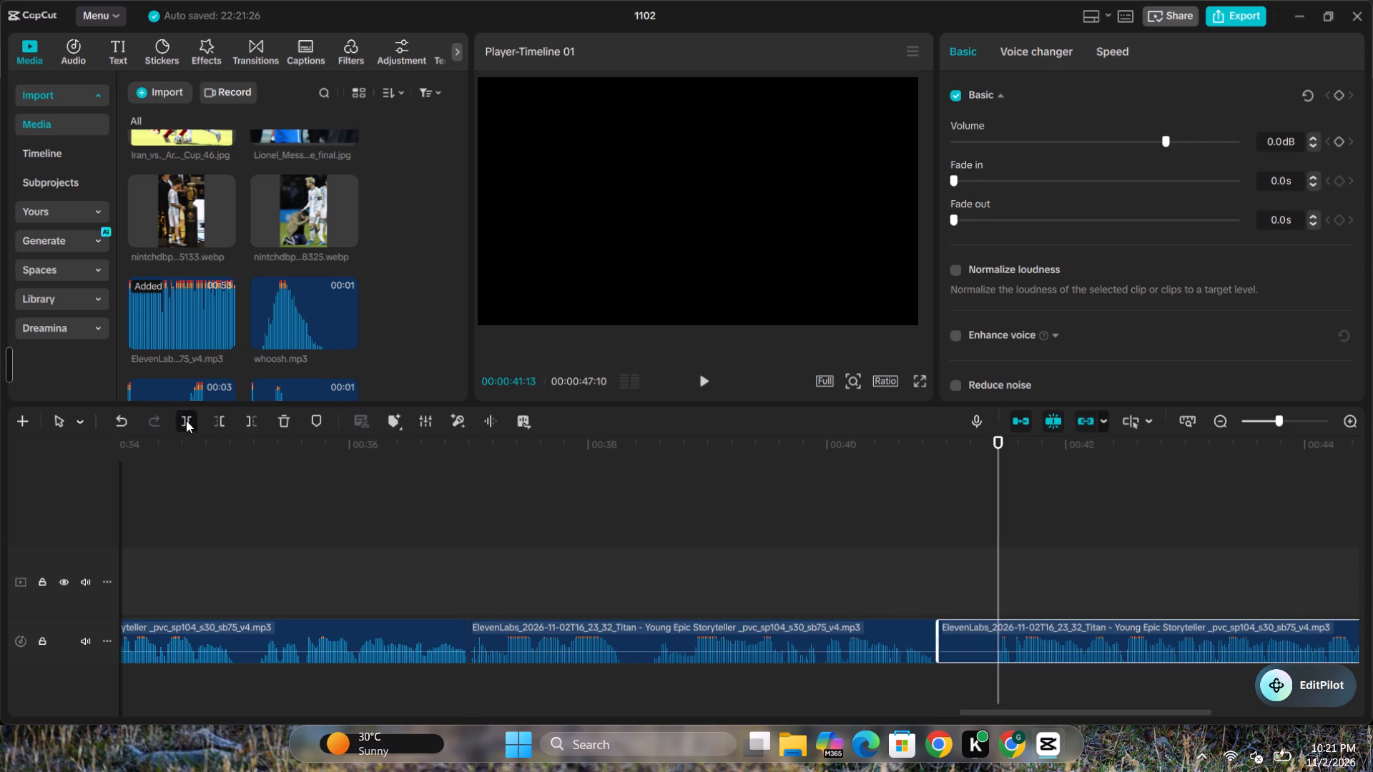
pyautogui.click(983, 643)
pyautogui.press('Delete')
pyautogui.click(1059, 640)
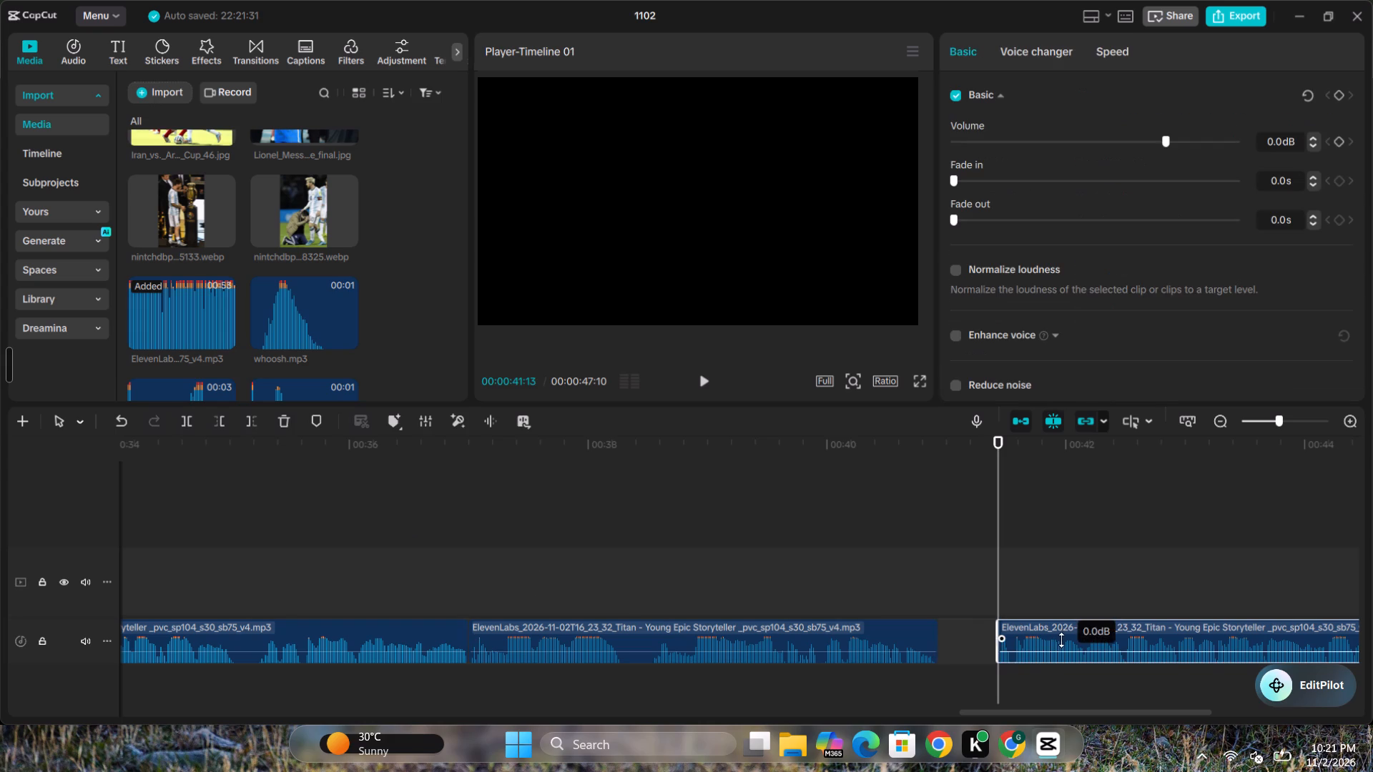
pyautogui.moveTo(1090, 637); pyautogui.dragTo(1030, 639)
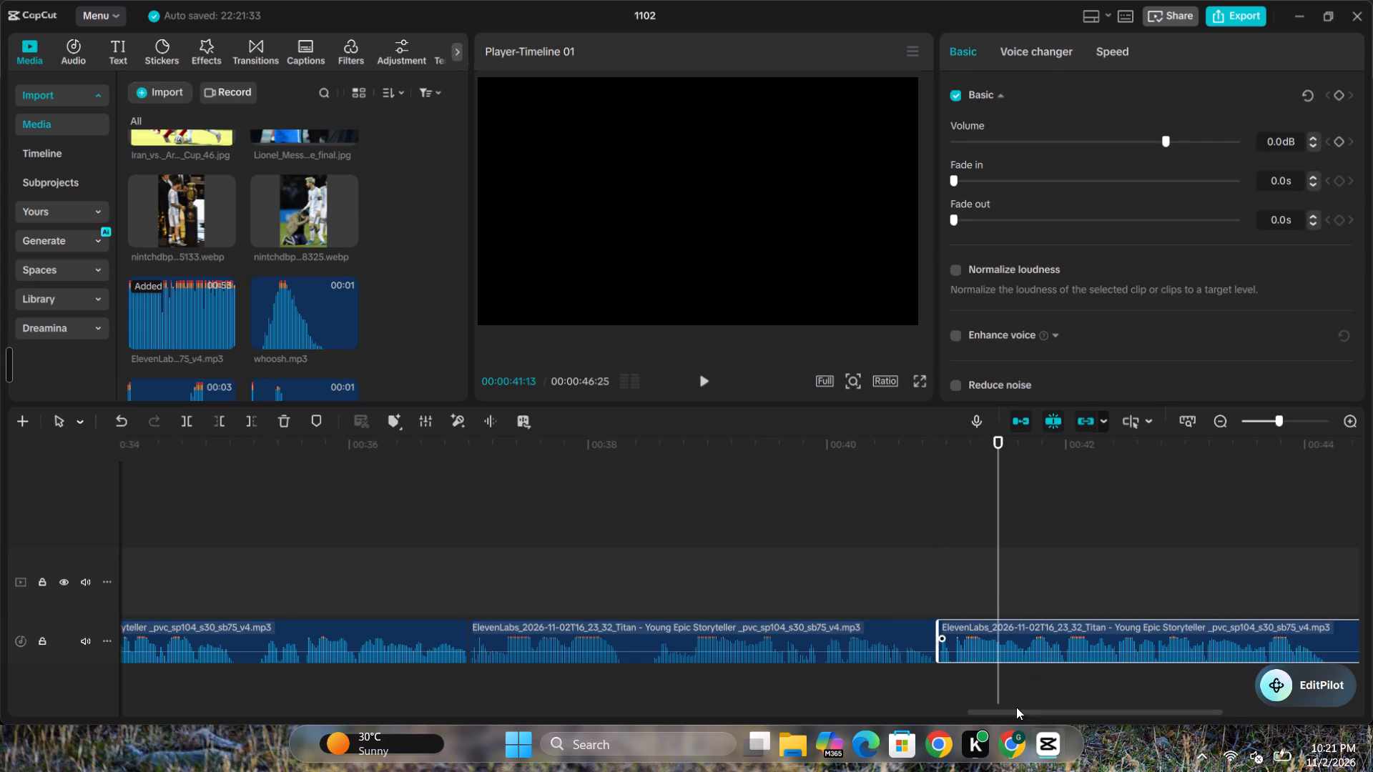
# Check the remaining voiceover through to its end, and return the playhead to 00:00:00:00.
pyautogui.click(1018, 708)
pyautogui.moveTo(1030, 700); pyautogui.dragTo(1193, 706)
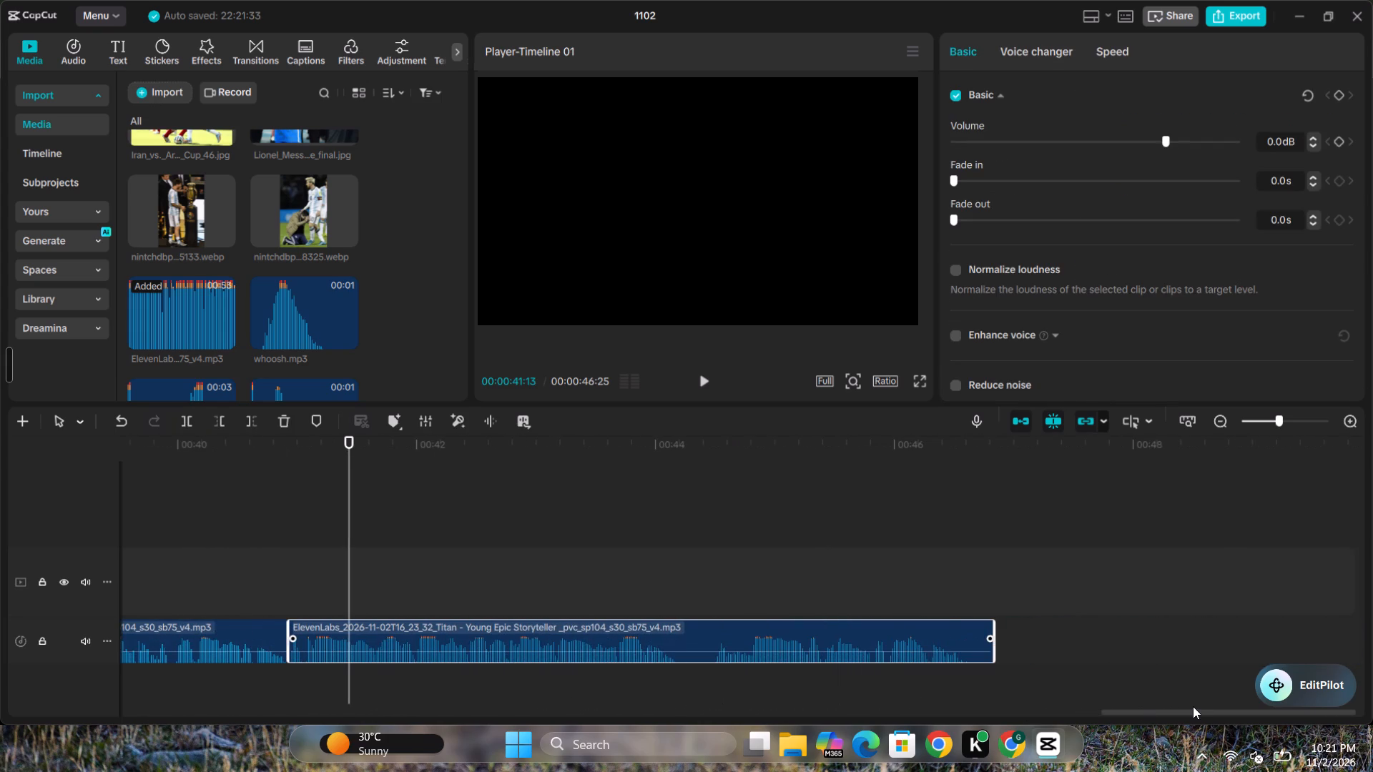
pyautogui.moveTo(1193, 706); pyautogui.dragTo(1194, 706)
pyautogui.click(696, 577)
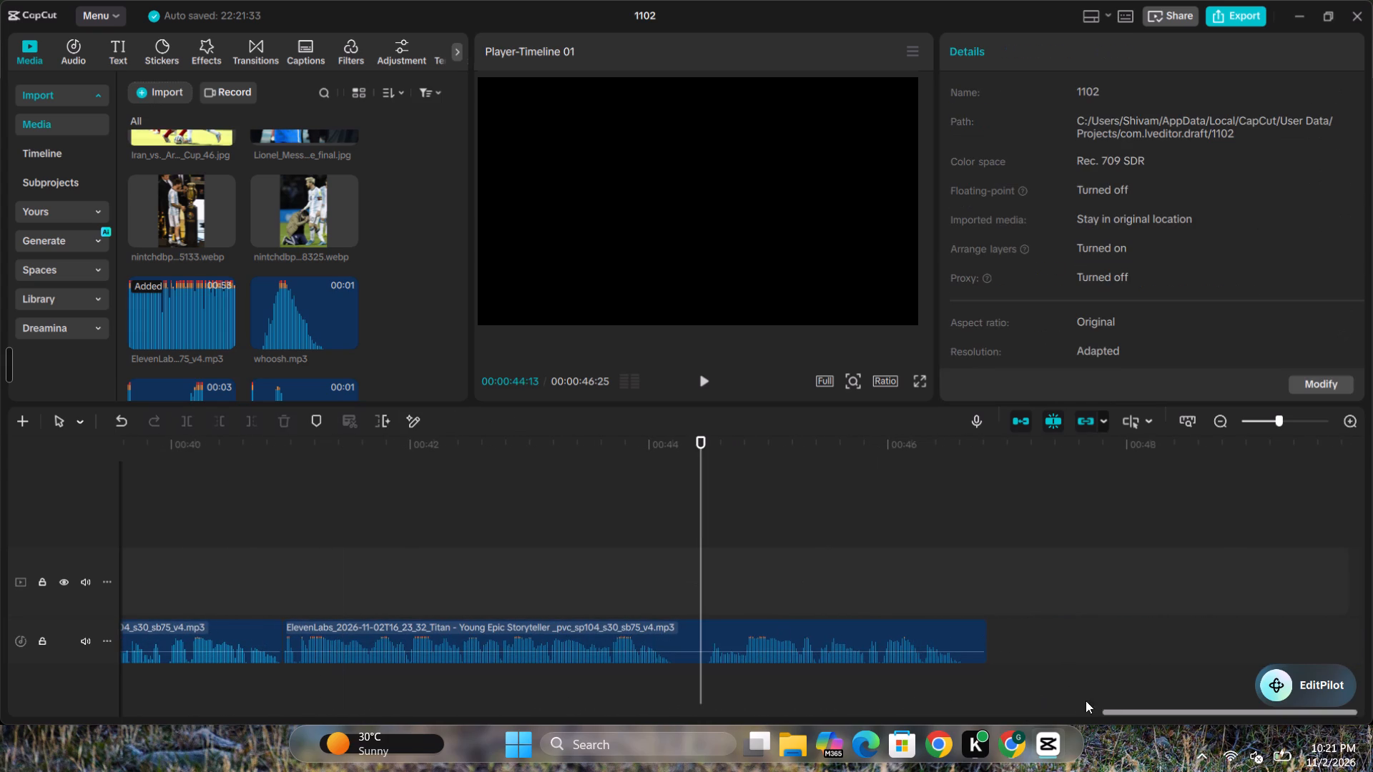
pyautogui.moveTo(1116, 695); pyautogui.dragTo(1068, 699)
pyautogui.moveTo(1112, 699); pyautogui.dragTo(124, 706)
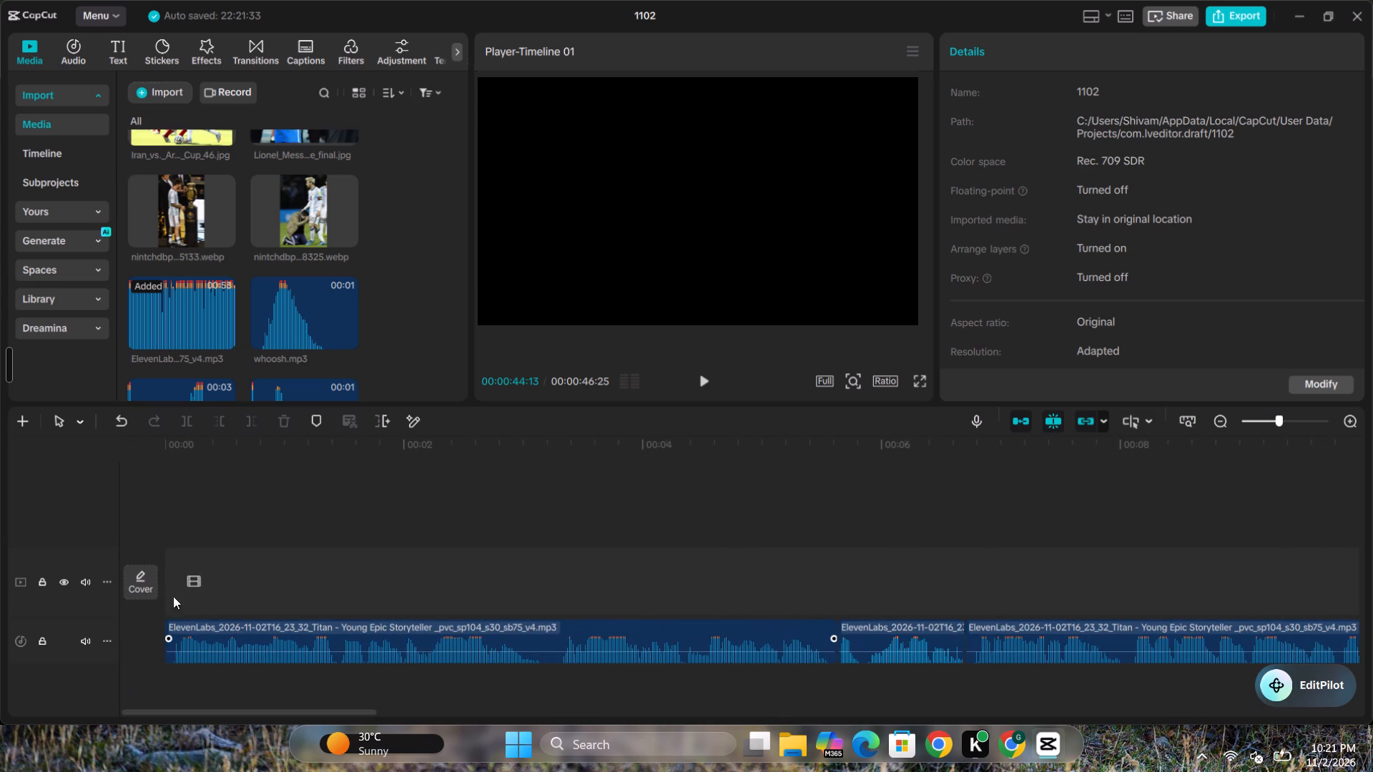
pyautogui.click(169, 535)
pyautogui.click(167, 529)
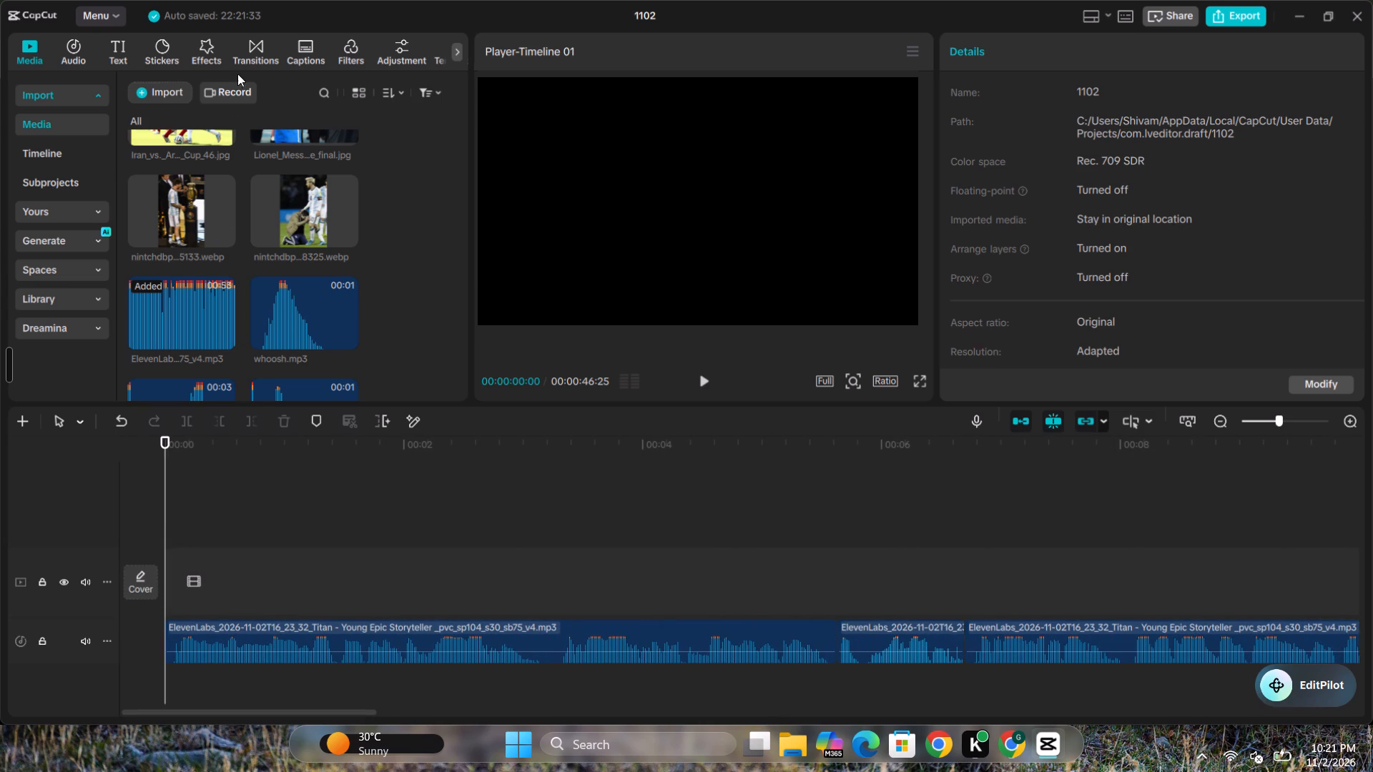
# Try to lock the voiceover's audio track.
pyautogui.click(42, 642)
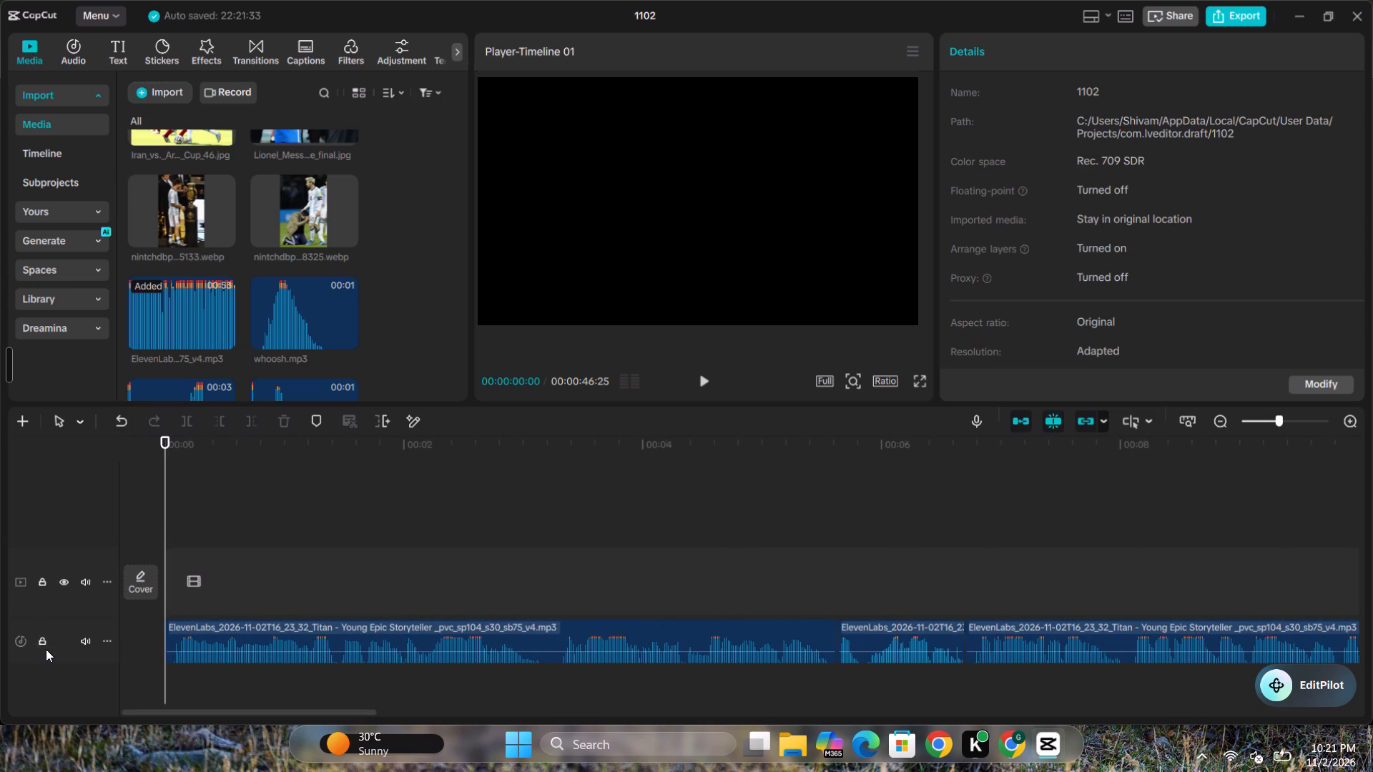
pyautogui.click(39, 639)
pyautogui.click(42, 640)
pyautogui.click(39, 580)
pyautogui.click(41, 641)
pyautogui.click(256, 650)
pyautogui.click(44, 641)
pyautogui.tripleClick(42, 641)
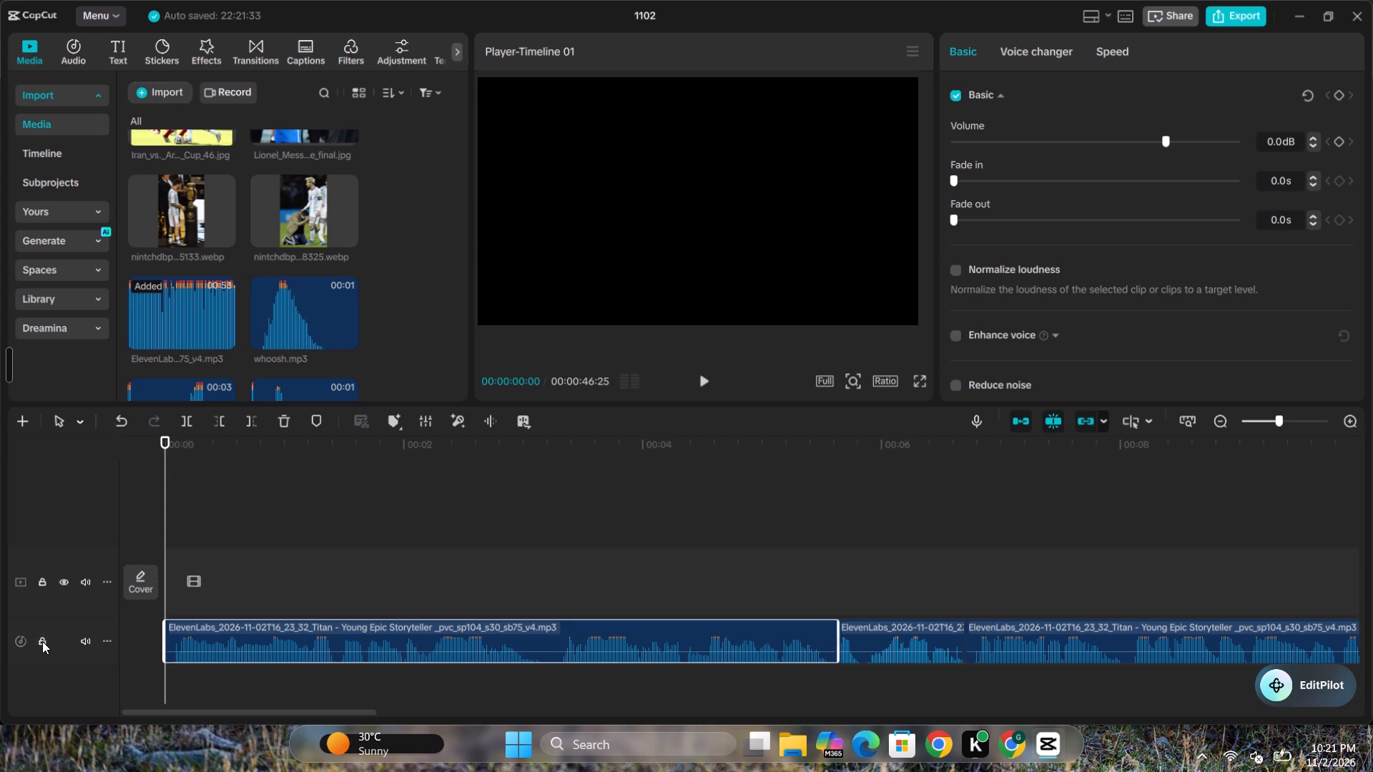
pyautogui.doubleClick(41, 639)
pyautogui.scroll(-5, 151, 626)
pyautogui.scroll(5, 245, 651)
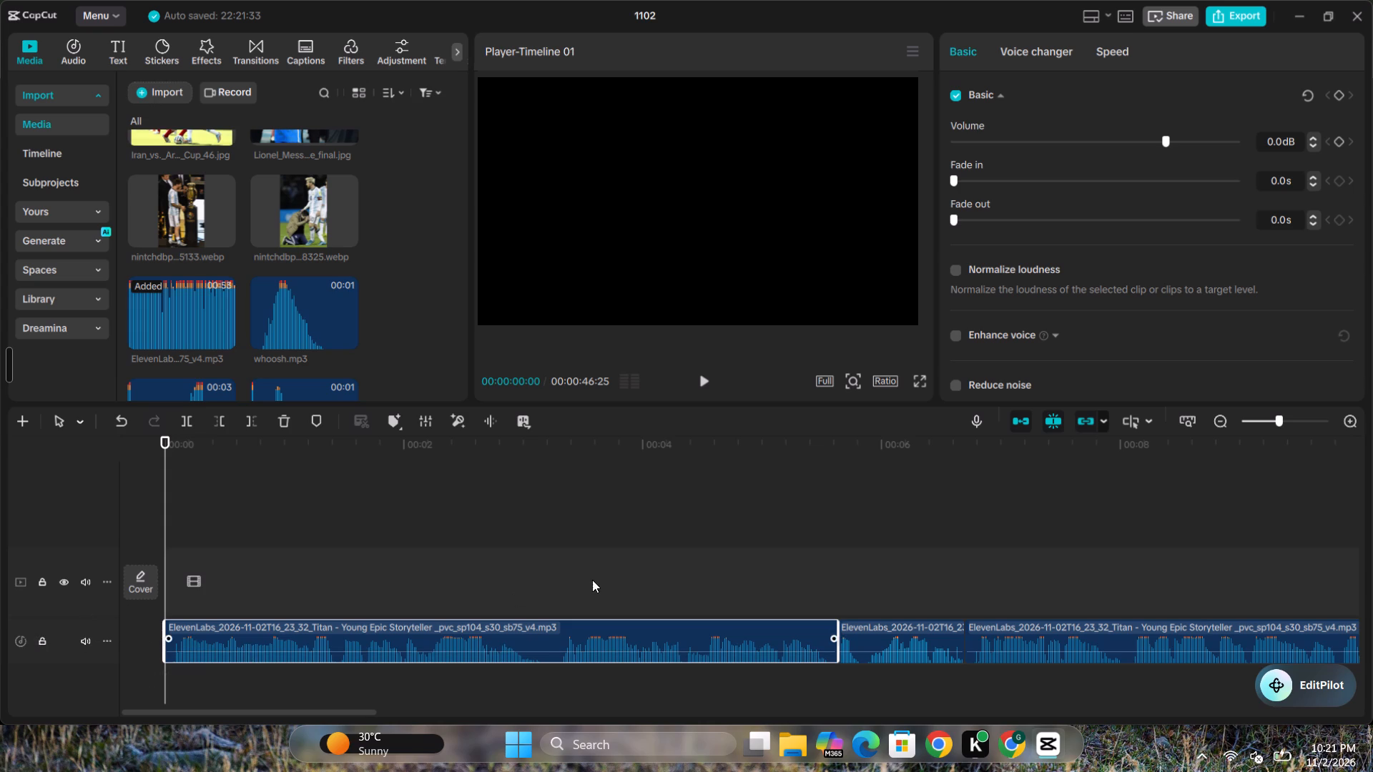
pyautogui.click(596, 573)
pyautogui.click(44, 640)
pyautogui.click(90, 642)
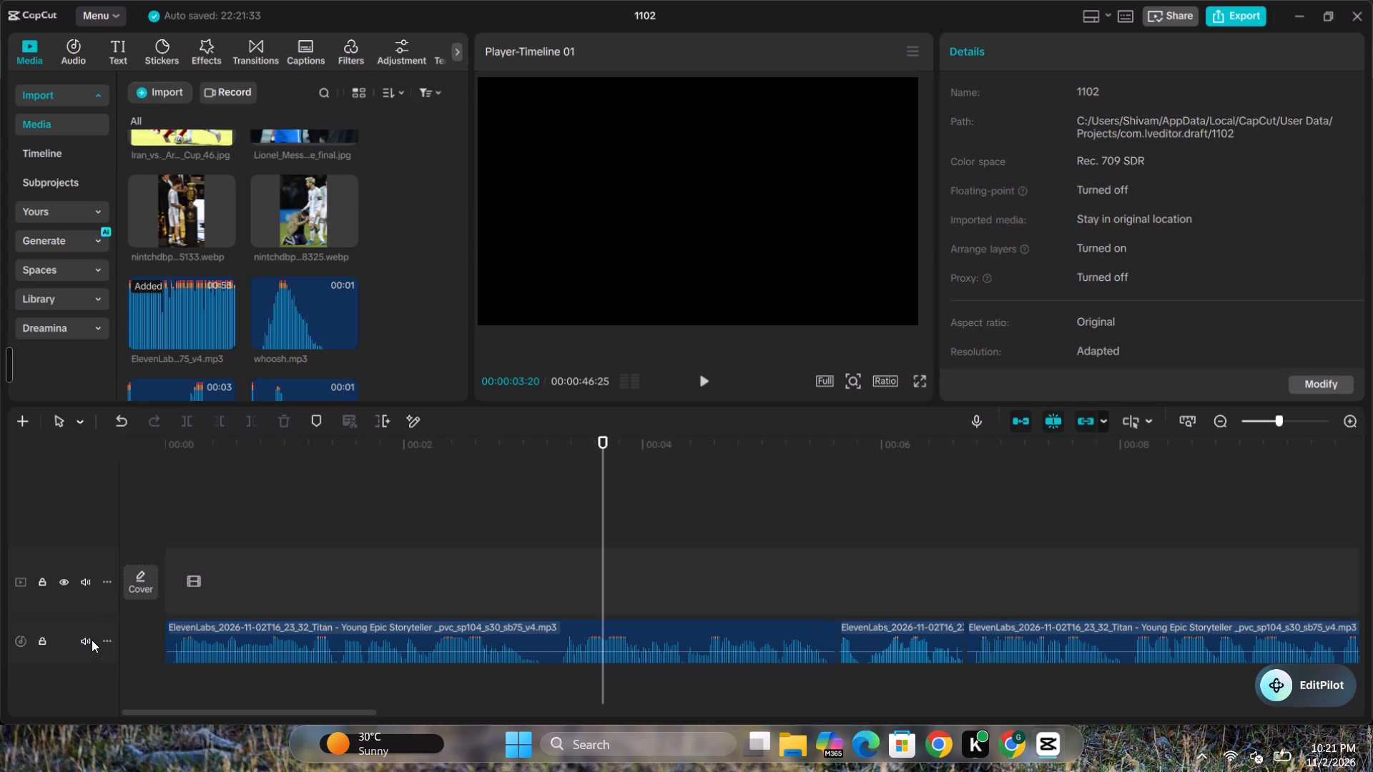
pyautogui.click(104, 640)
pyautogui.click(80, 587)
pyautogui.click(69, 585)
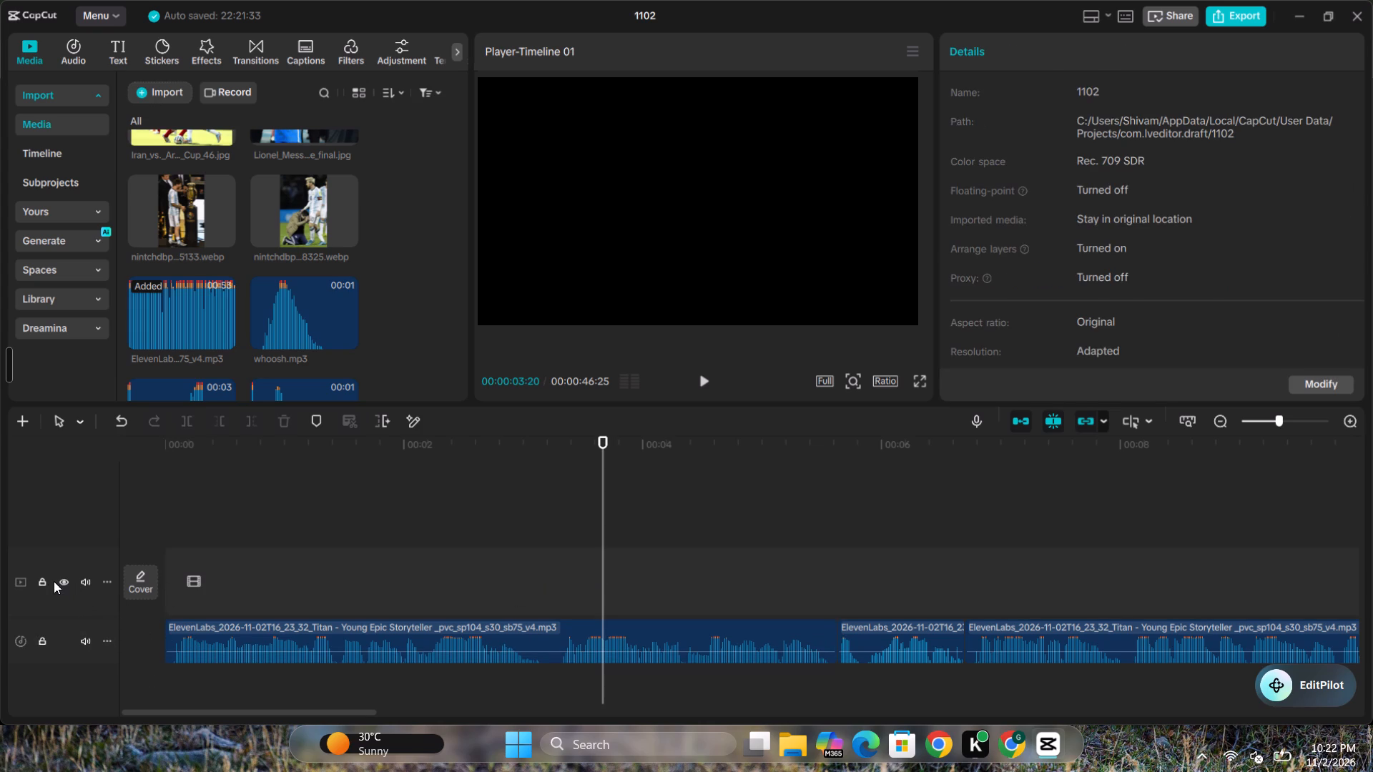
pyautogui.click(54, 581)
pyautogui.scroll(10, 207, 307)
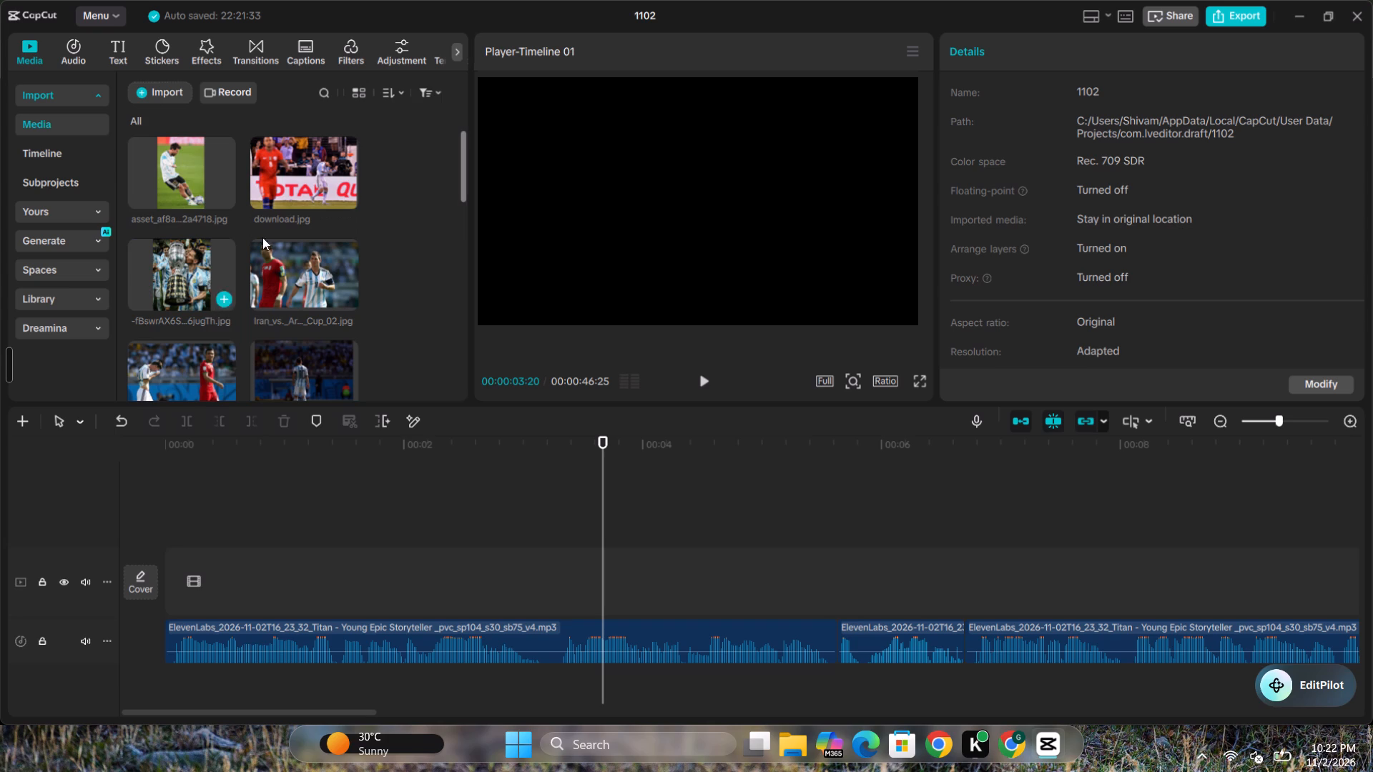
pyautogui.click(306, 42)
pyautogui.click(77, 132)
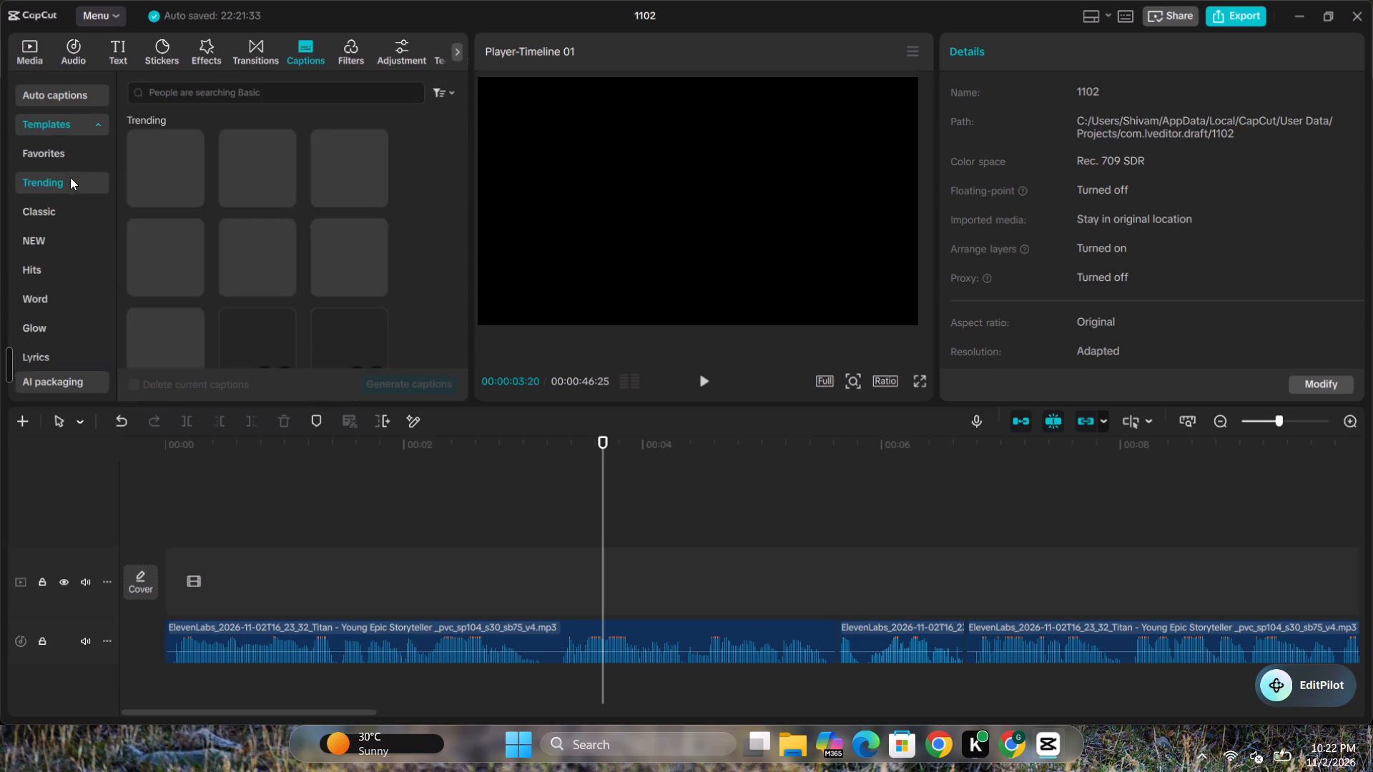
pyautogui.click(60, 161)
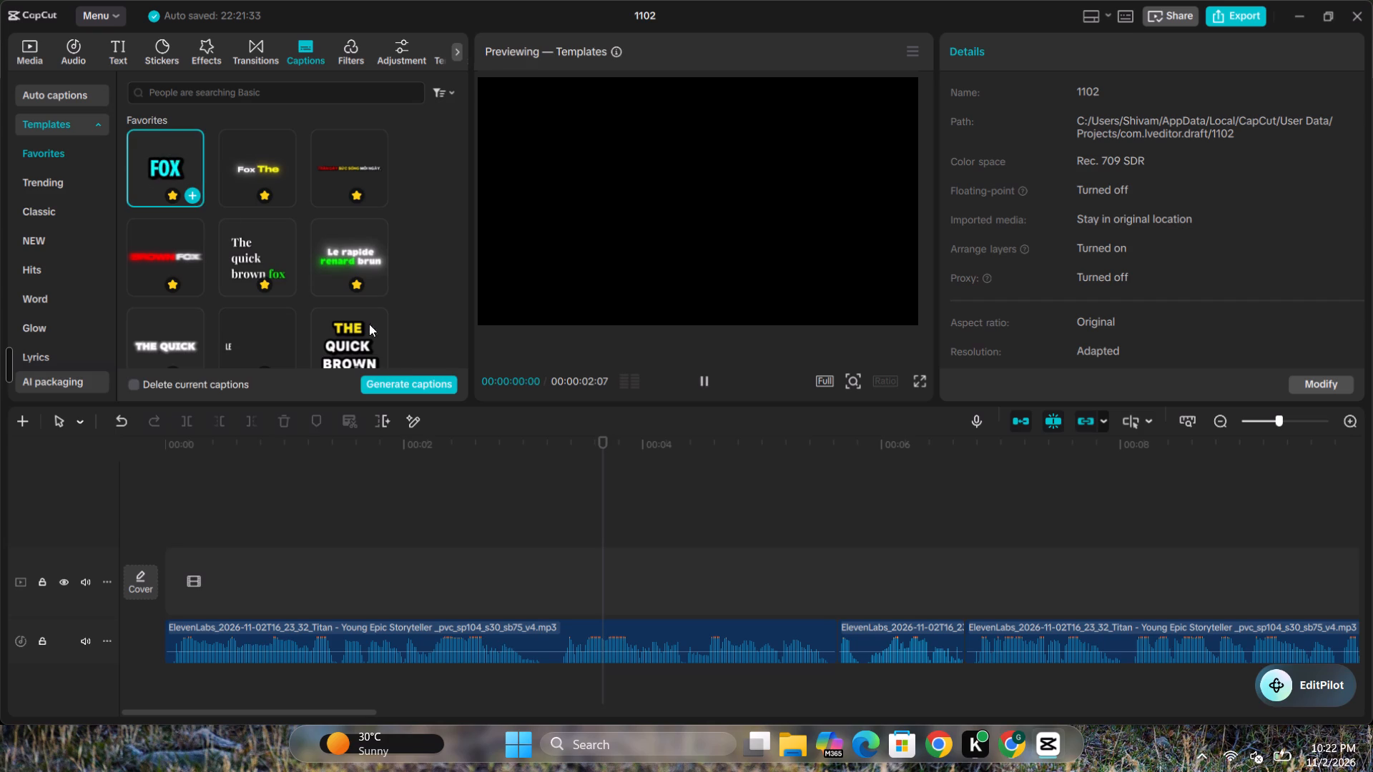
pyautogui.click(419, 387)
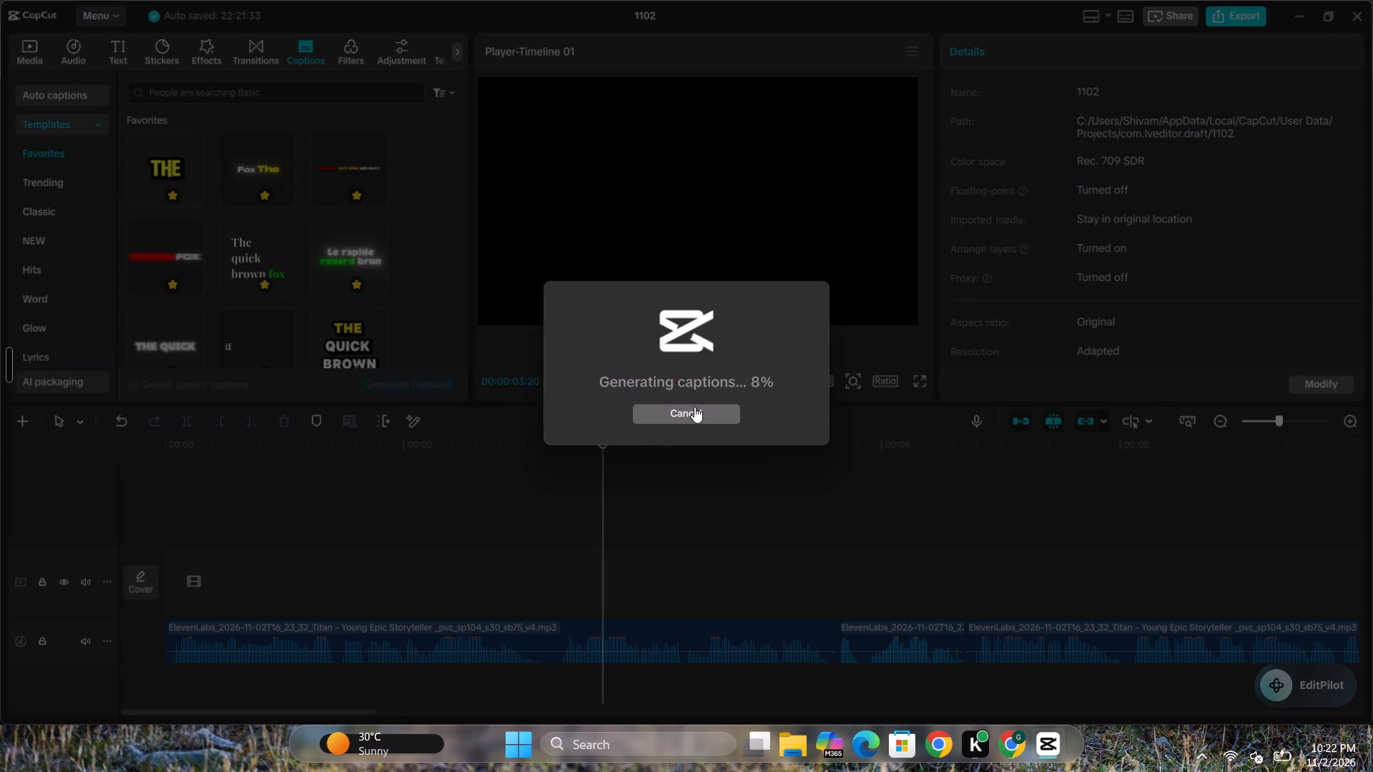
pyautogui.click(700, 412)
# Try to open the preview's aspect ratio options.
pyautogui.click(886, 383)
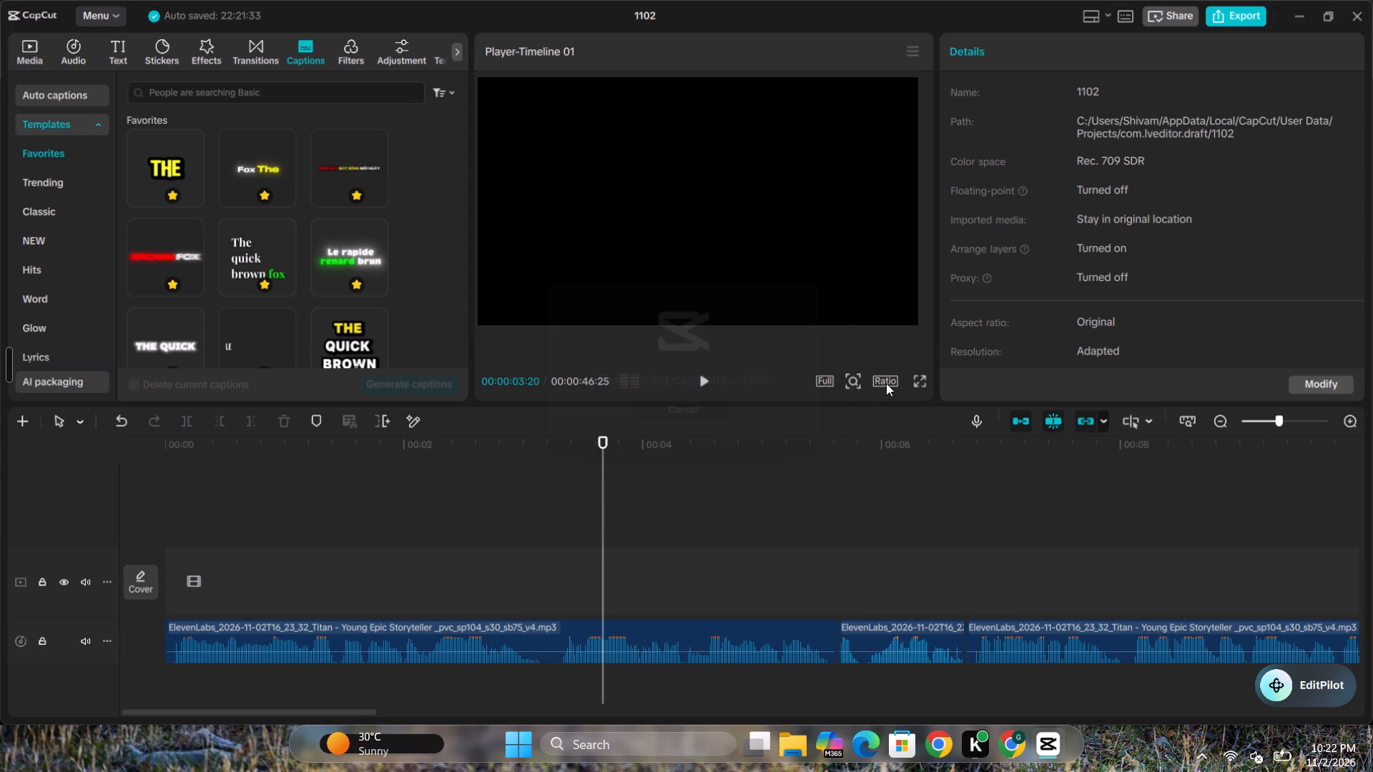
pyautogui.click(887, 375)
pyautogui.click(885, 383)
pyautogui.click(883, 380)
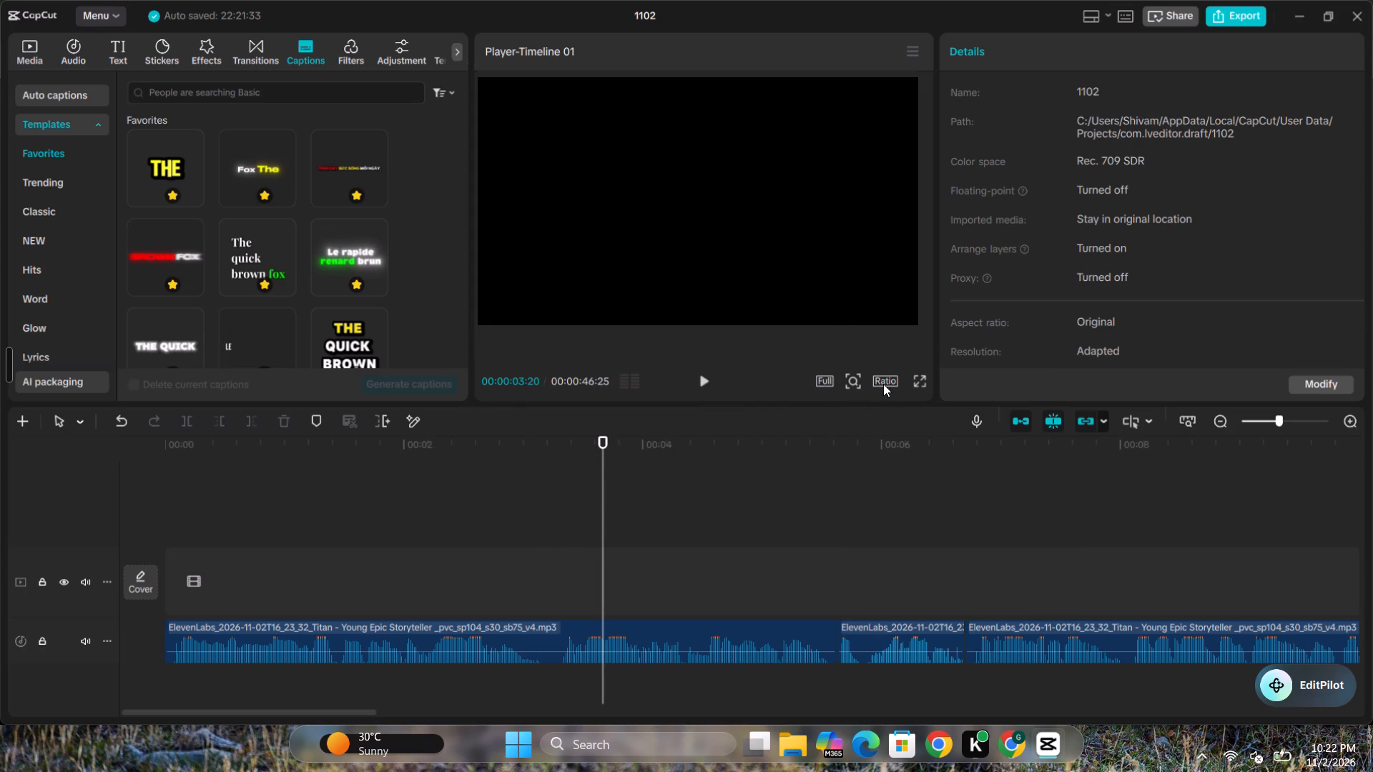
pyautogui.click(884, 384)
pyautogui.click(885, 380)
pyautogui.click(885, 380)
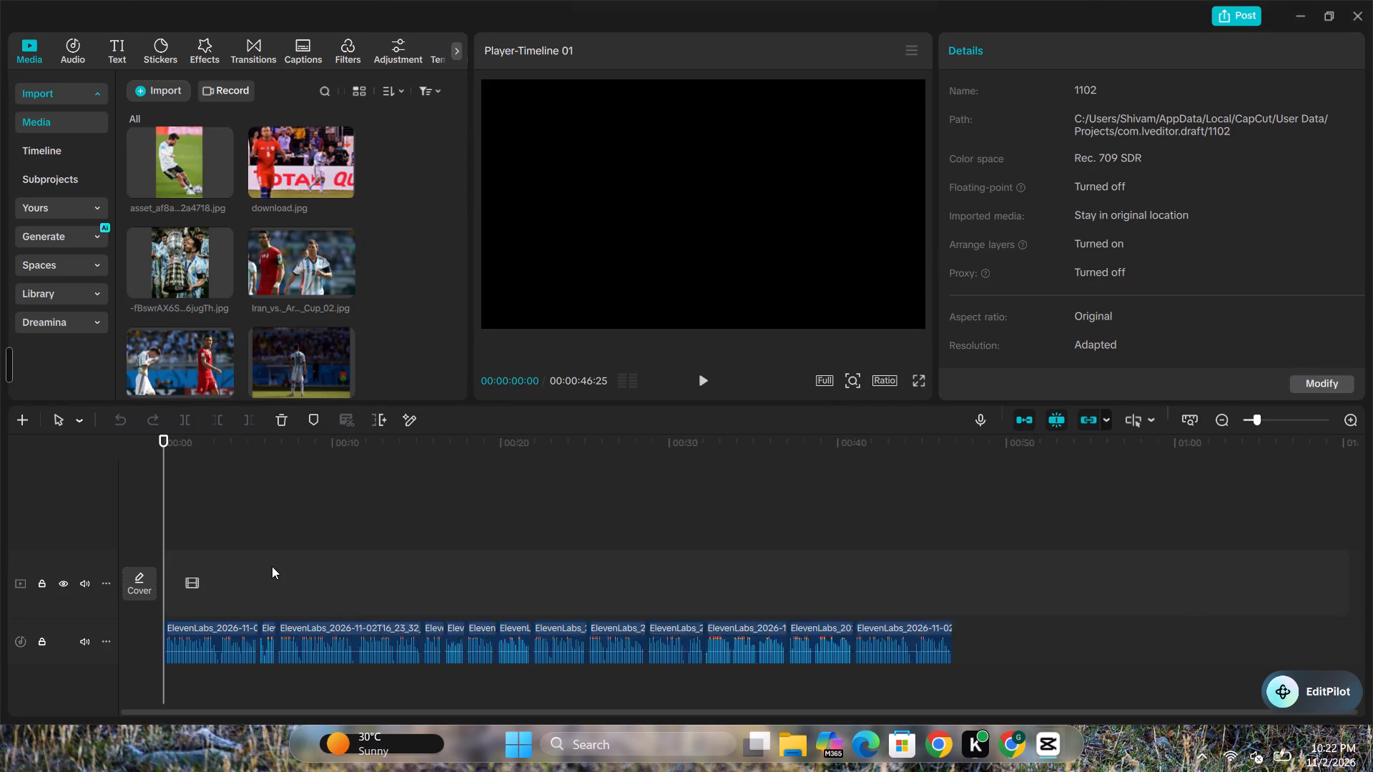
pyautogui.hotkey('ctrl', '=')
pyautogui.hotkey('ctrl', '=')
pyautogui.hotkey('ctrl', '=')
pyautogui.hotkey('ctrl', '=')
pyautogui.hotkey('ctrl', '-')
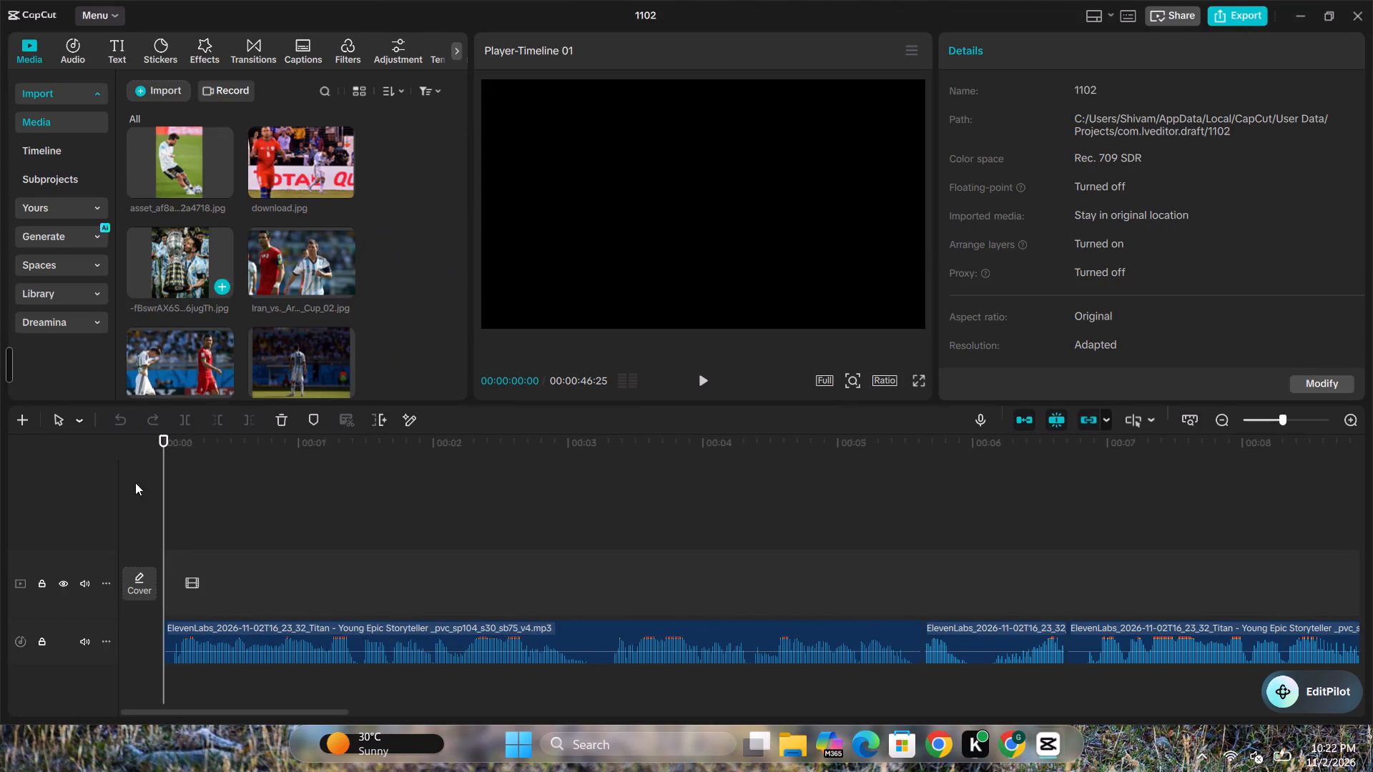
pyautogui.click(40, 641)
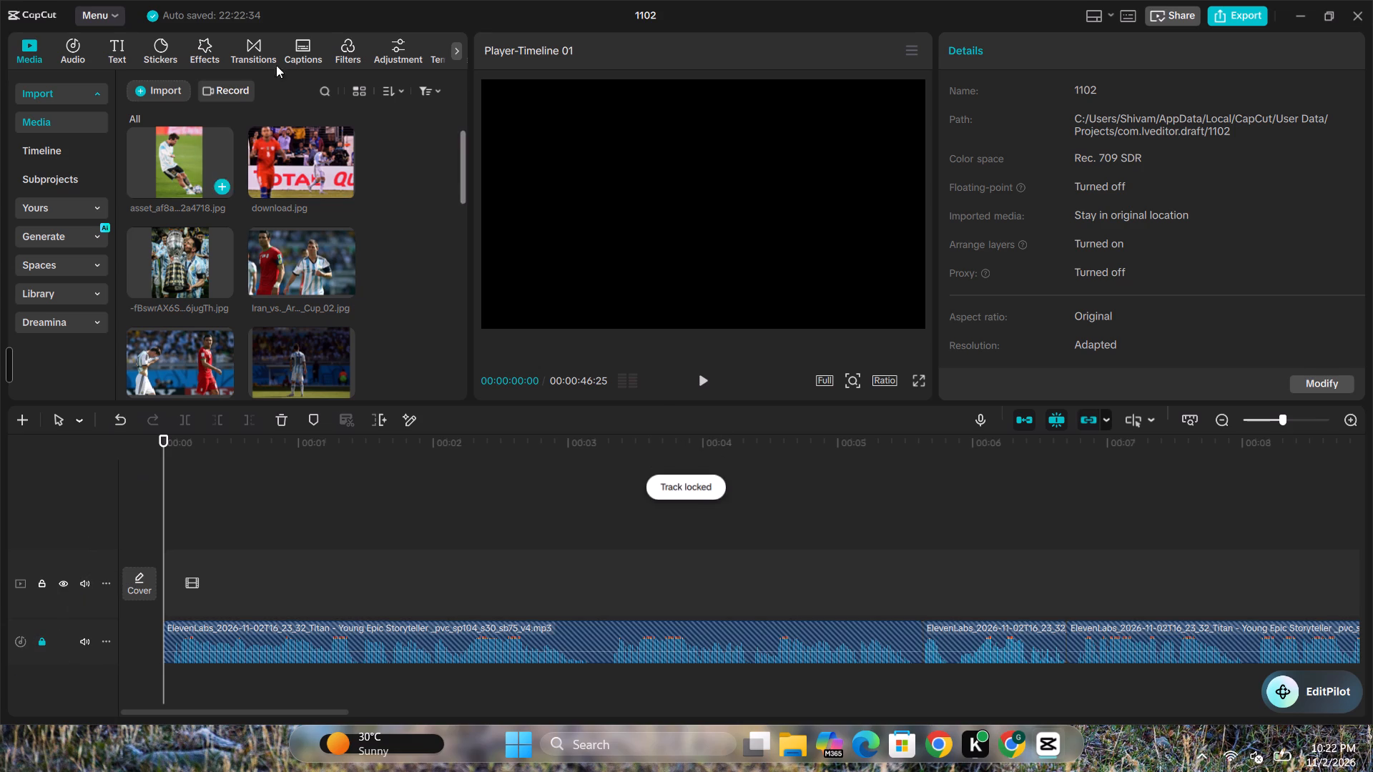
# Open the caption templates and set the project's aspect ratio to 9:16.
pyautogui.click(307, 55)
pyautogui.click(76, 119)
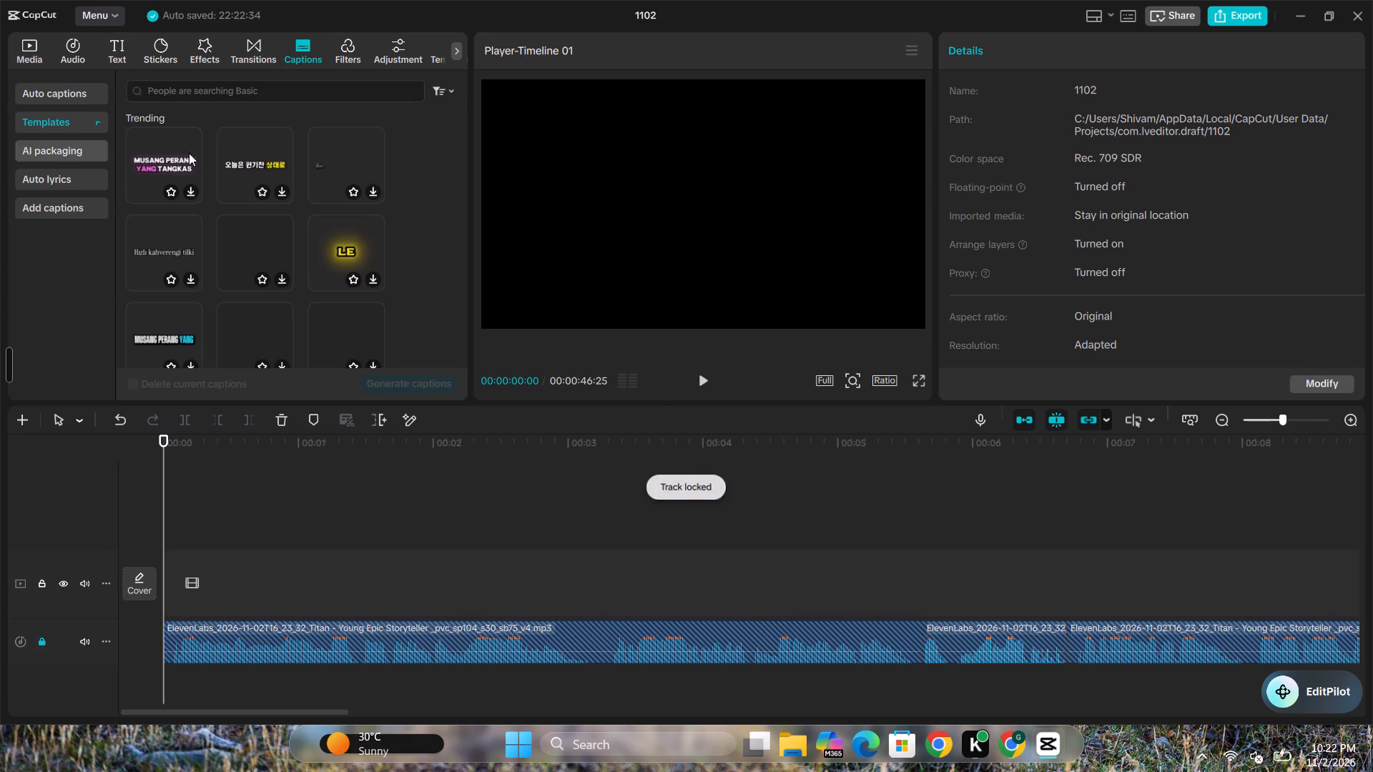
pyautogui.click(885, 380)
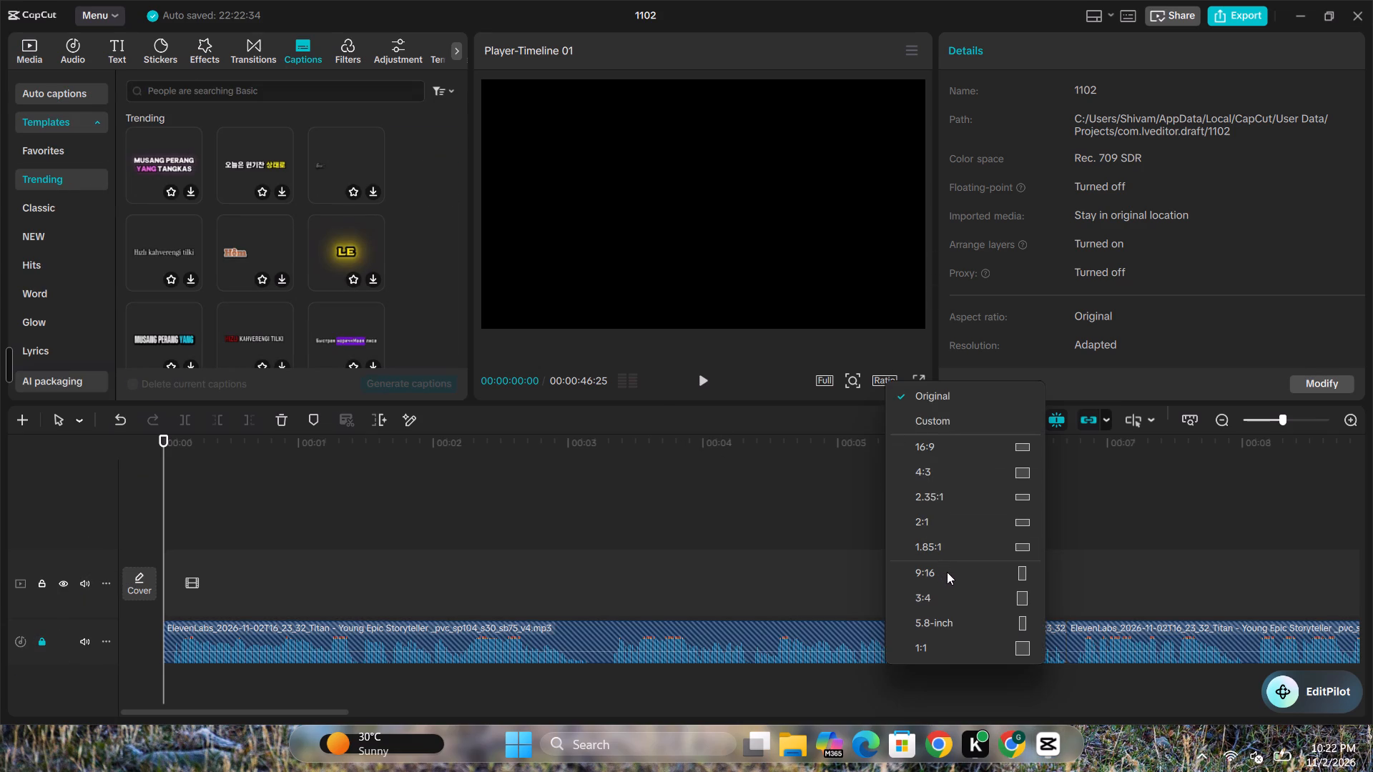
pyautogui.click(948, 574)
# Generate captions for the voiceover using the first favourite template, the bold single-word style with a black outline.
pyautogui.click(80, 159)
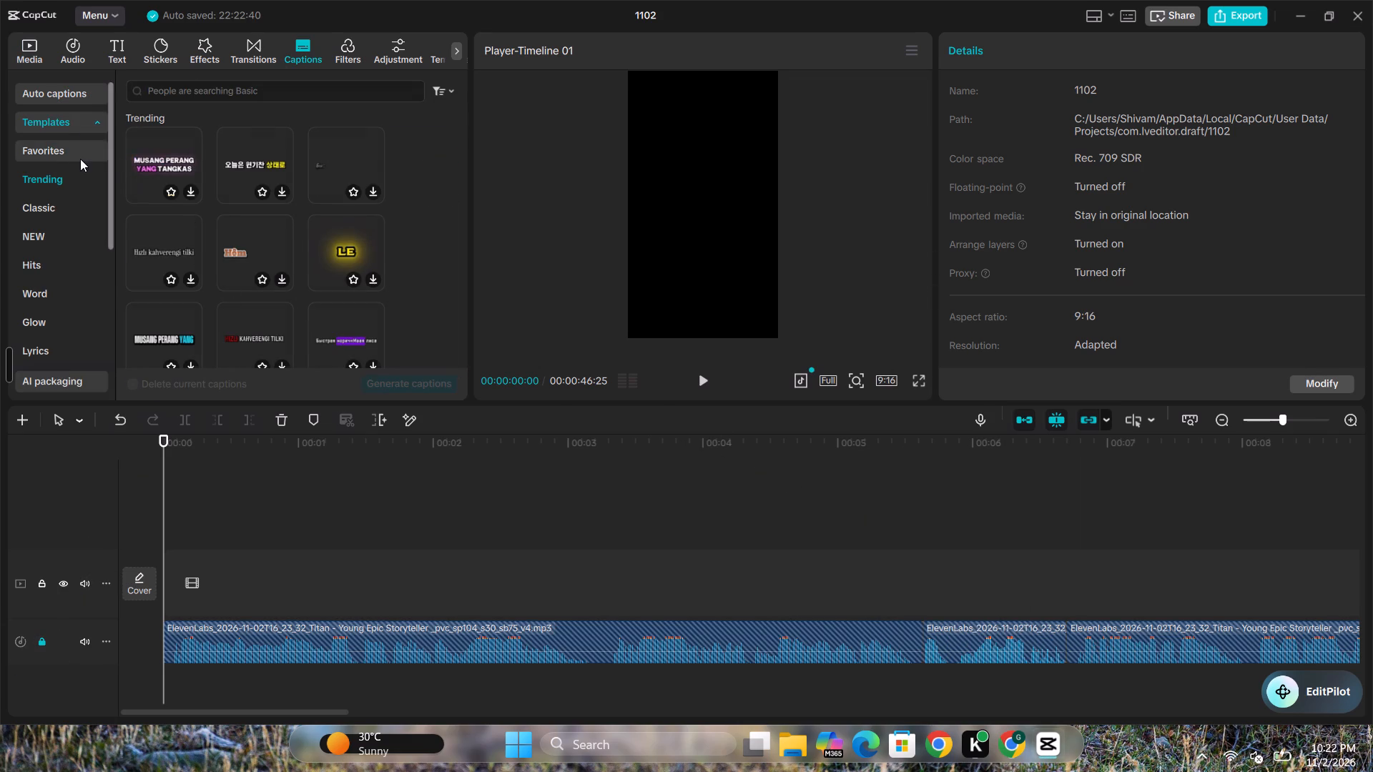
pyautogui.click(178, 153)
pyautogui.click(408, 395)
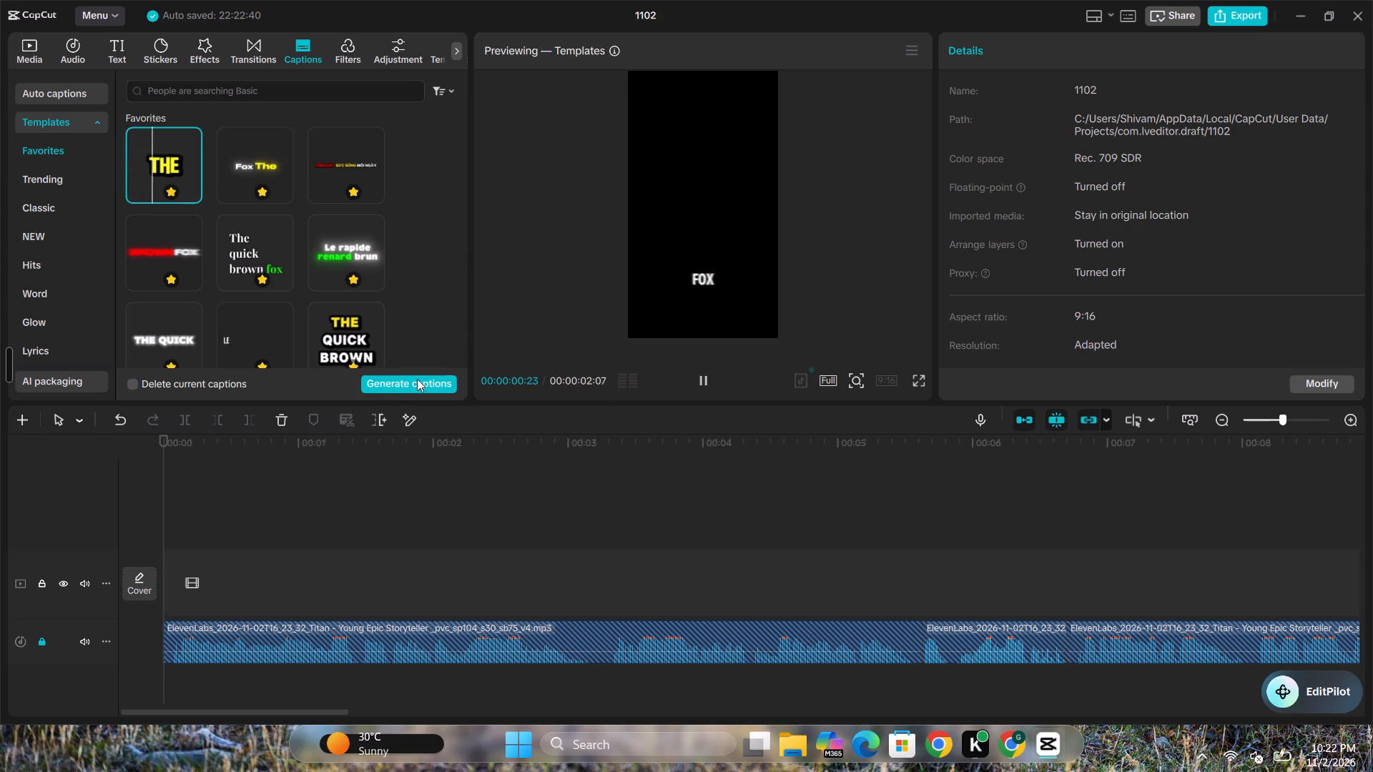
pyautogui.click(417, 379)
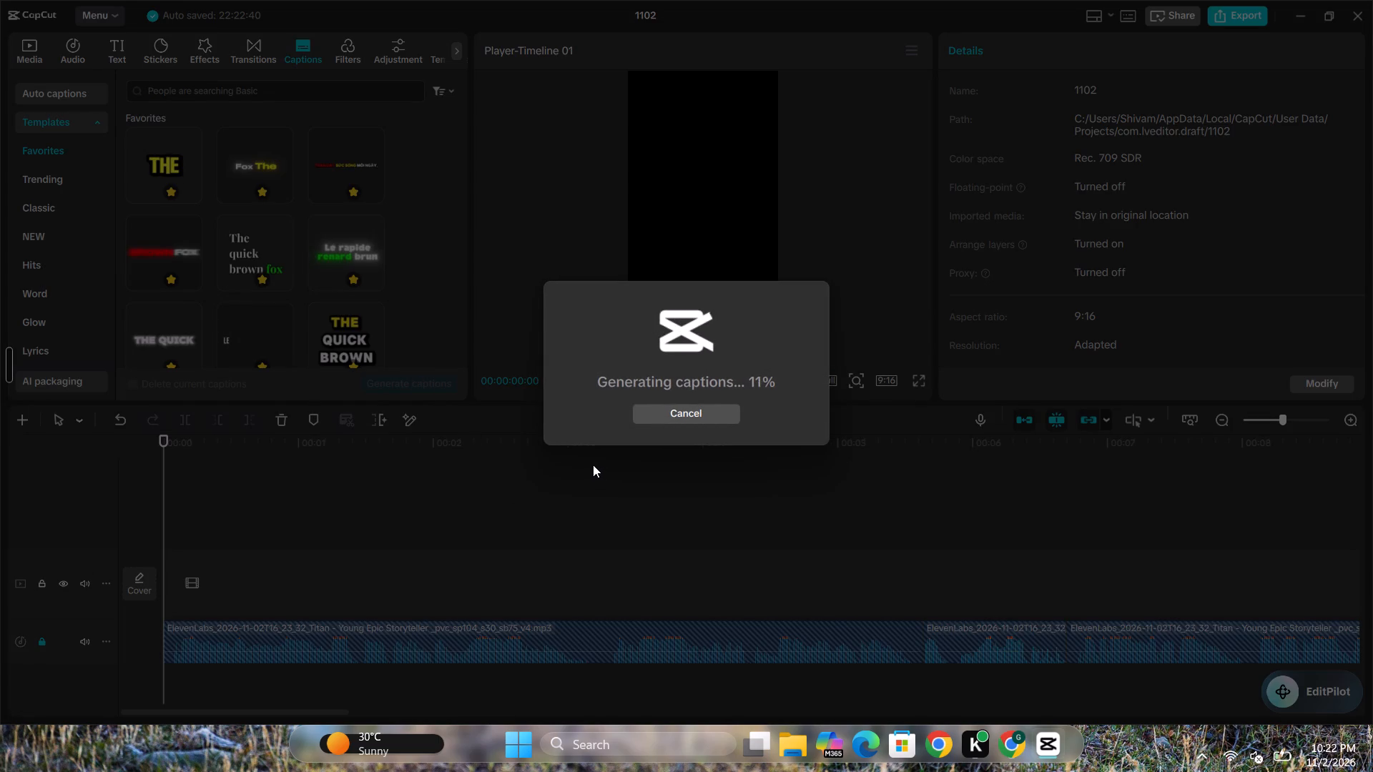
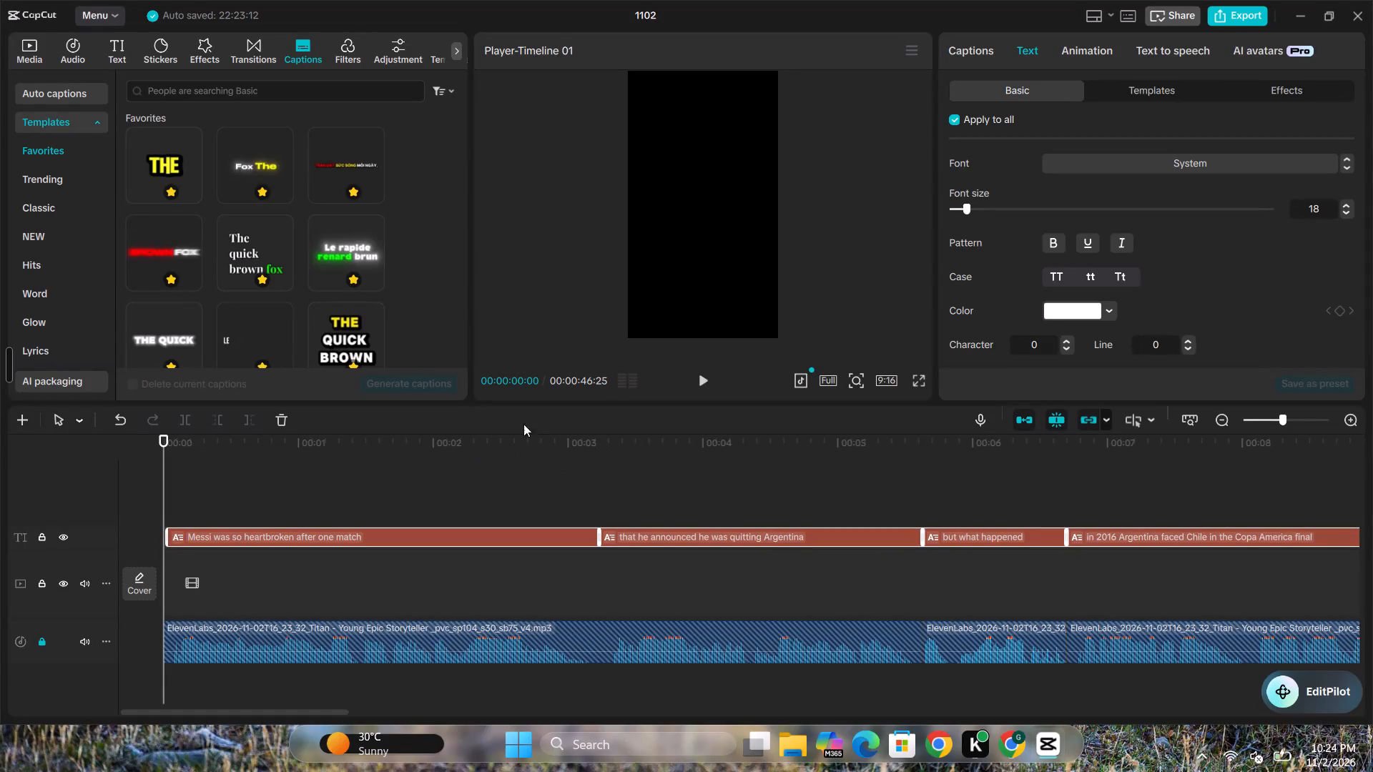
# Move all the captions up to about the vertical middle of the 9:16 frame and play back the opening line to check them.
pyautogui.click(703, 381)
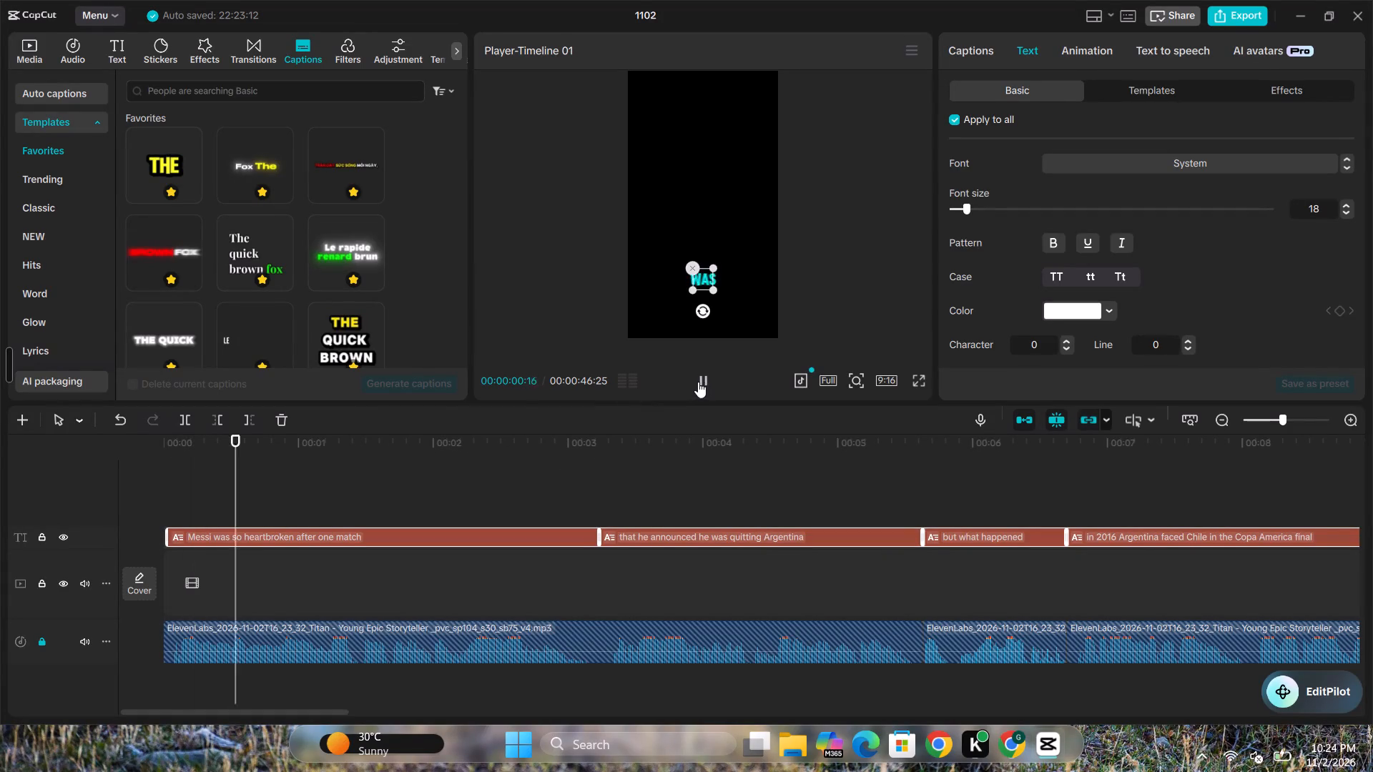
pyautogui.click(701, 373)
pyautogui.click(711, 273)
pyautogui.moveTo(713, 276); pyautogui.dragTo(713, 203)
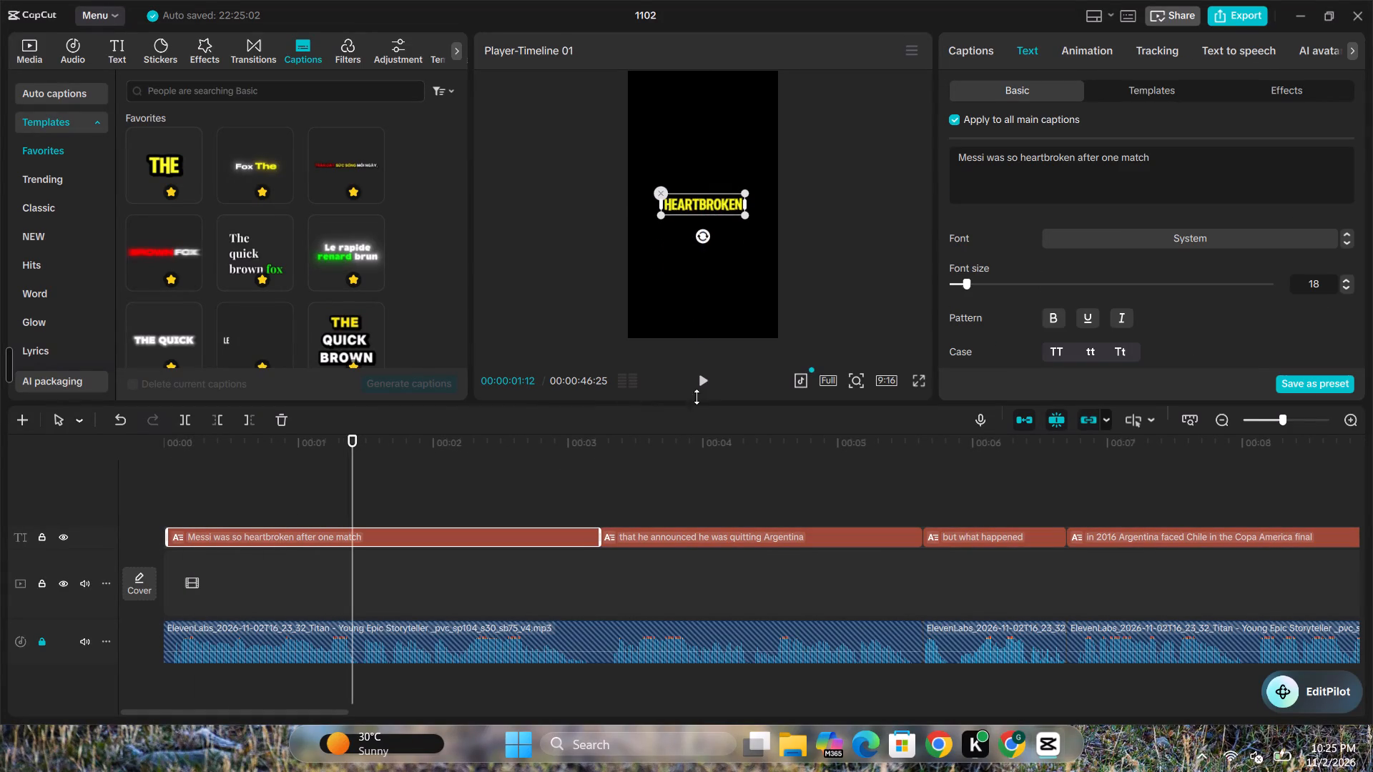
pyautogui.click(708, 382)
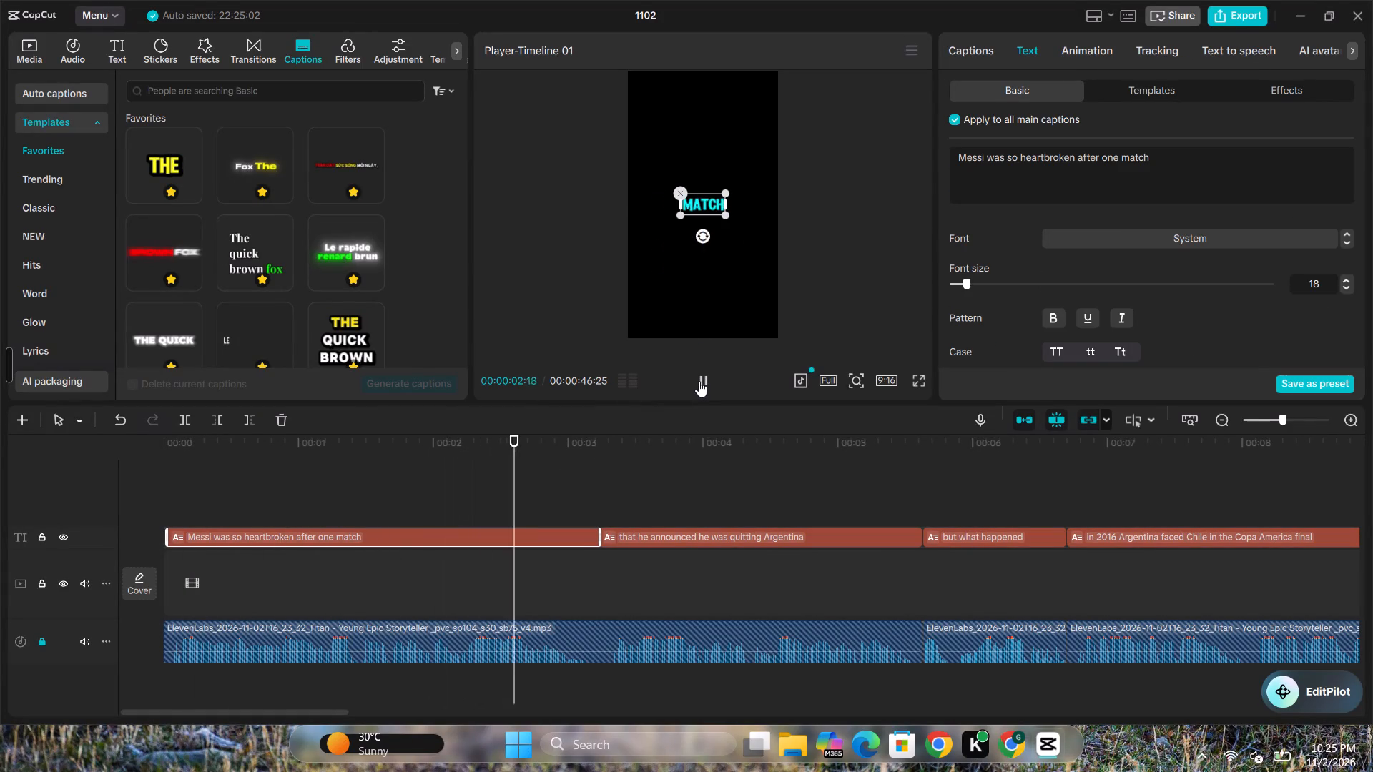
pyautogui.click(699, 381)
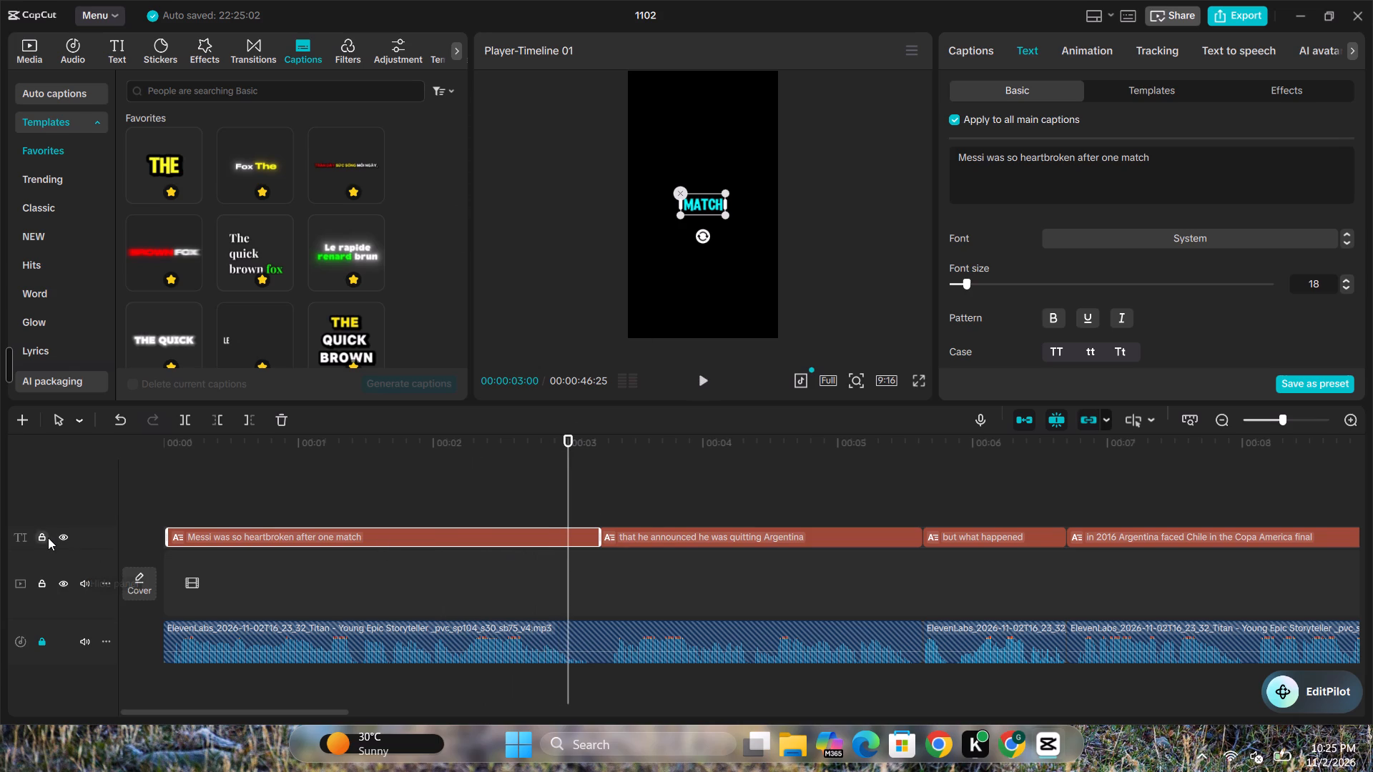
# Lock the caption track and return the playhead to the start of the timeline.
pyautogui.click(45, 538)
pyautogui.moveTo(222, 715); pyautogui.dragTo(383, 717)
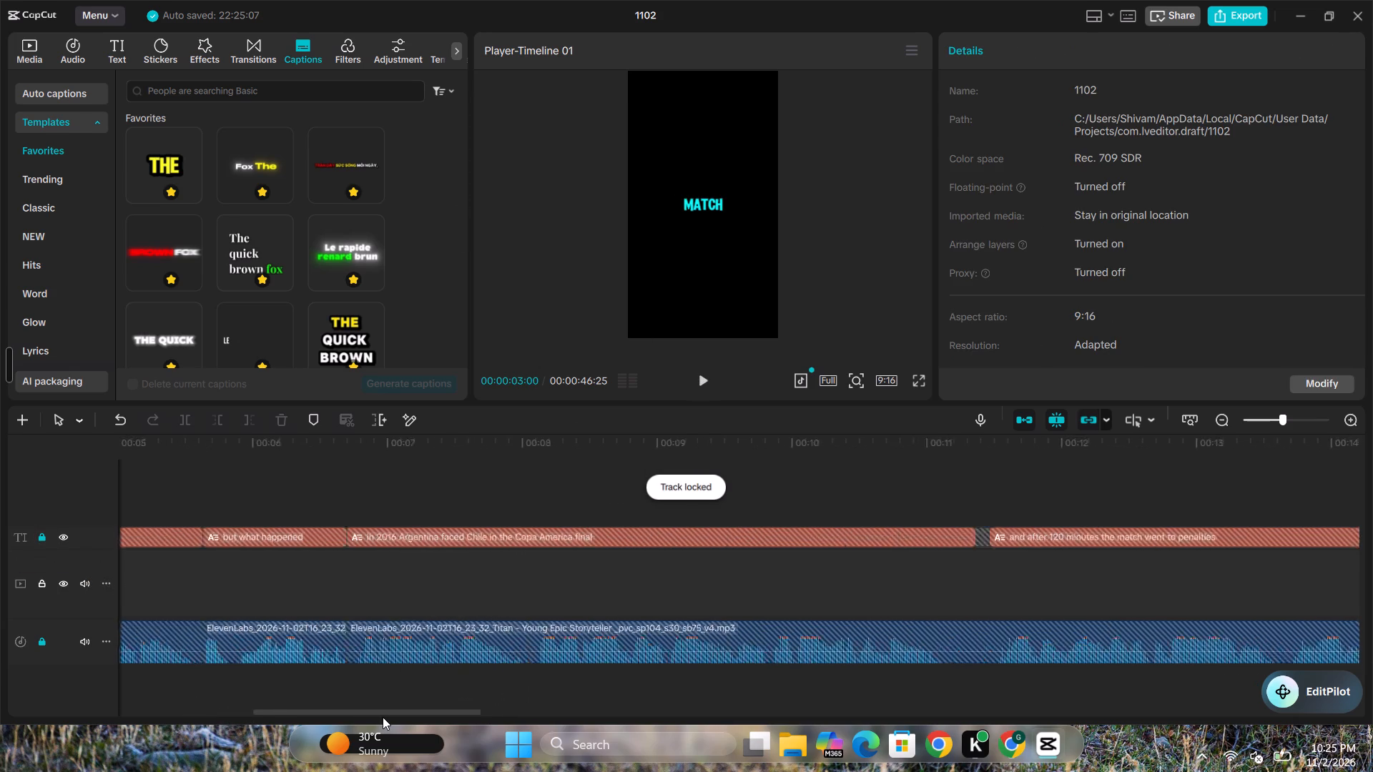
pyautogui.moveTo(383, 717); pyautogui.dragTo(702, 731)
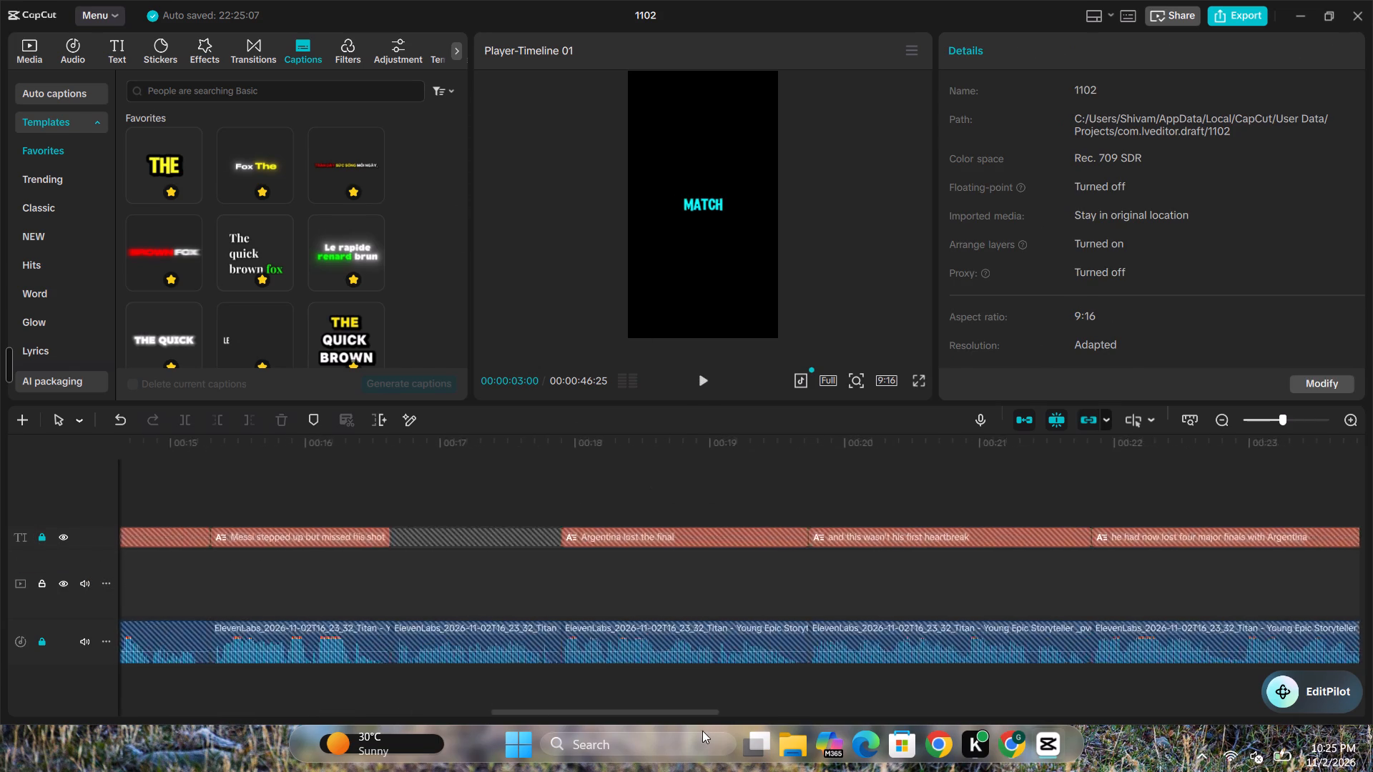
pyautogui.moveTo(702, 731); pyautogui.dragTo(0, 684)
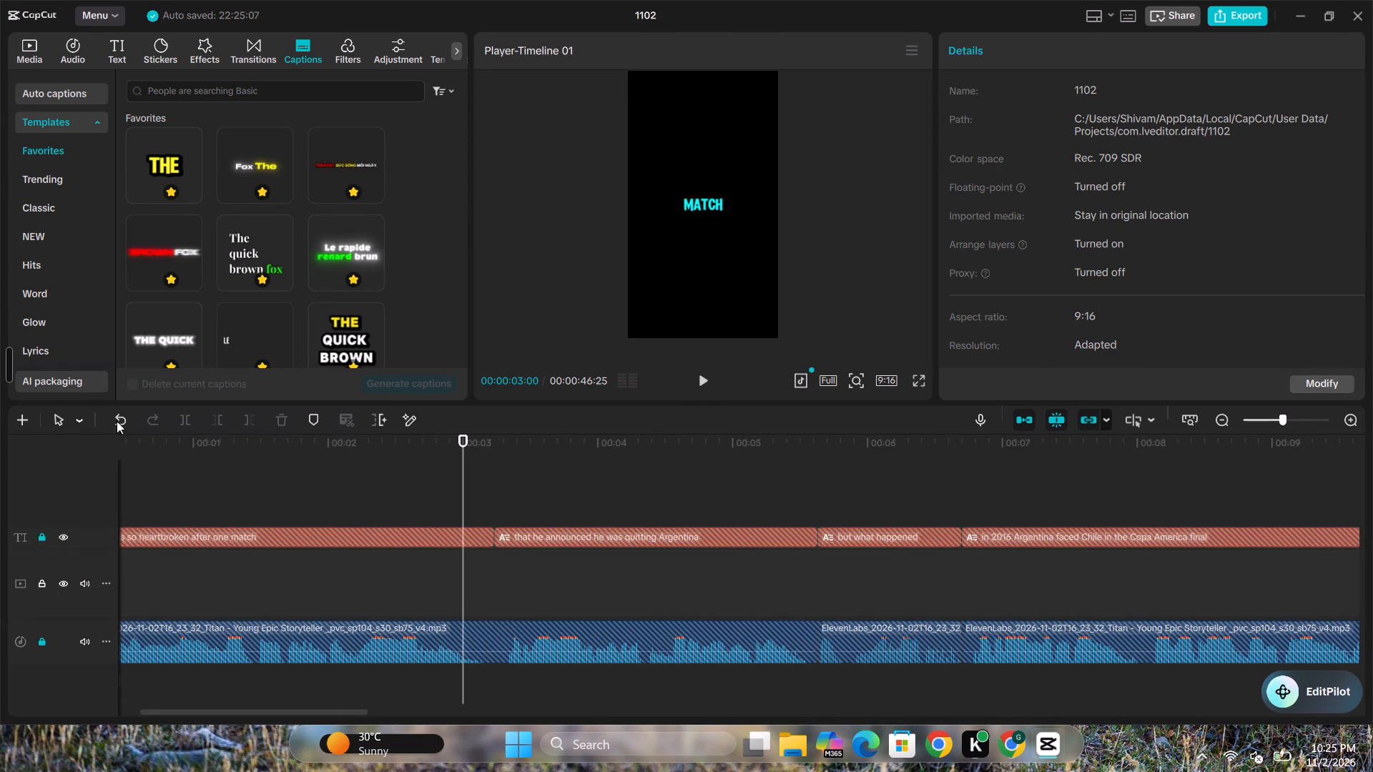
pyautogui.click(174, 492)
pyautogui.click(163, 494)
pyautogui.click(164, 503)
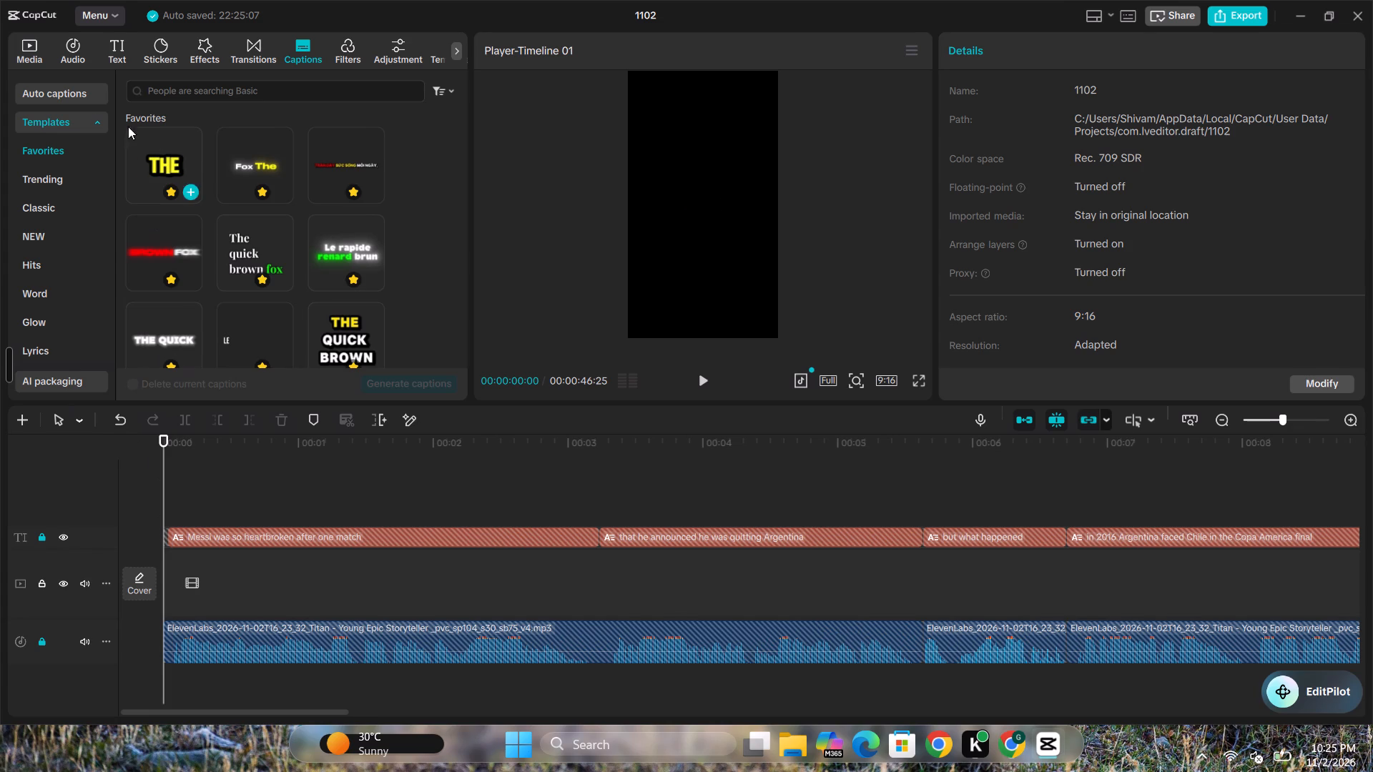
# Look through the imported match photos, previewing the Iran match and Messi in tears images, for an opening shot.
pyautogui.click(26, 52)
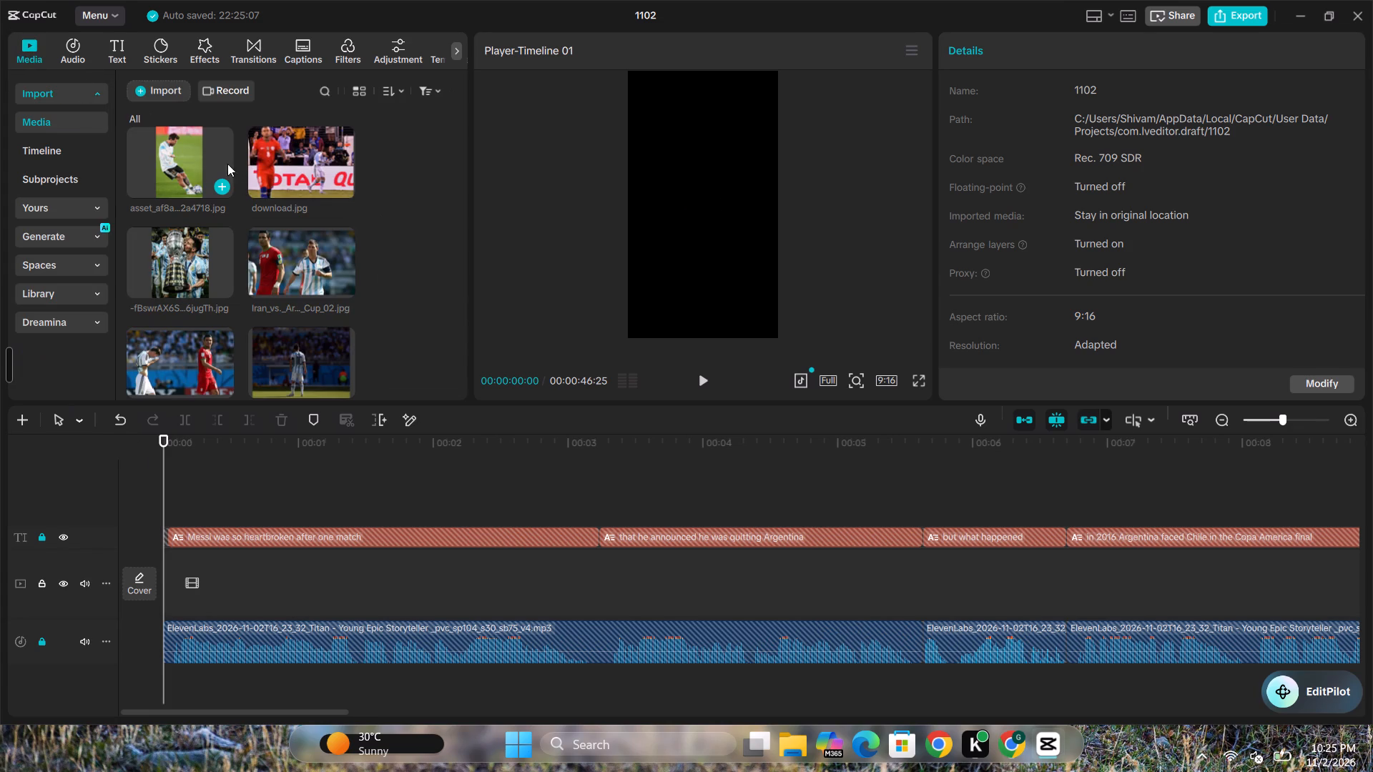
pyautogui.scroll(1, 262, 257)
pyautogui.scroll(-2, 270, 289)
pyautogui.scroll(5, 270, 290)
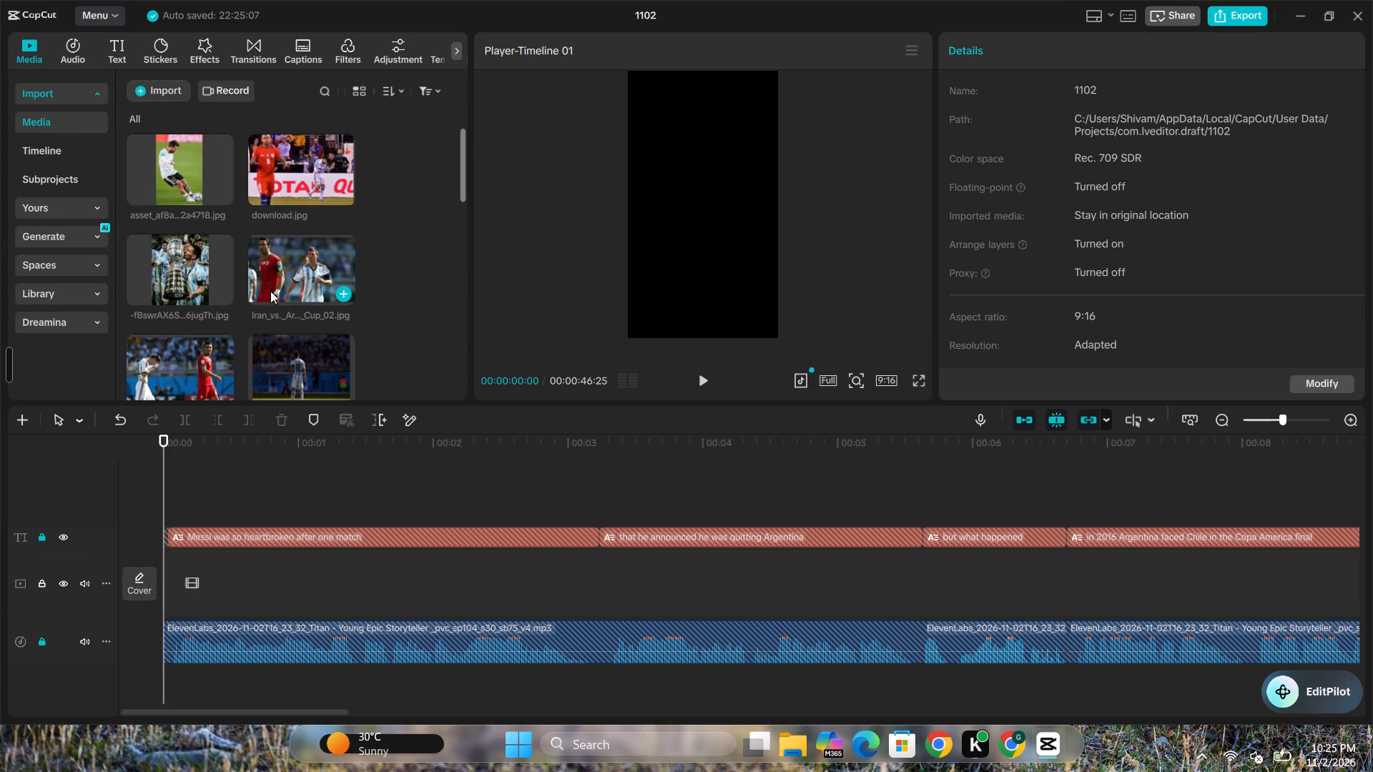
pyautogui.scroll(-1, 230, 266)
pyautogui.click(191, 287)
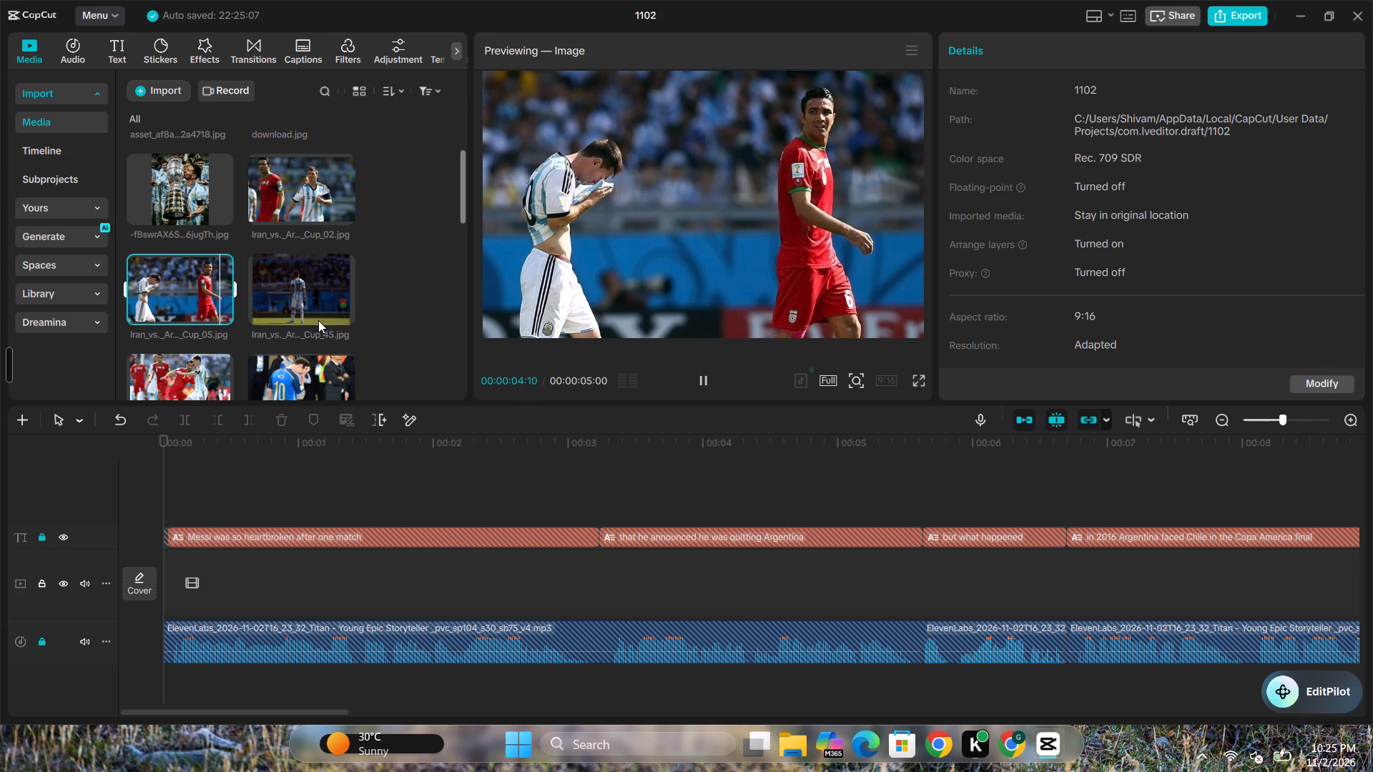
pyautogui.scroll(-1, 304, 335)
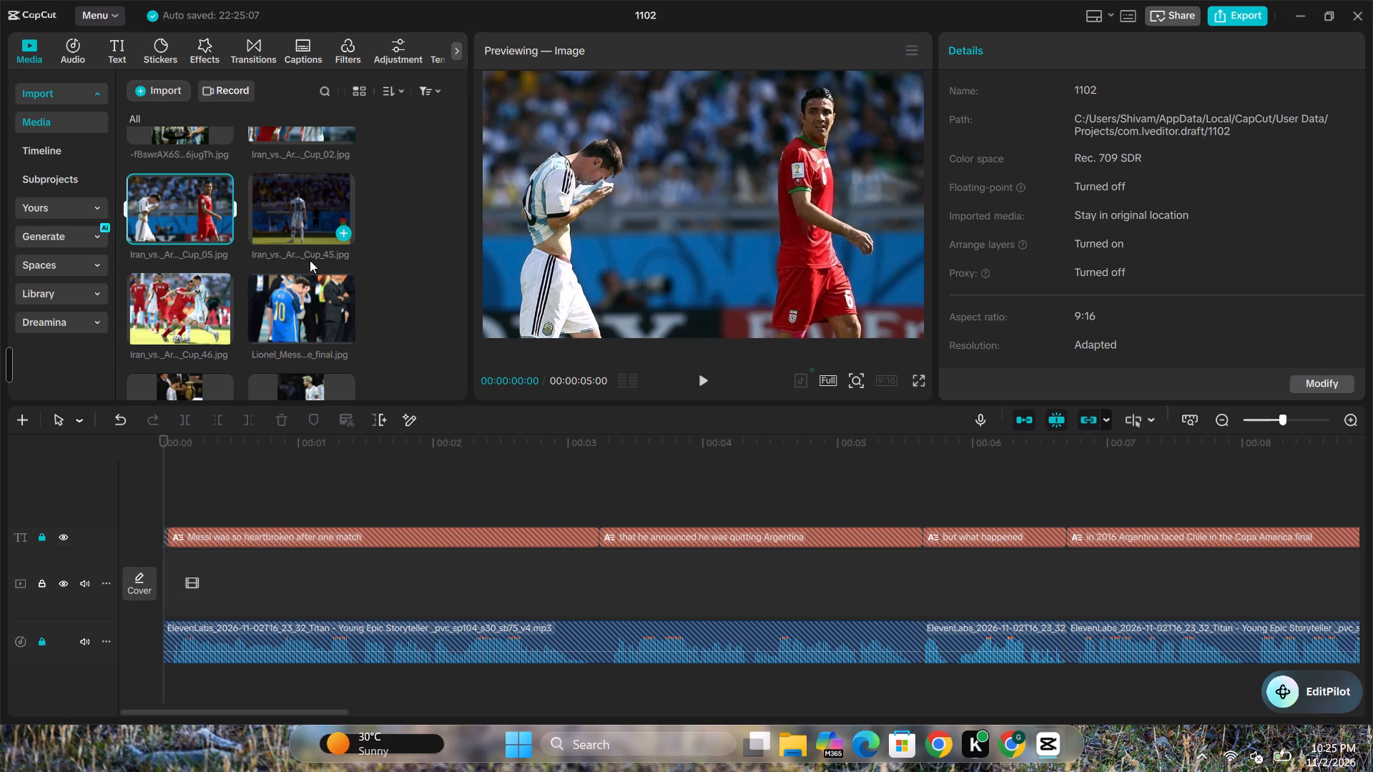
pyautogui.scroll(-2, 289, 269)
pyautogui.scroll(6, 290, 274)
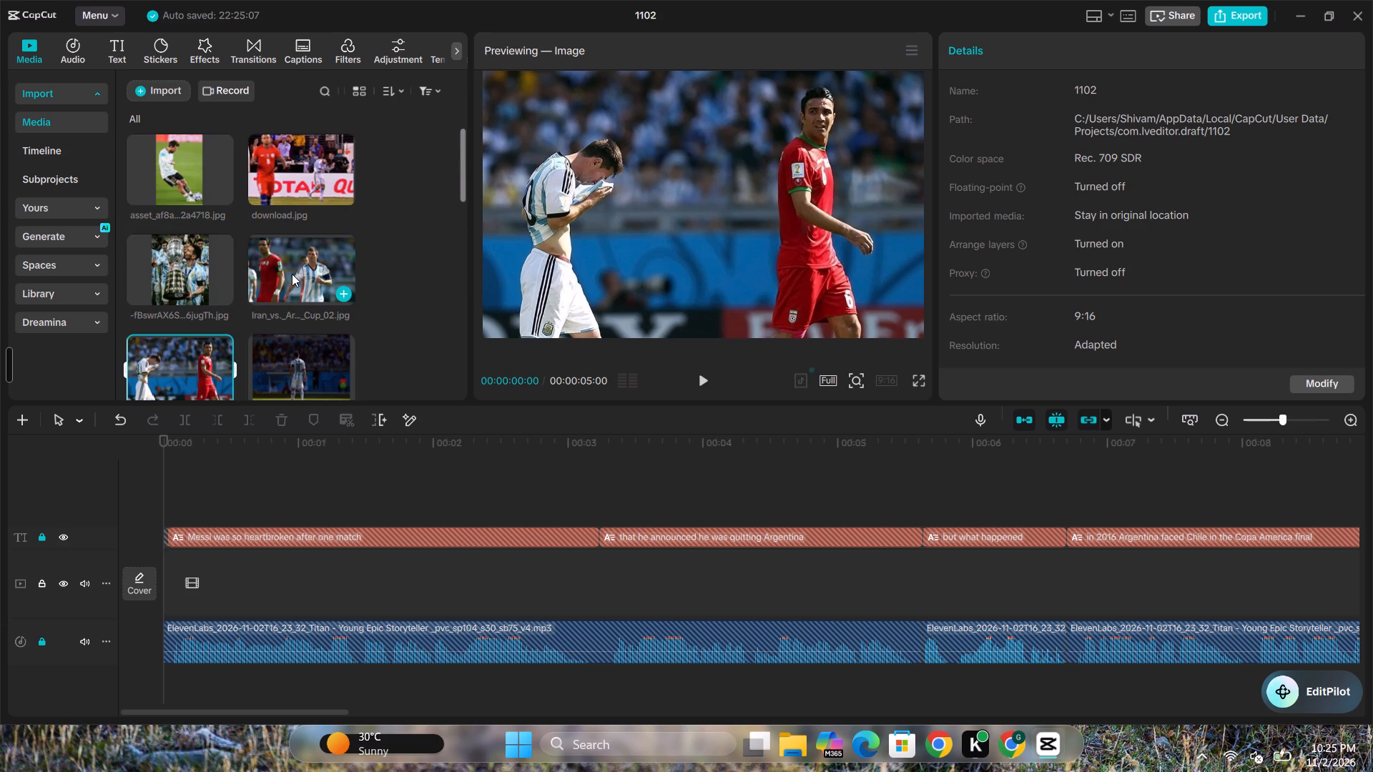
pyautogui.scroll(4, 294, 274)
pyautogui.scroll(-13, 295, 274)
pyautogui.scroll(1, 295, 274)
pyautogui.scroll(-1, 295, 274)
pyautogui.scroll(1, 295, 274)
pyautogui.scroll(-2, 295, 274)
pyautogui.scroll(7, 295, 277)
pyautogui.scroll(-1, 294, 277)
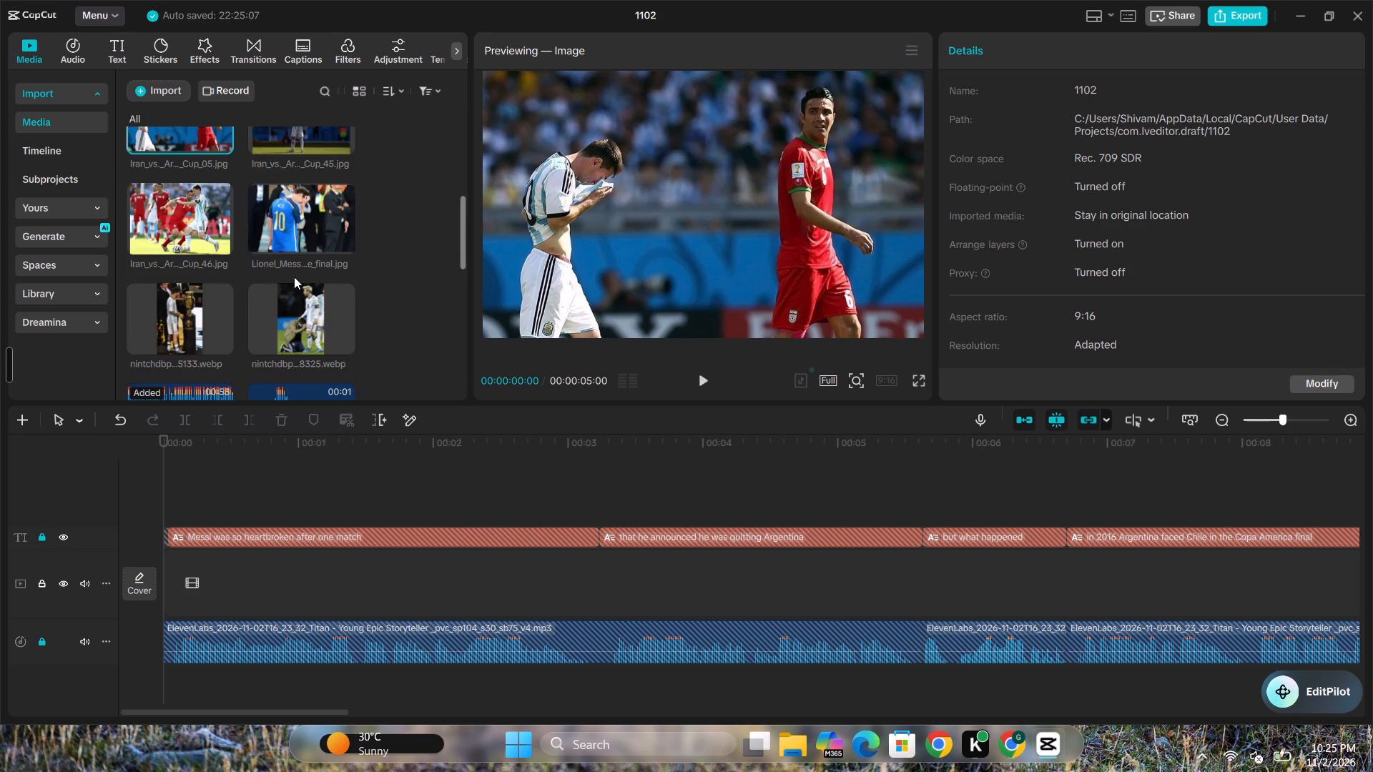
pyautogui.scroll(4, 294, 277)
pyautogui.scroll(-3, 294, 277)
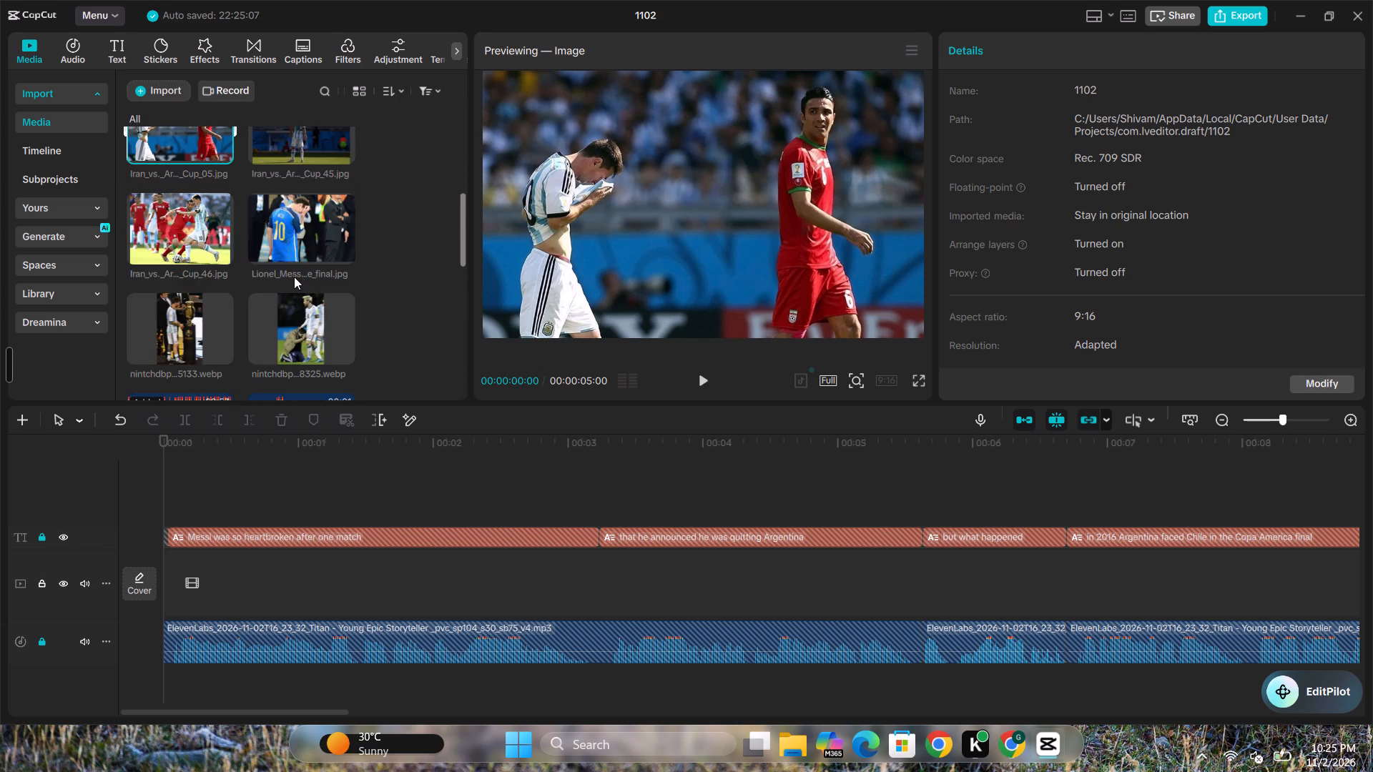
pyautogui.scroll(-1, 294, 277)
pyautogui.scroll(1, 294, 277)
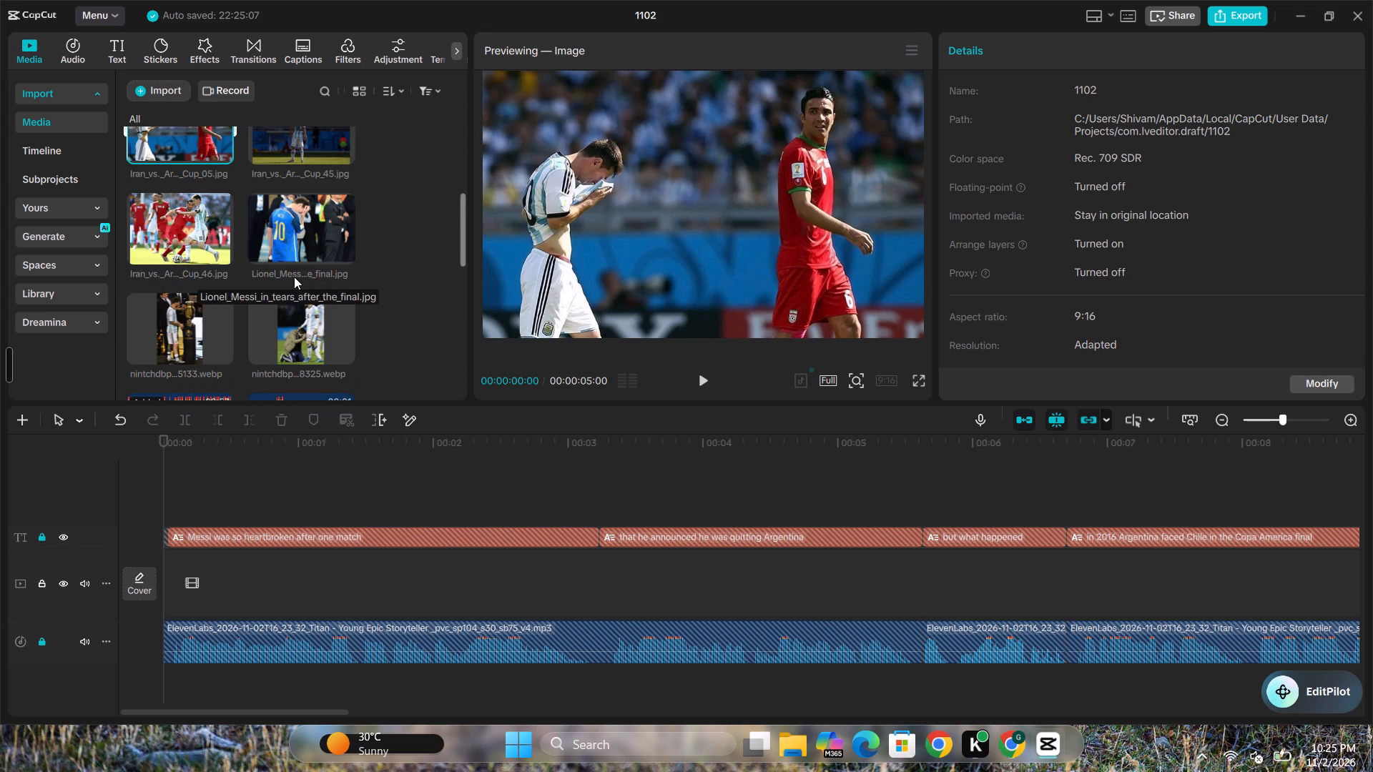
pyautogui.scroll(2, 294, 277)
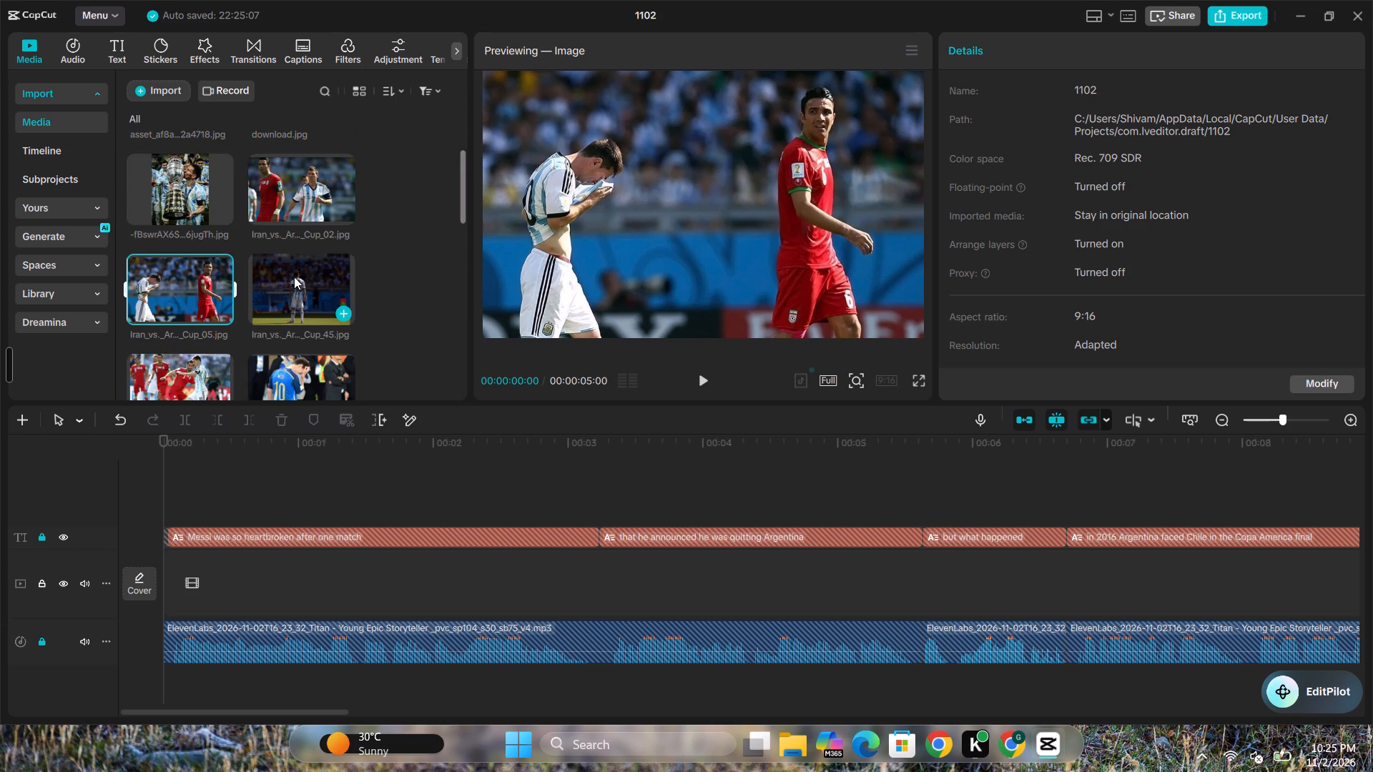
pyautogui.scroll(-1, 294, 277)
pyautogui.click(267, 310)
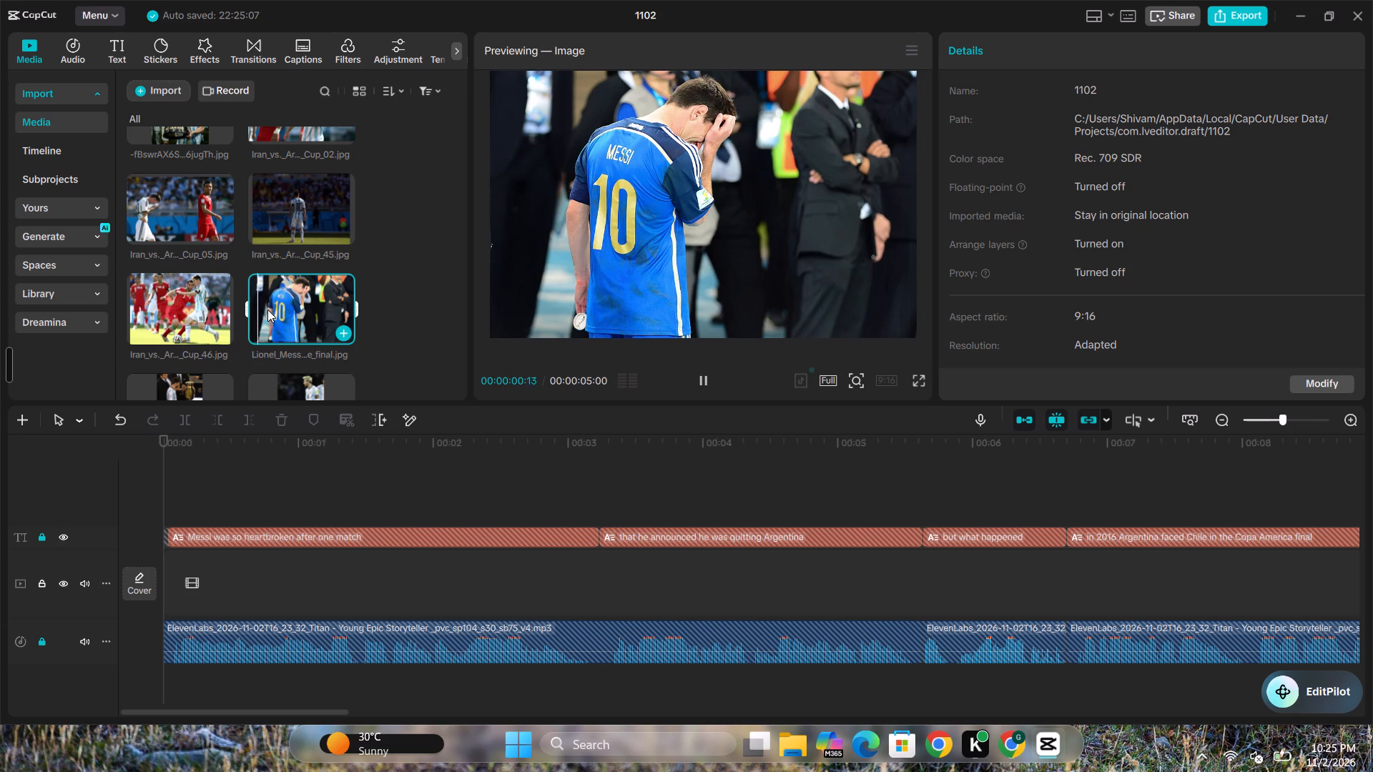
# Place the Iran_vs Cup_05.jpg photo of Messi covering his face at the start of the main video track.
pyautogui.click(174, 204)
pyautogui.moveTo(189, 183); pyautogui.dragTo(182, 561)
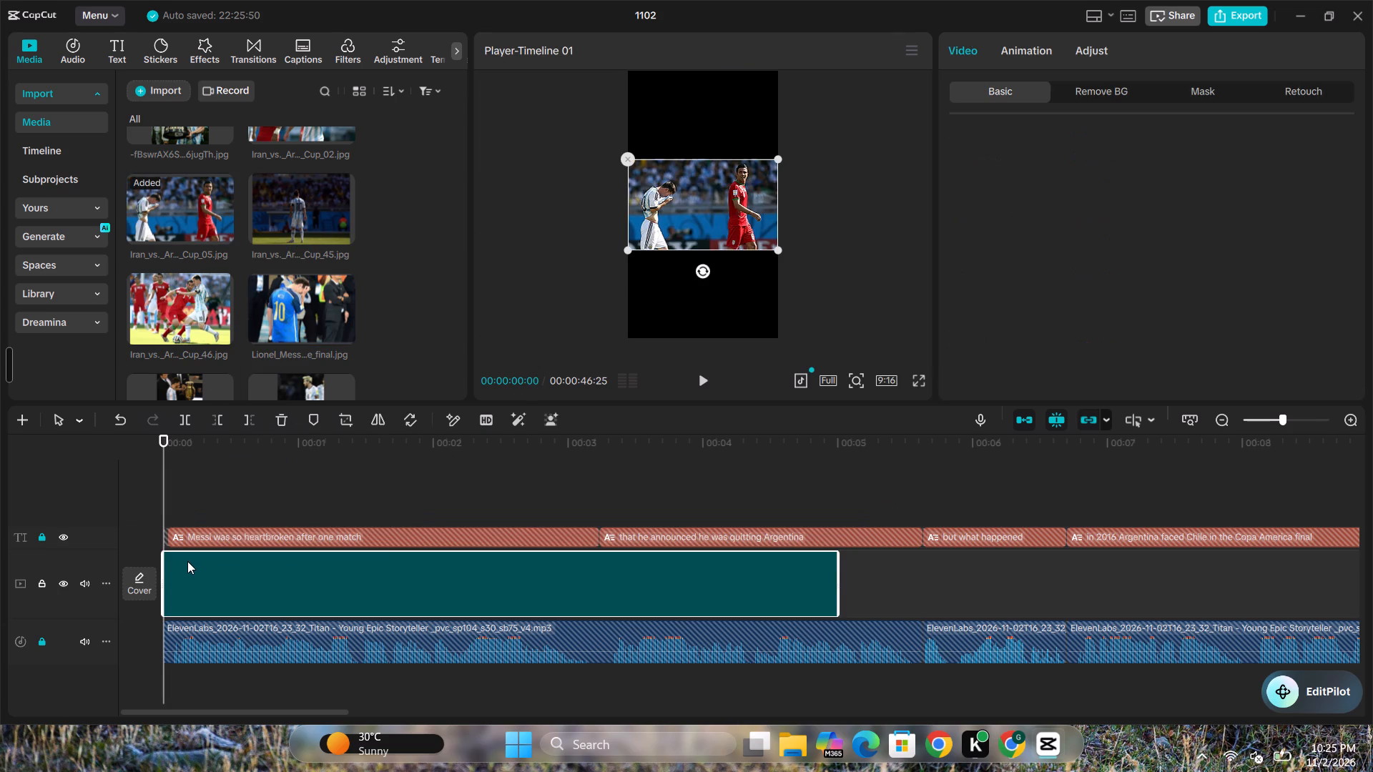
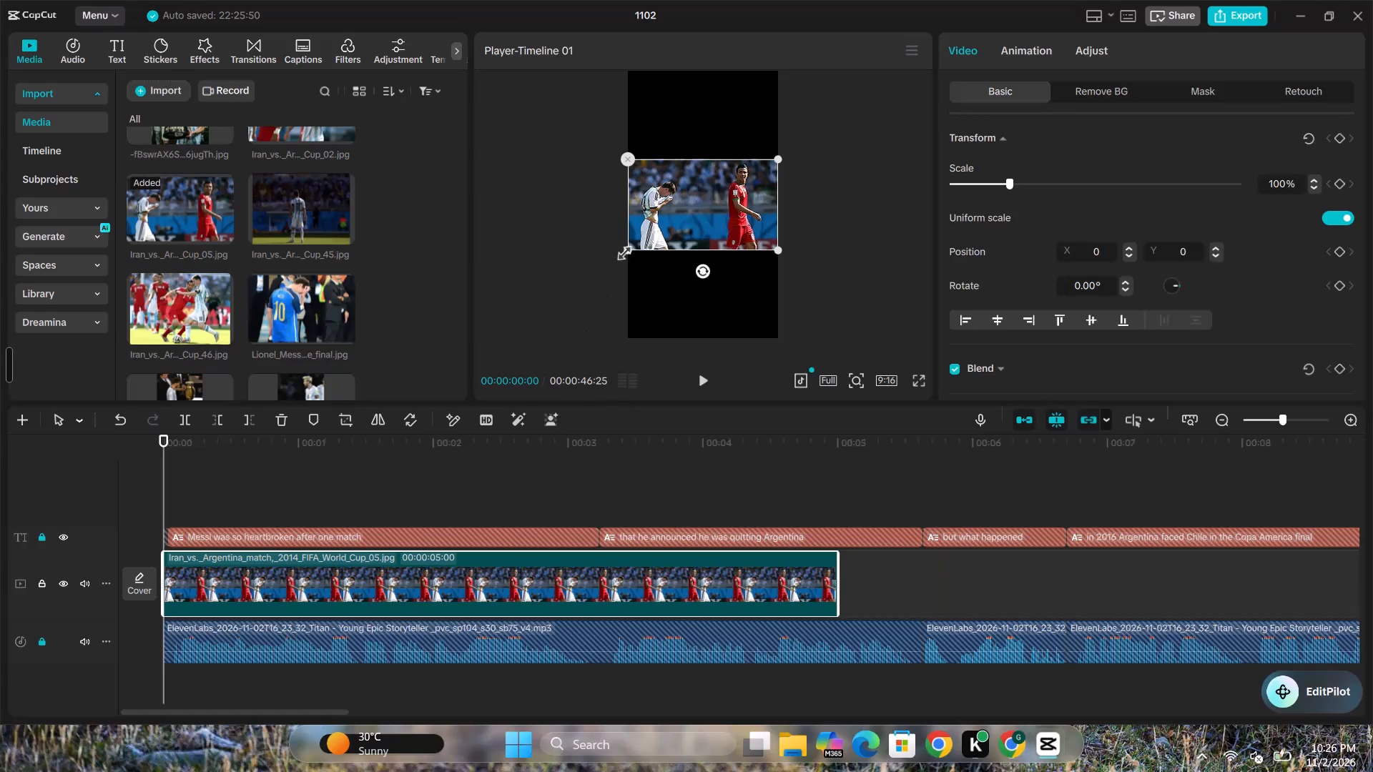
# Enlarge the opening photo to about 251% and reposition it to about X 1631, Y 122, framing only Messi, and check it full screen.
pyautogui.moveTo(623, 249); pyautogui.dragTo(623, 251)
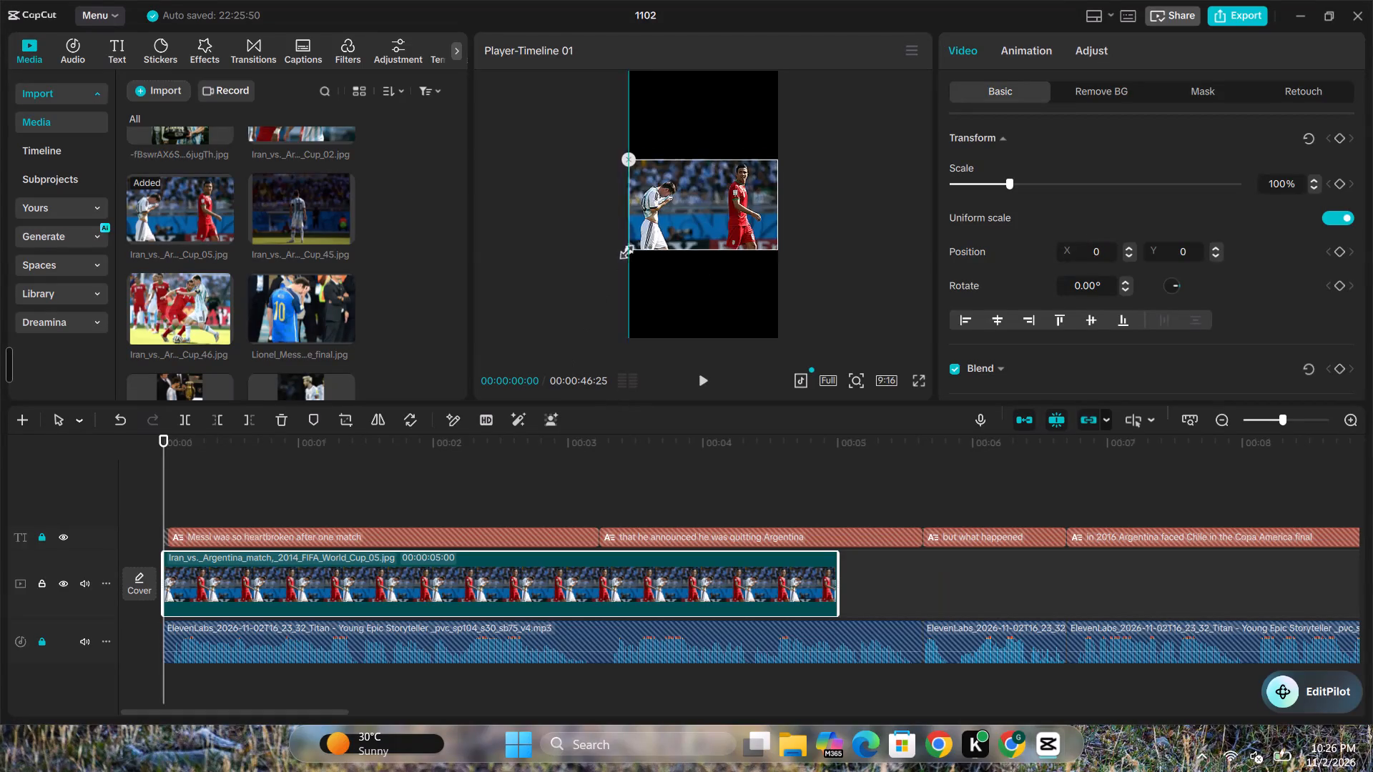
pyautogui.moveTo(623, 251); pyautogui.dragTo(524, 422)
pyautogui.moveTo(679, 234); pyautogui.dragTo(775, 226)
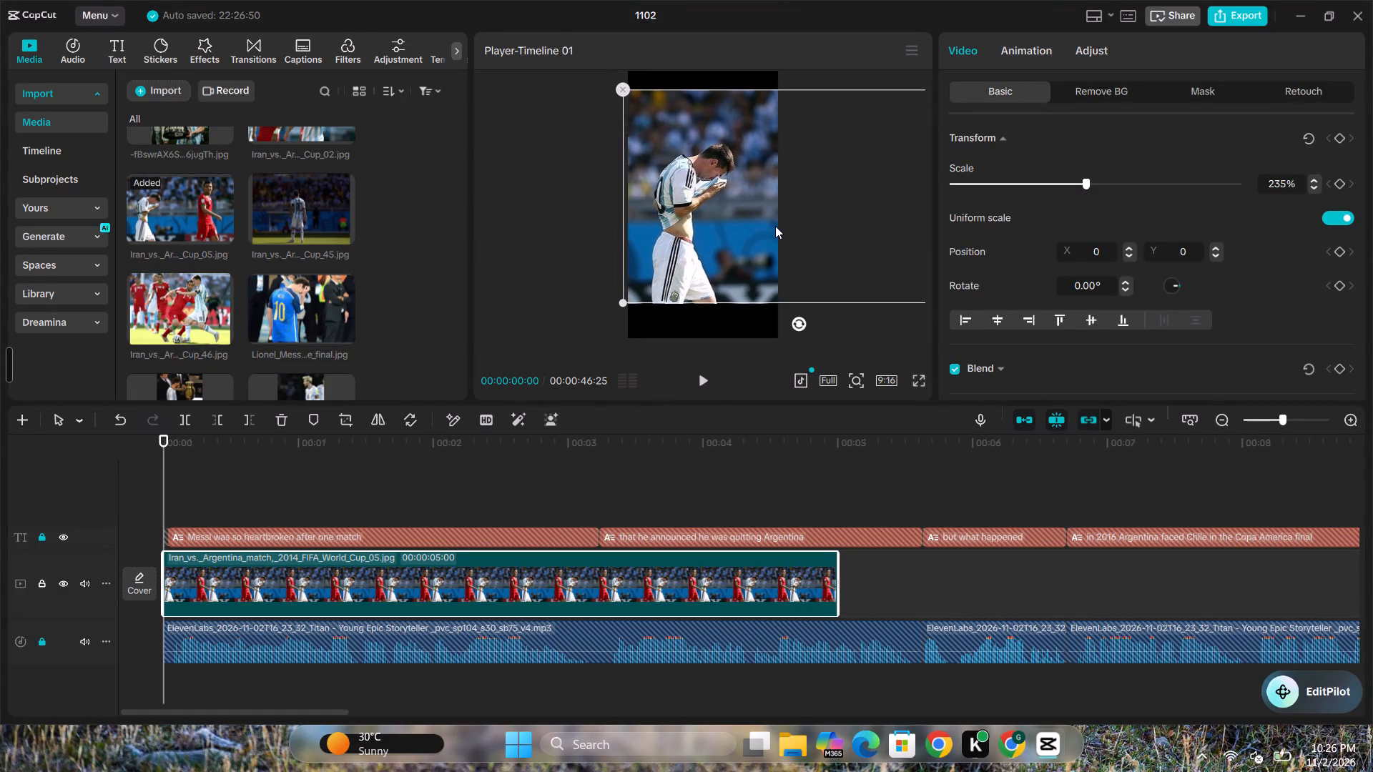
pyautogui.moveTo(775, 226); pyautogui.dragTo(777, 226)
pyautogui.moveTo(626, 297); pyautogui.dragTo(622, 304)
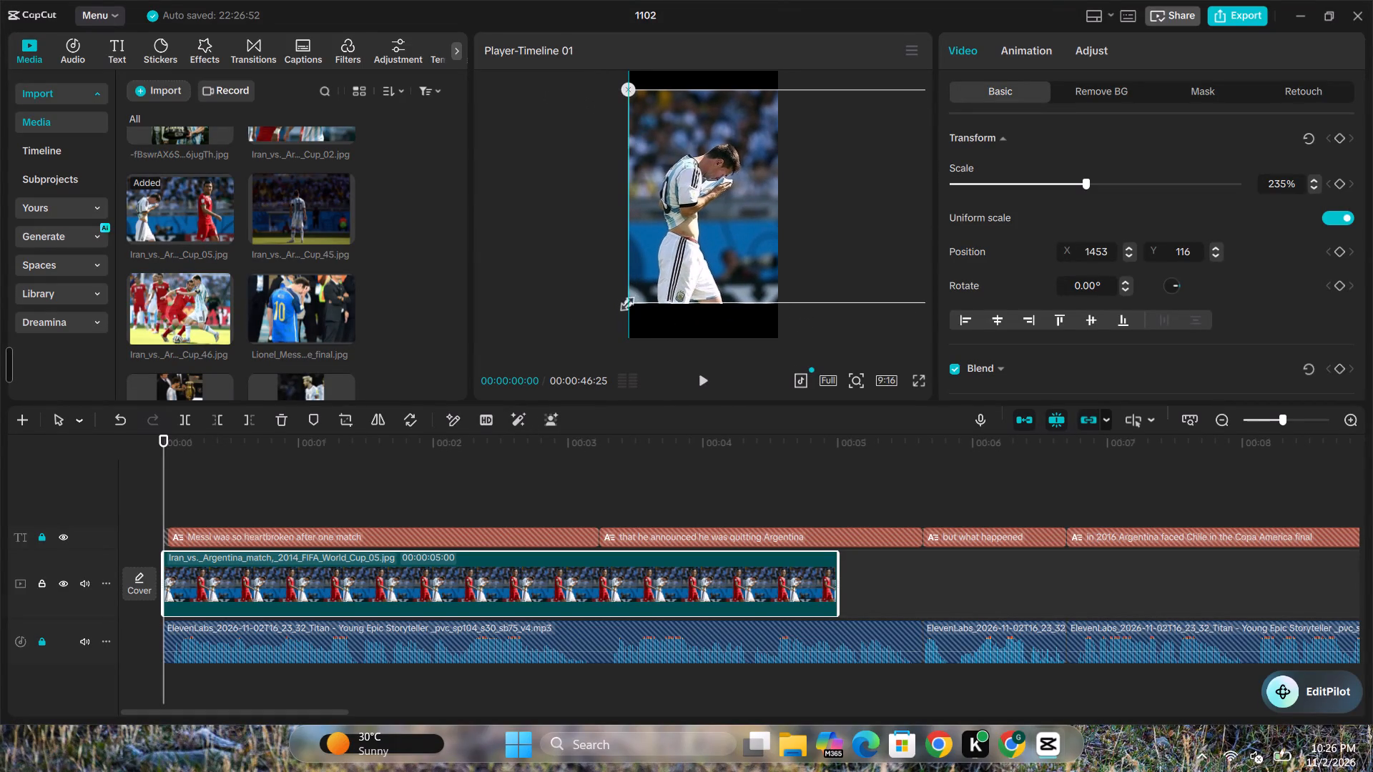
pyautogui.moveTo(622, 304); pyautogui.dragTo(616, 320)
pyautogui.moveTo(691, 237); pyautogui.dragTo(704, 237)
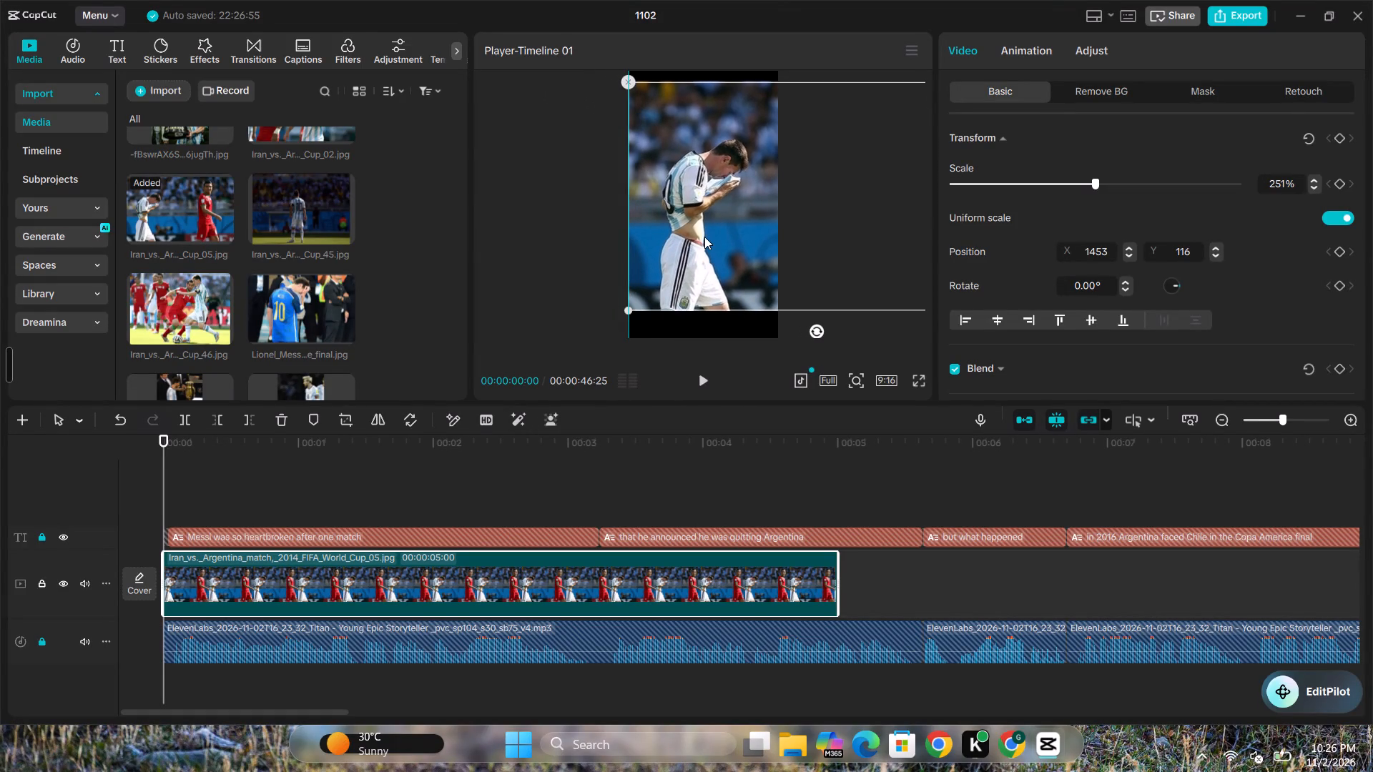
pyautogui.moveTo(704, 237); pyautogui.dragTo(704, 237)
pyautogui.click(917, 378)
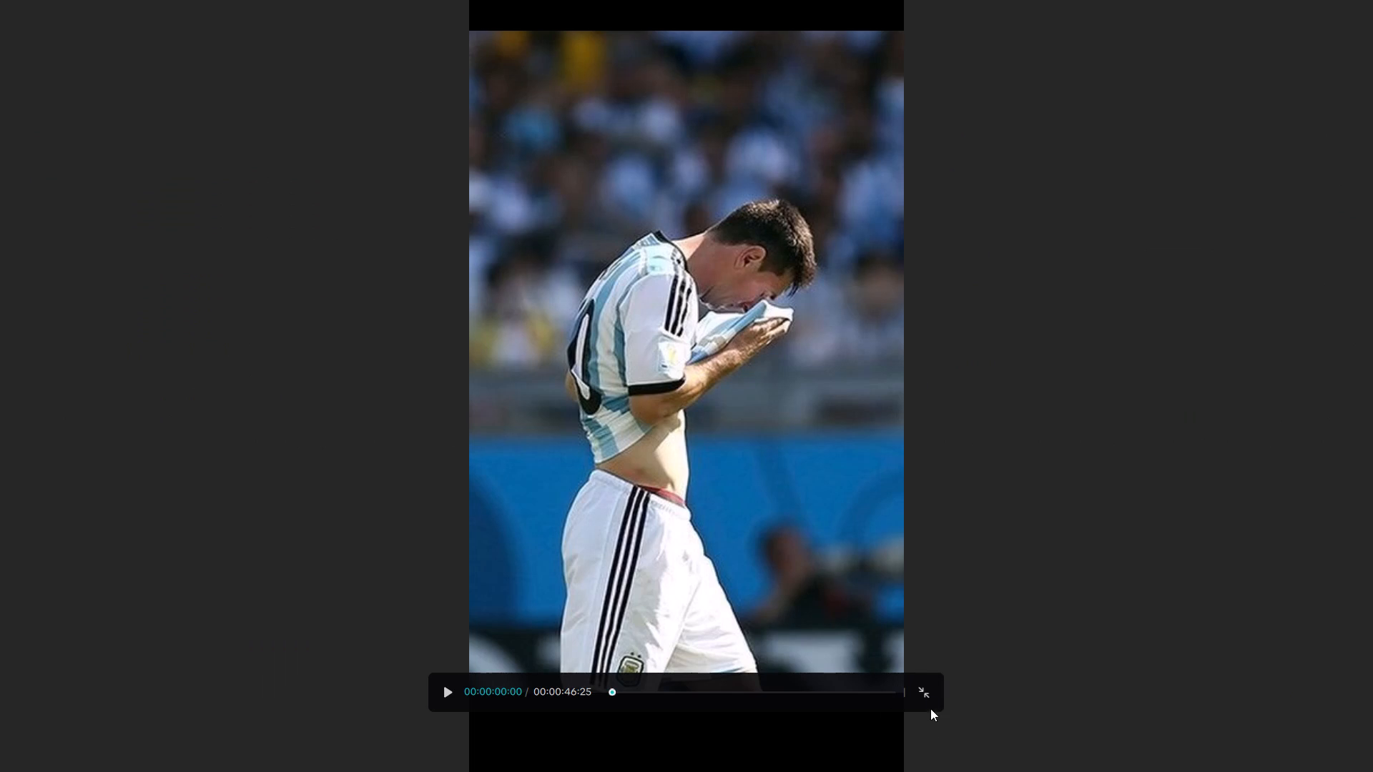
pyautogui.click(928, 690)
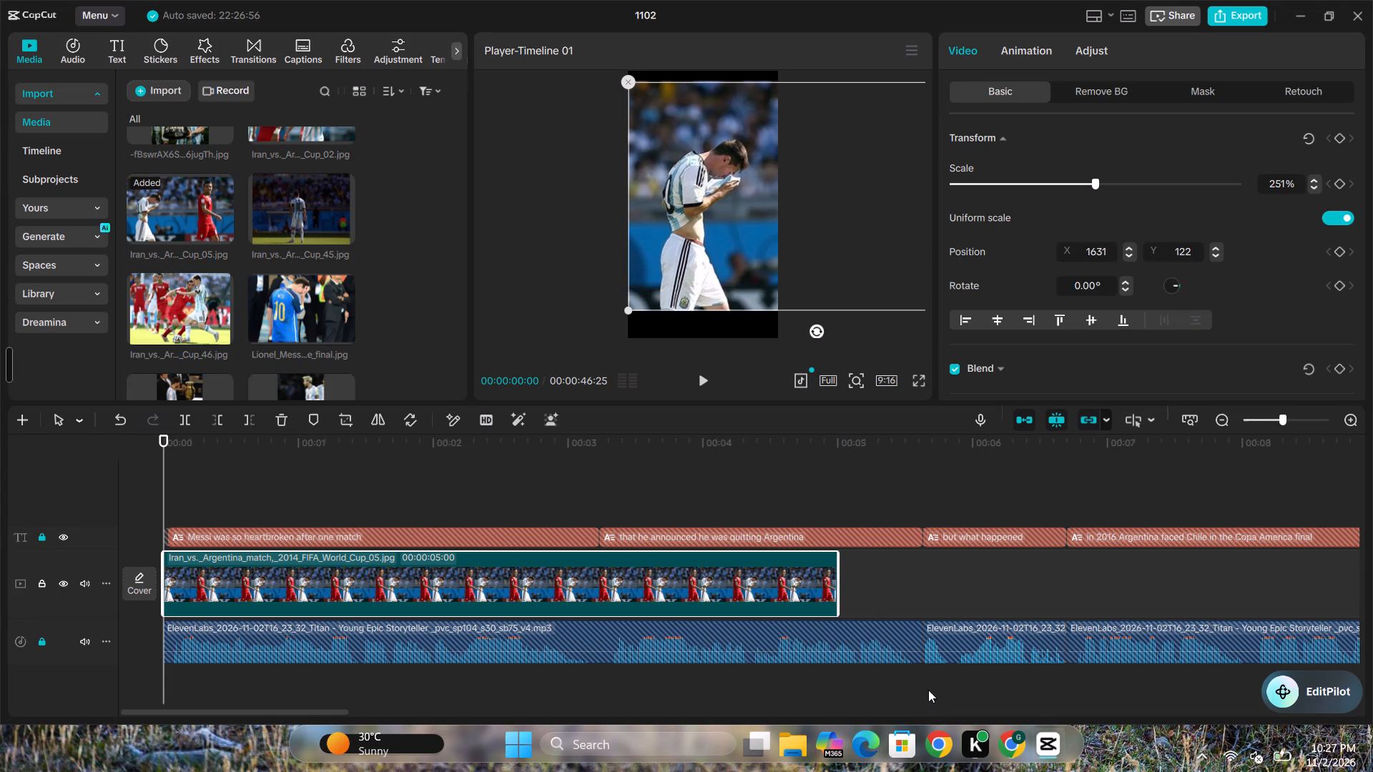
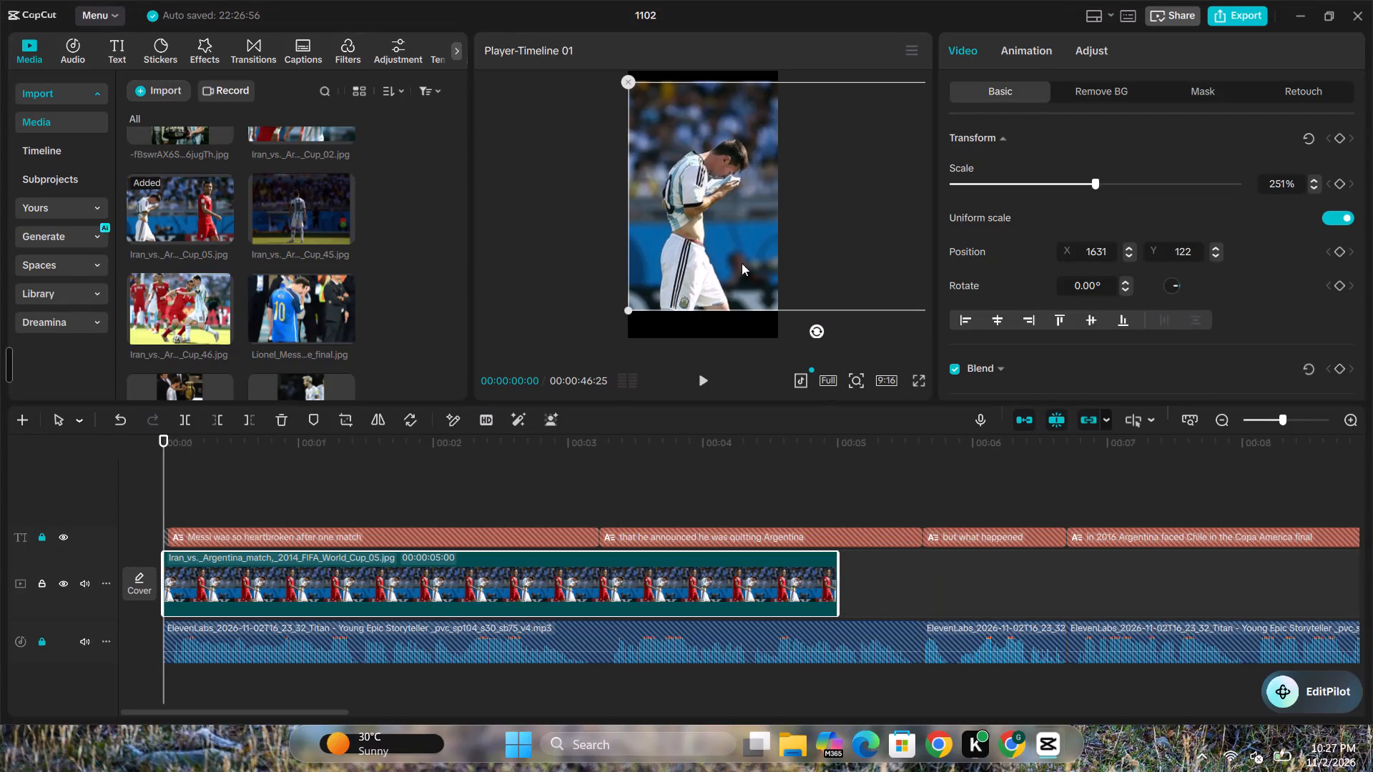
# Centre the opening photo vertically at Y 0, enlarge it to 332%, and add a scale keyframe at its start.
pyautogui.click(707, 209)
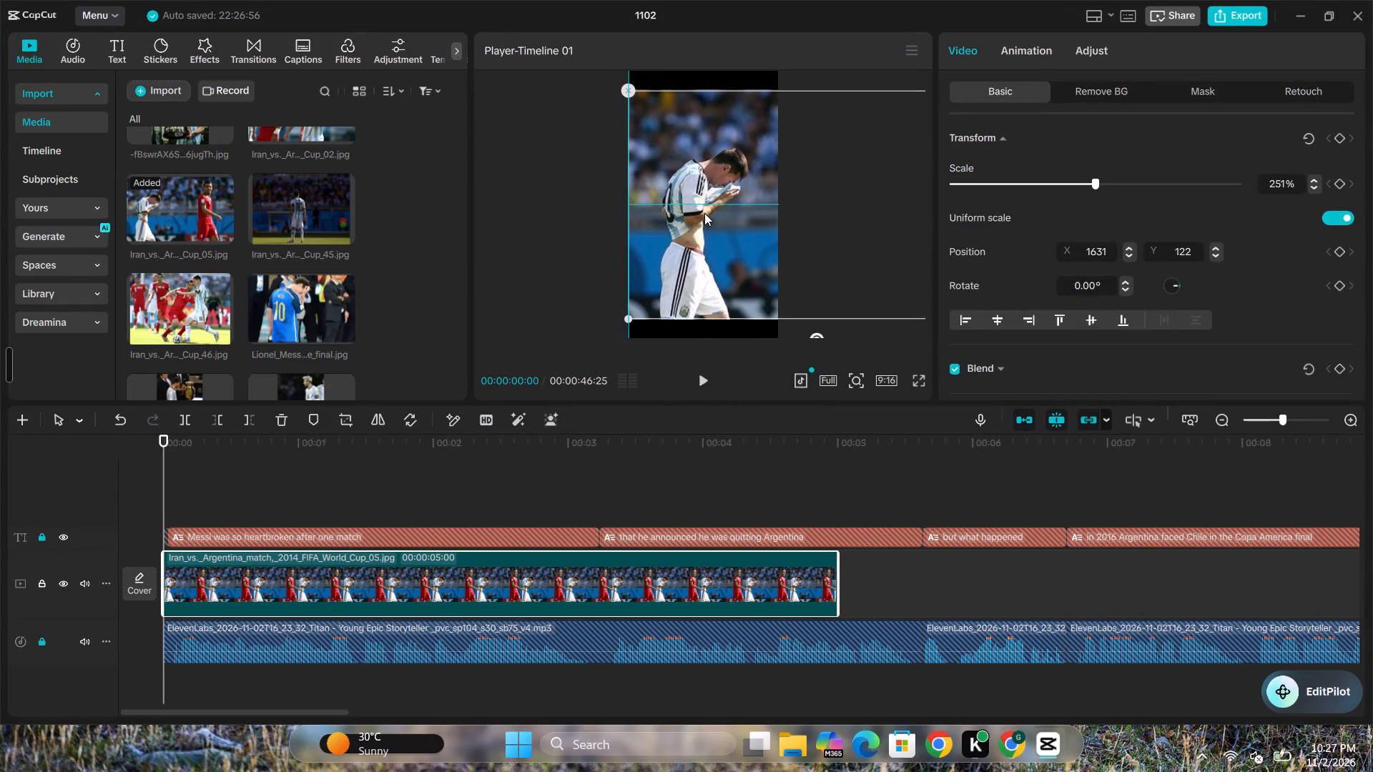
pyautogui.click(584, 279)
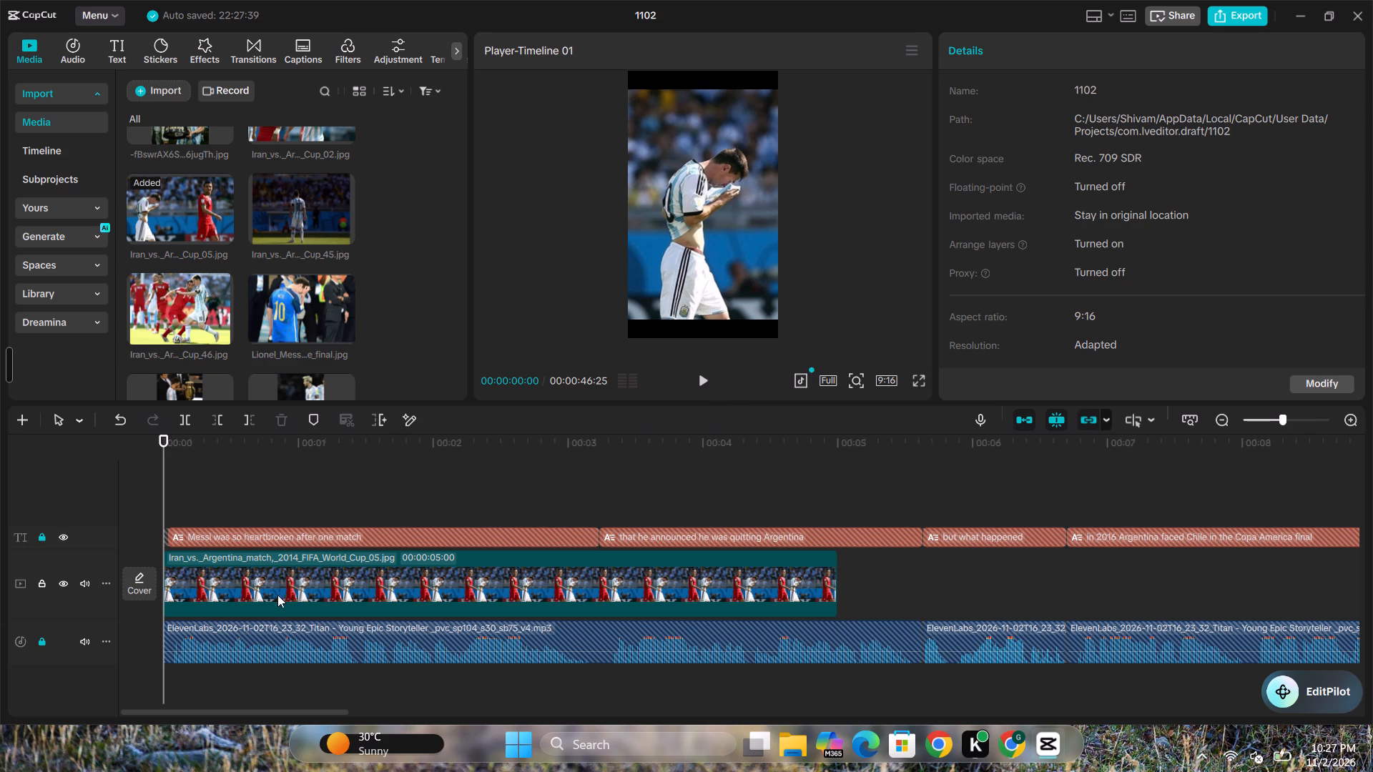
pyautogui.click(737, 280)
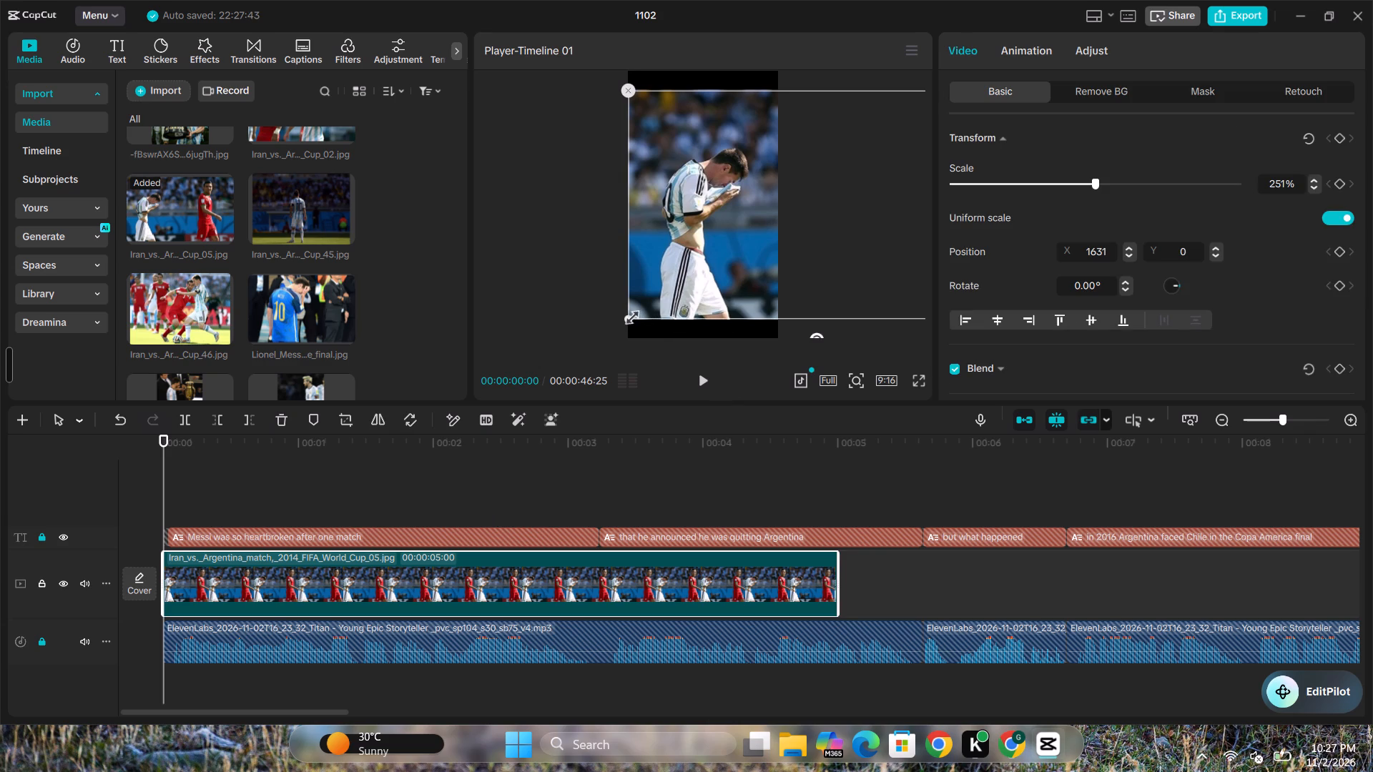
pyautogui.moveTo(626, 315); pyautogui.dragTo(611, 480)
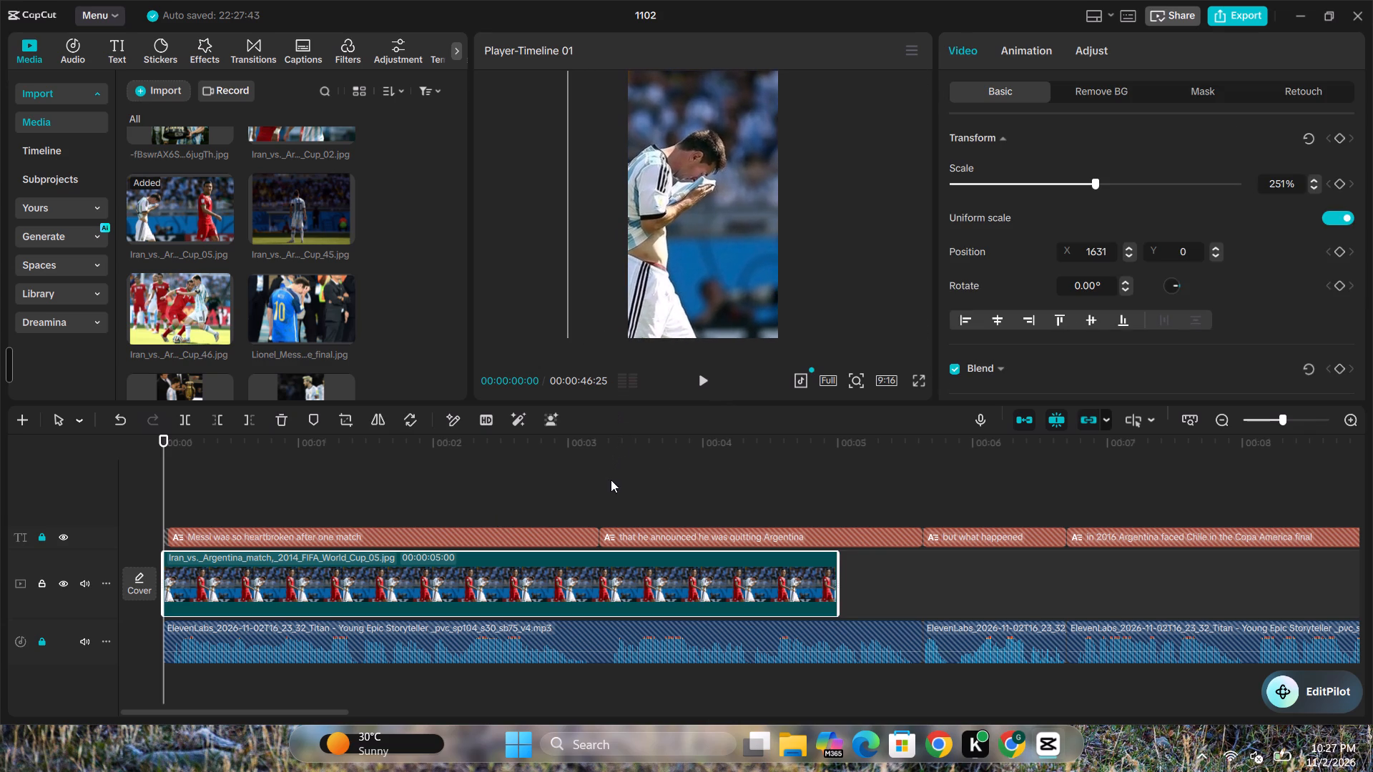
pyautogui.moveTo(611, 480); pyautogui.dragTo(609, 480)
pyautogui.click(1337, 182)
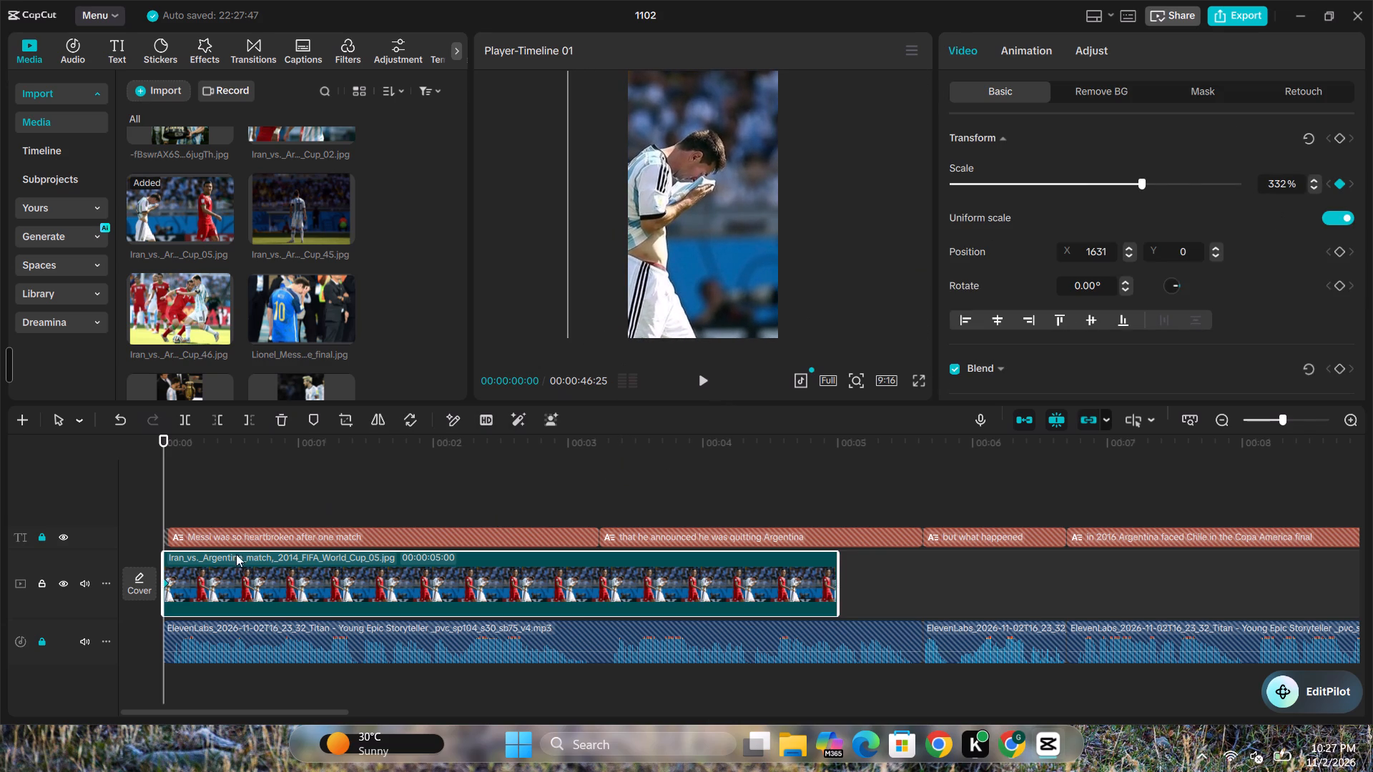
# Reduce the opening photo's scale to 266% at 00:00:00:06, keyframing a quick zoom-out, and play it back.
pyautogui.click(190, 516)
pyautogui.click(212, 556)
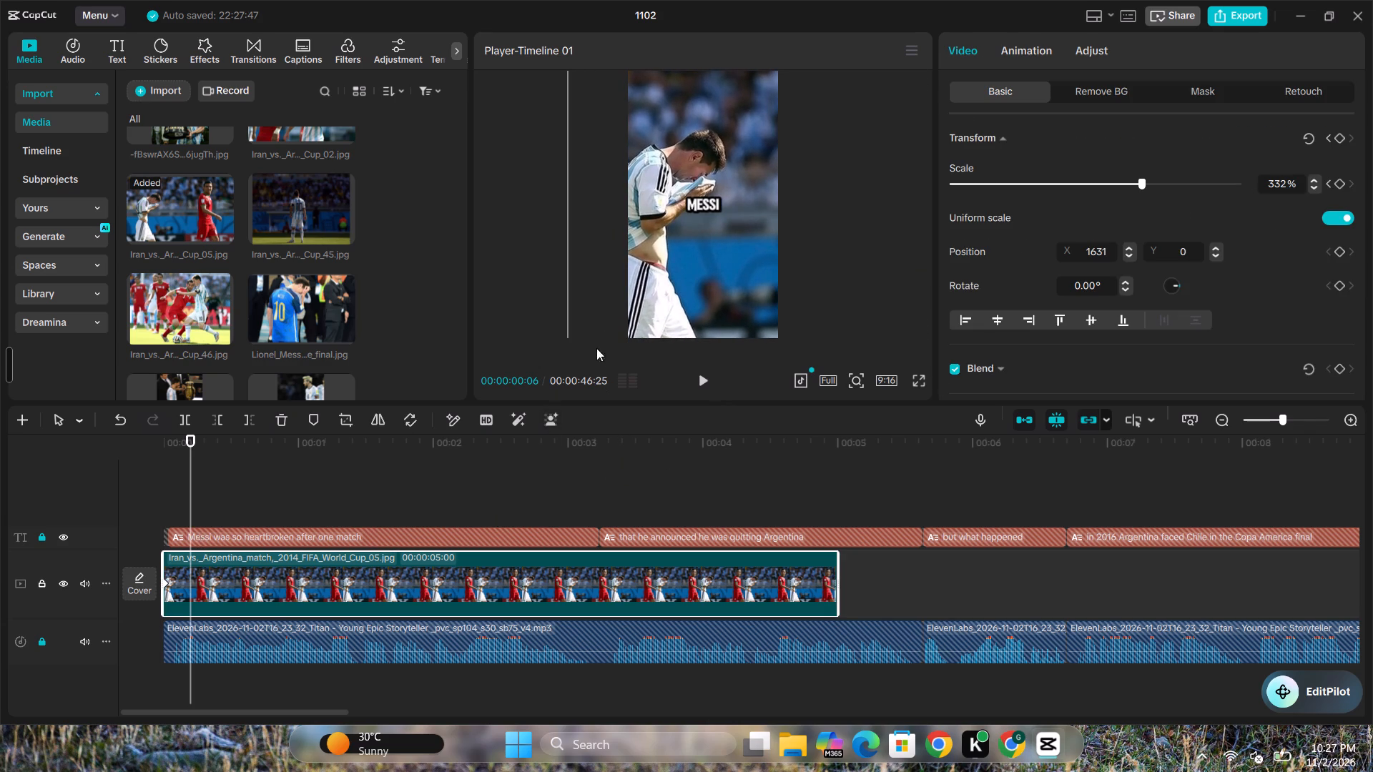
pyautogui.click(697, 295)
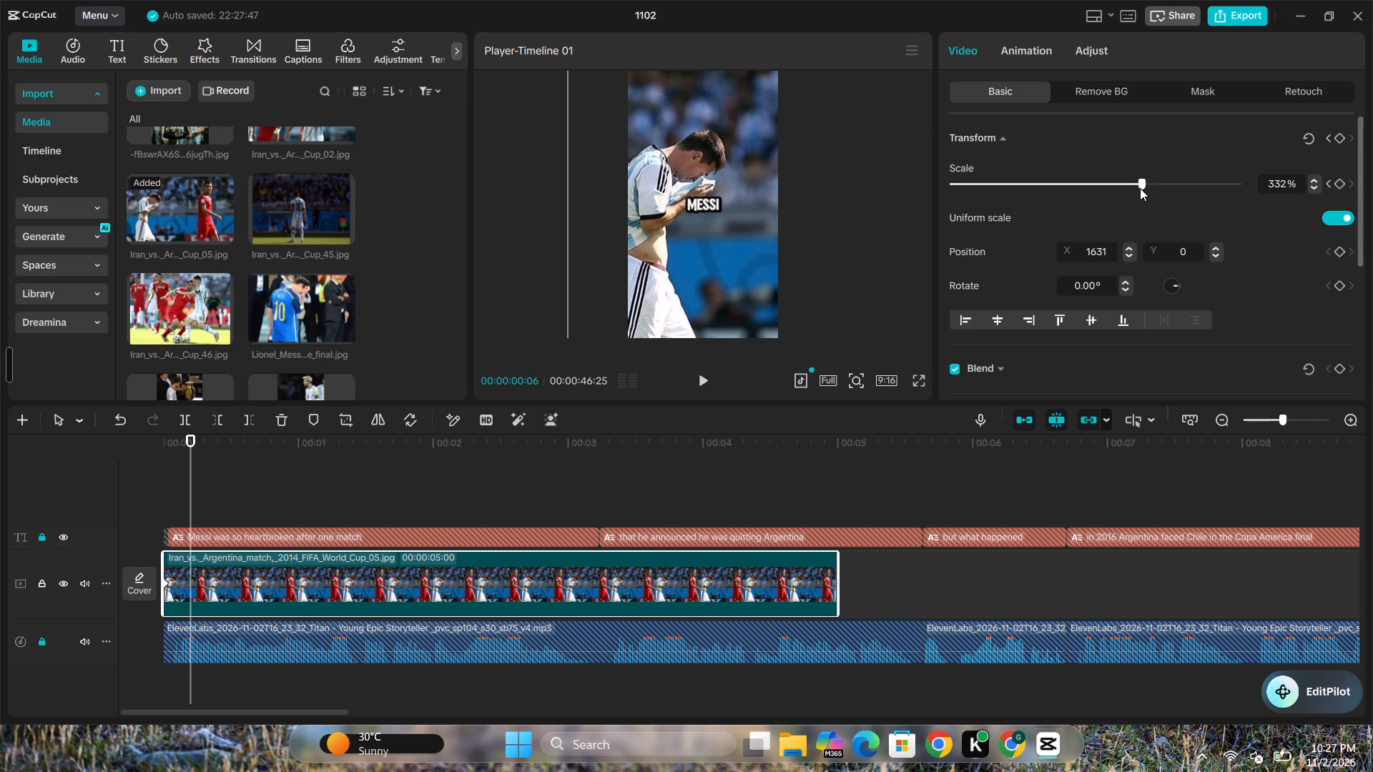
pyautogui.moveTo(1140, 187); pyautogui.dragTo(1103, 188)
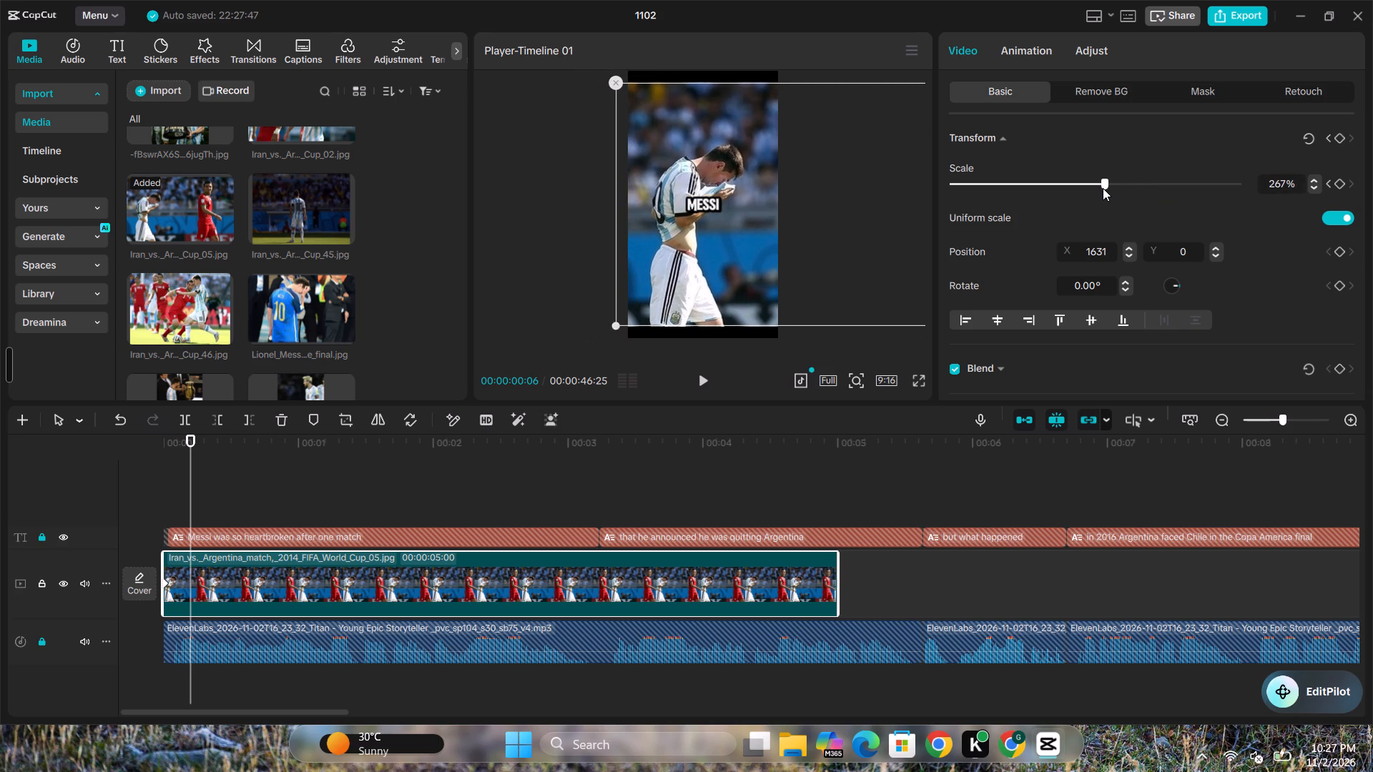
pyautogui.moveTo(1103, 188); pyautogui.dragTo(1102, 188)
pyautogui.doubleClick(170, 511)
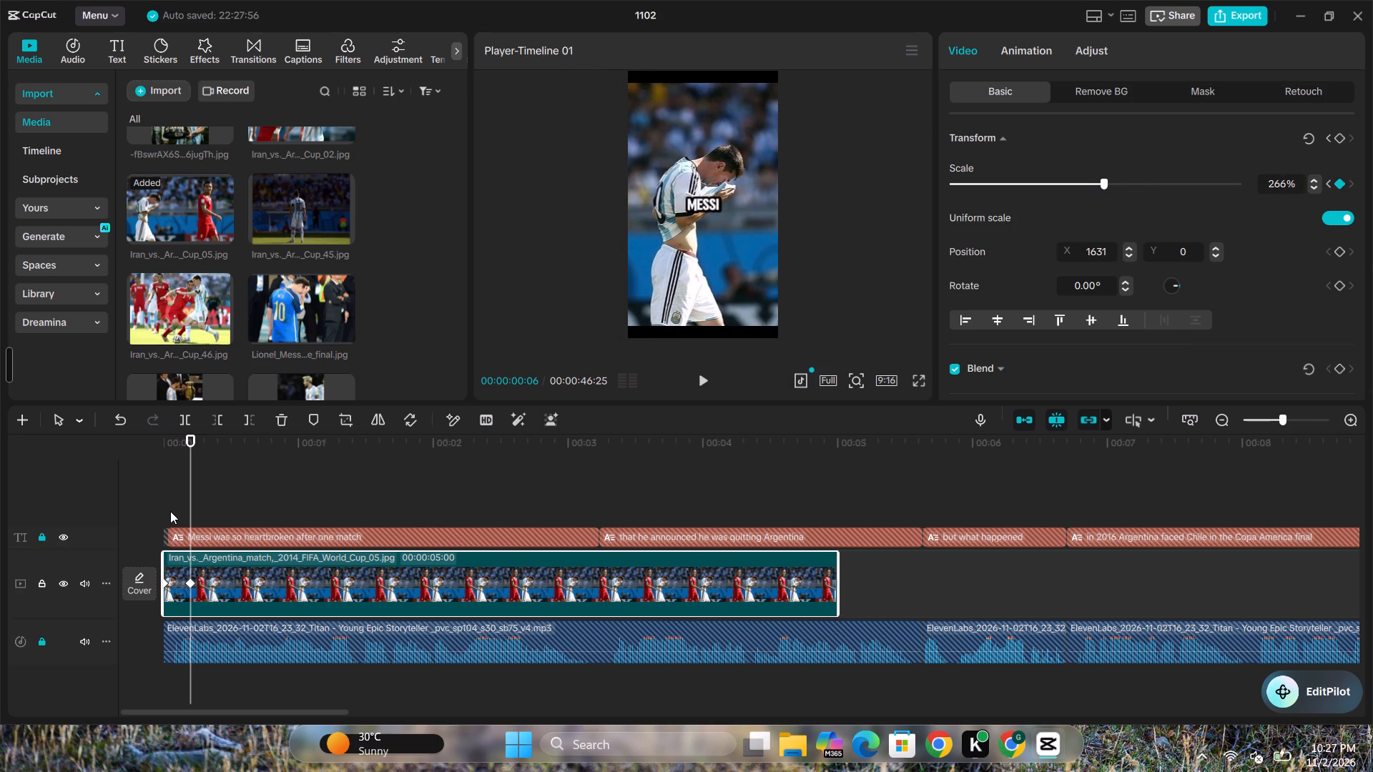
pyautogui.press('space')
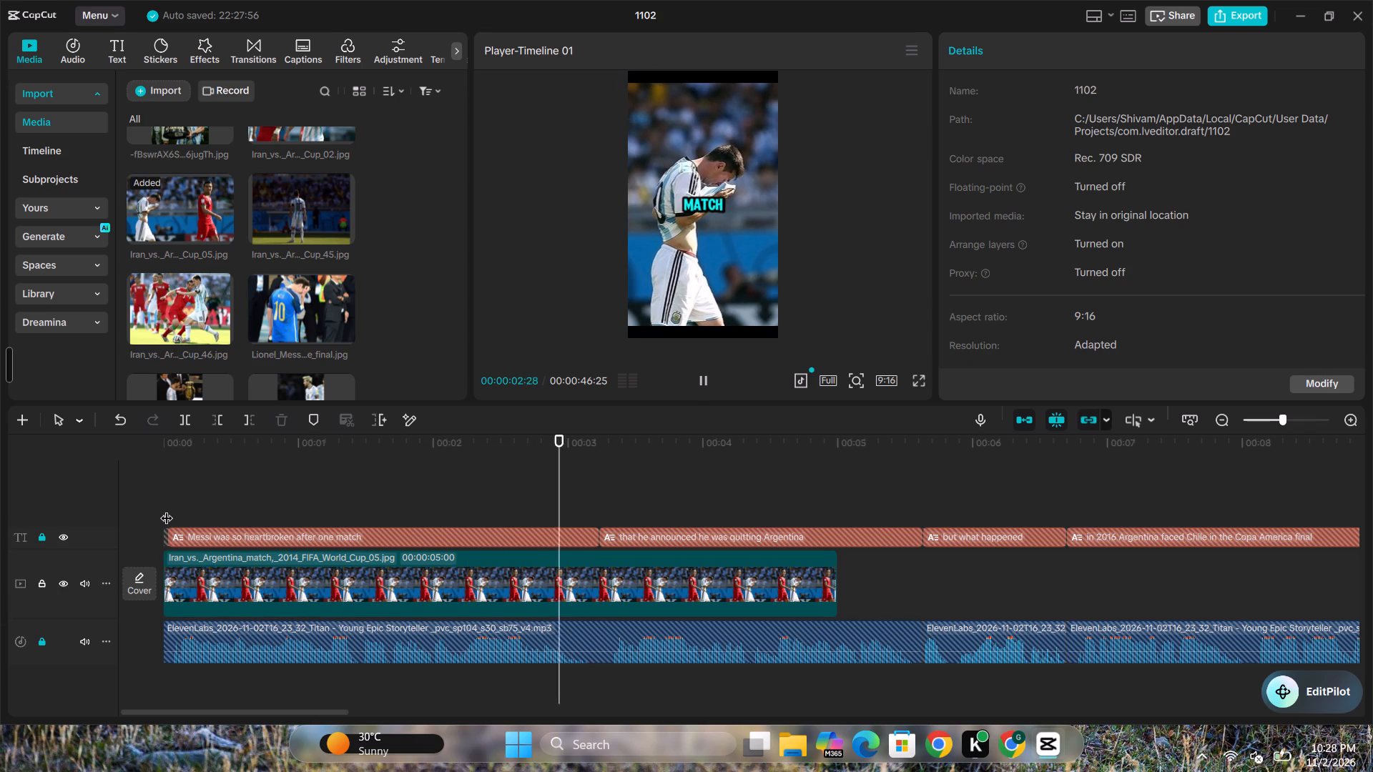
pyautogui.press('space')
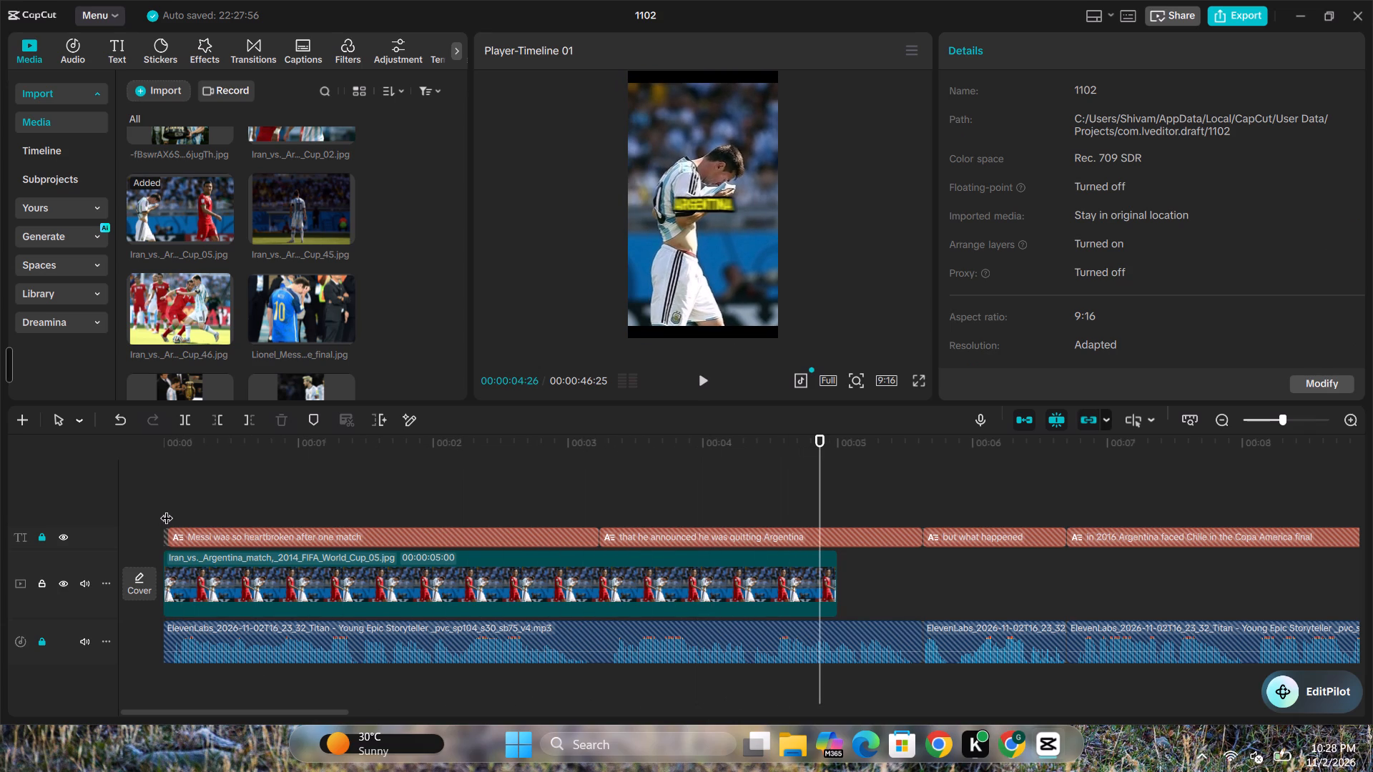
# Extend the opening photo to 00:00:05:19 and keyframe its scale at about 291% at 00:00:05:17, checking the slow zoom in playback.
pyautogui.click(601, 593)
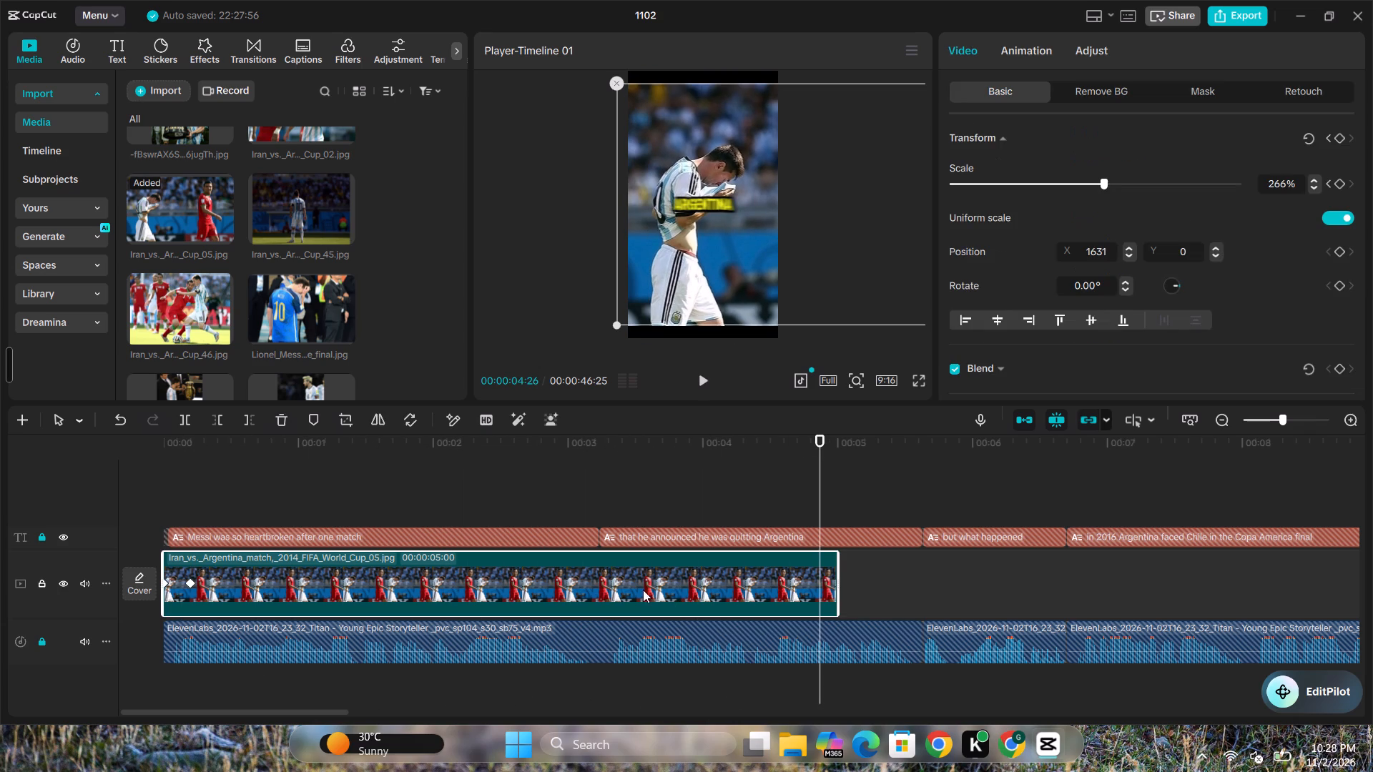
pyautogui.moveTo(836, 565); pyautogui.dragTo(910, 575)
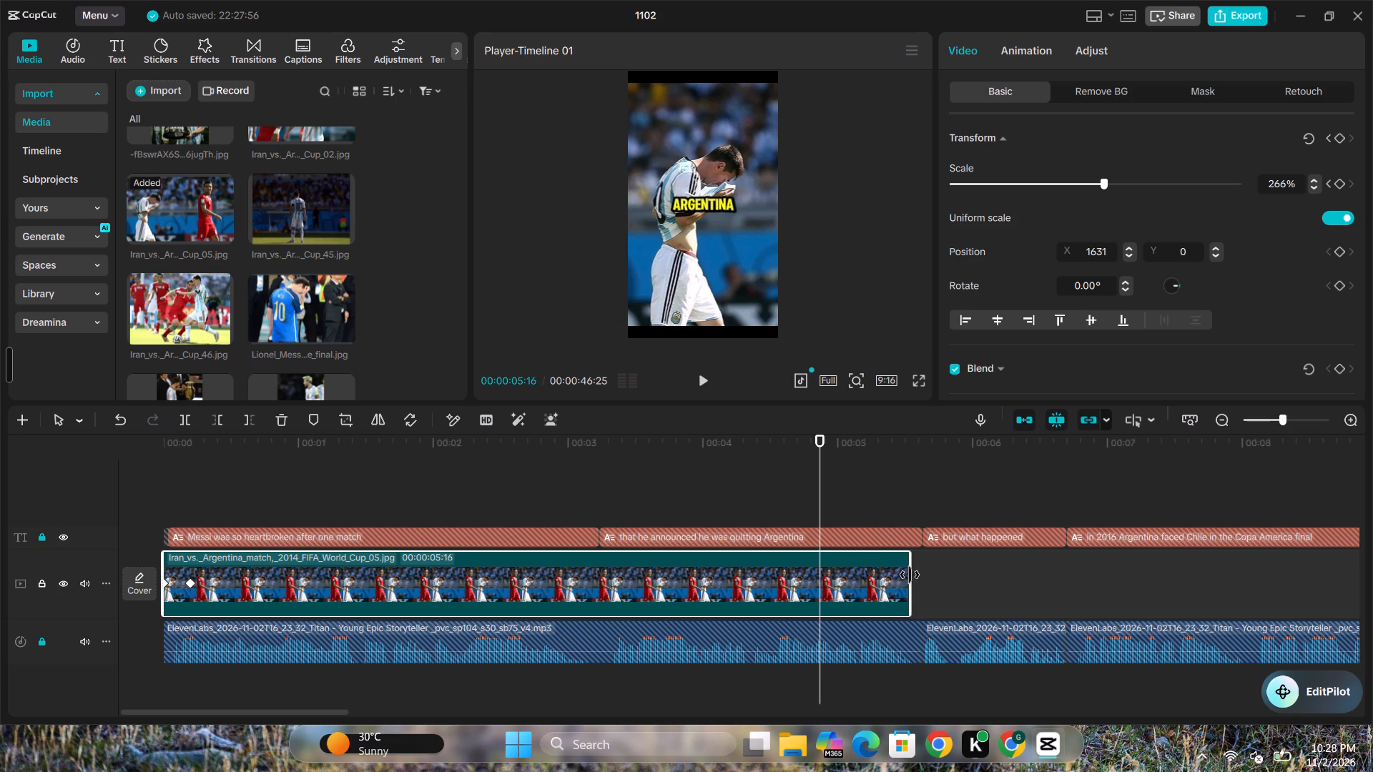
pyautogui.moveTo(910, 575); pyautogui.dragTo(915, 575)
pyautogui.click(916, 517)
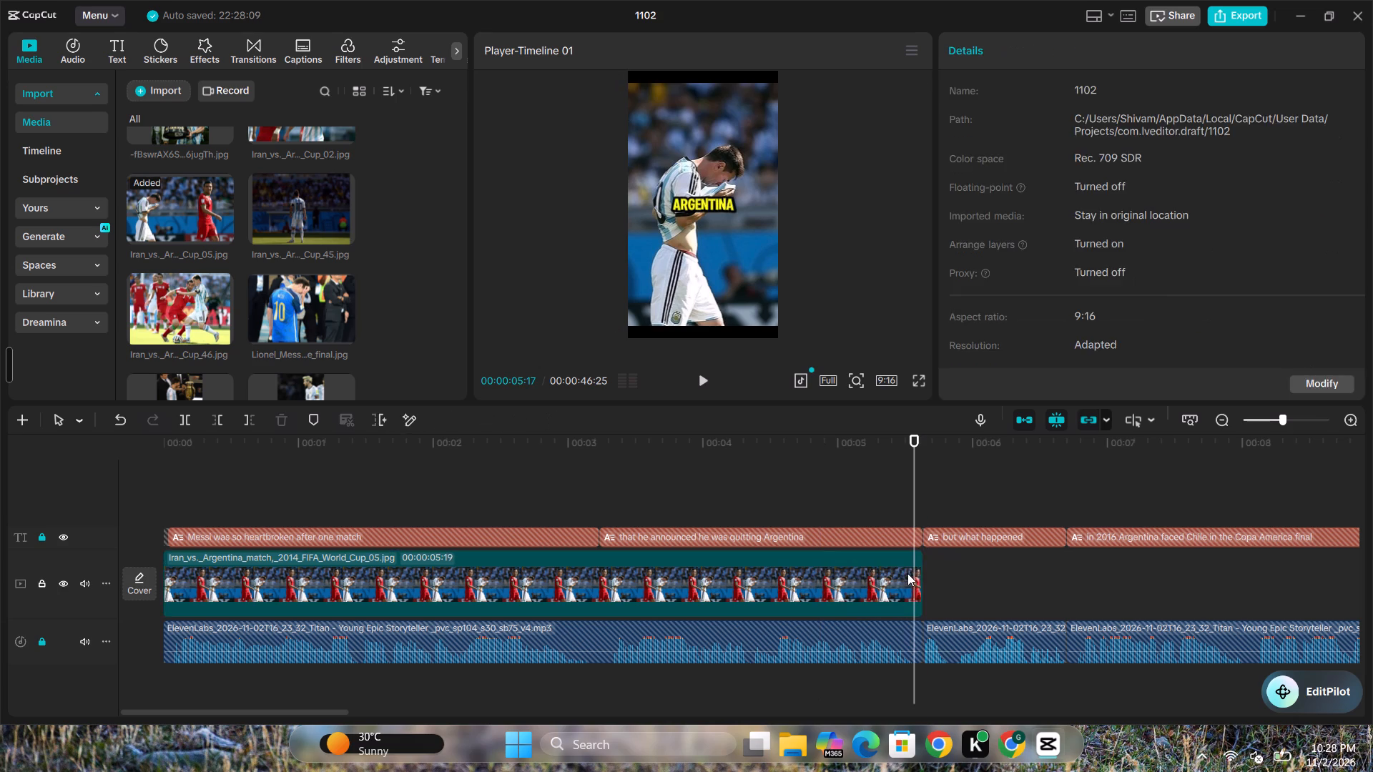
pyautogui.click(907, 573)
pyautogui.moveTo(1103, 181); pyautogui.dragTo(1116, 181)
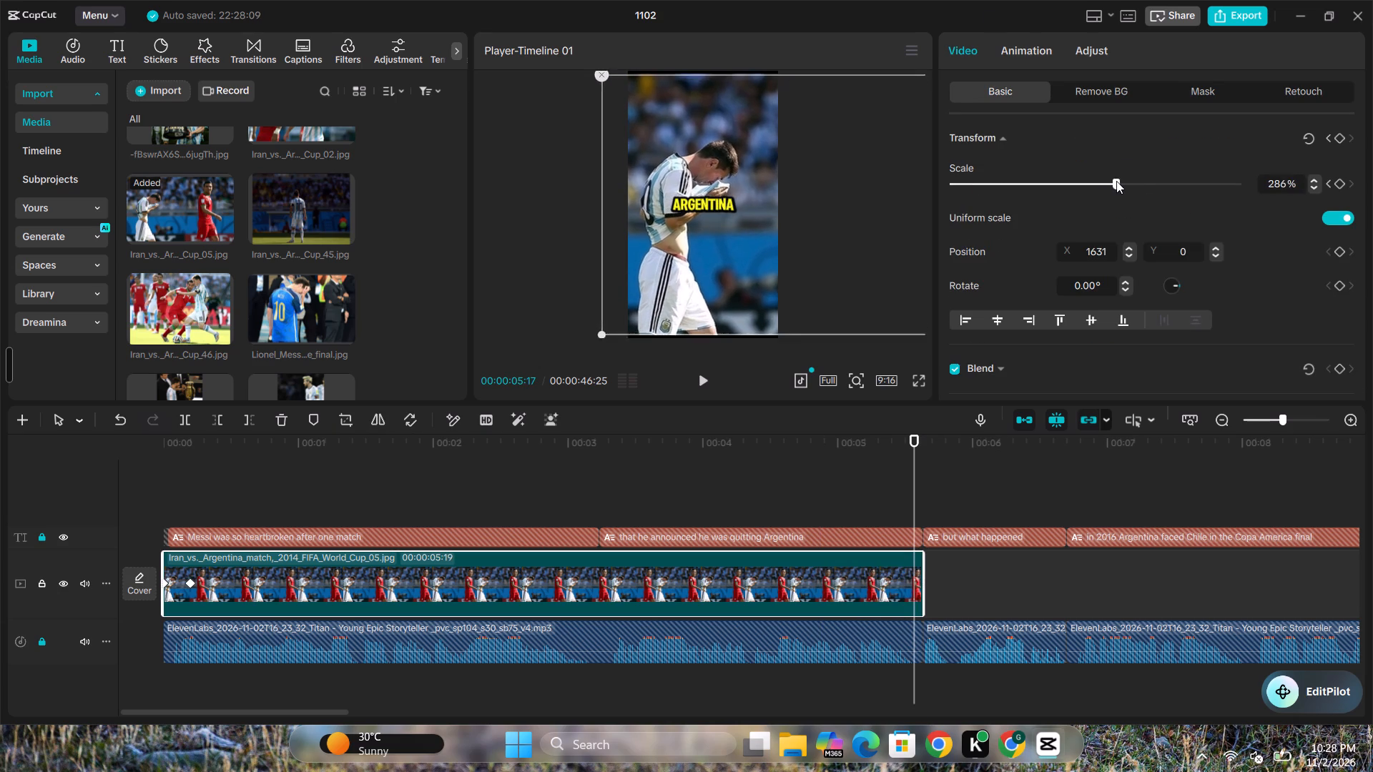
pyautogui.moveTo(1116, 181); pyautogui.dragTo(1118, 181)
pyautogui.click(219, 462)
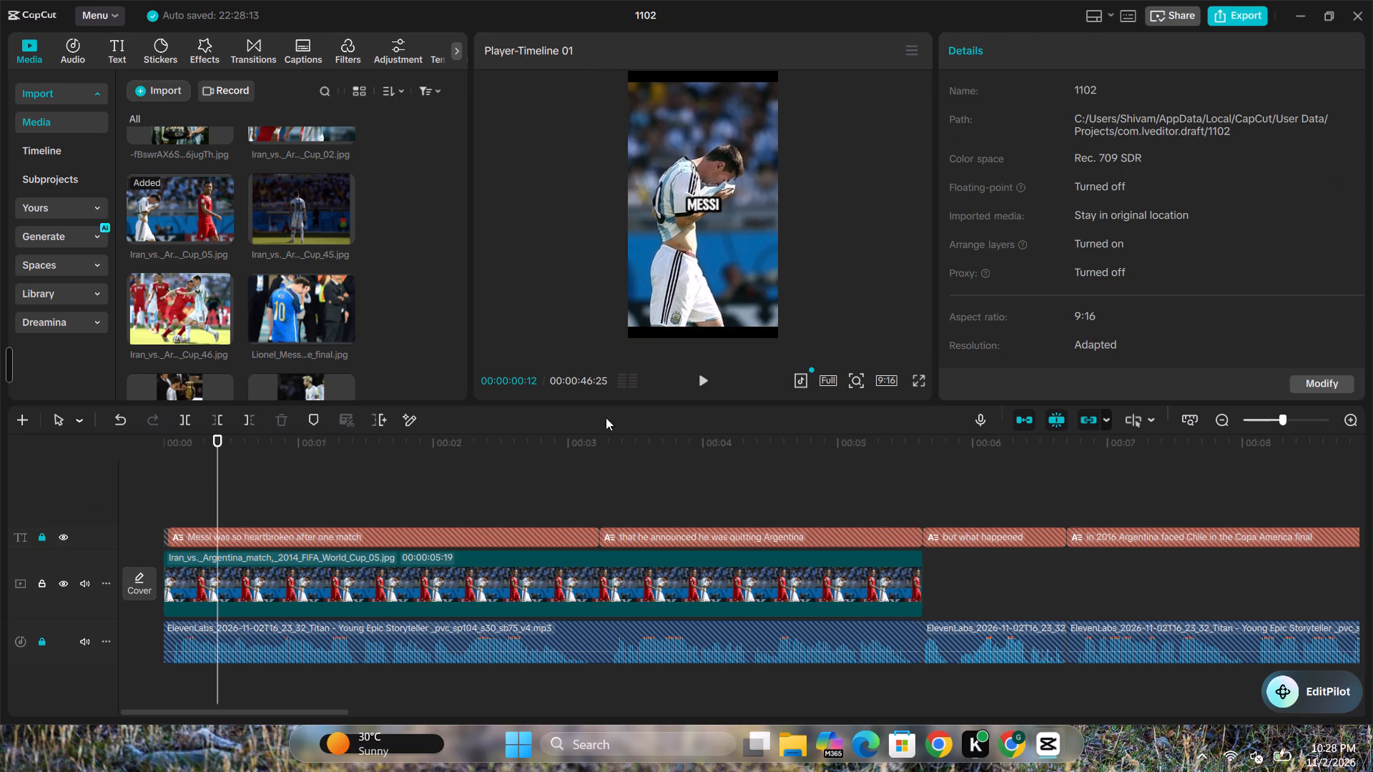
pyautogui.click(697, 382)
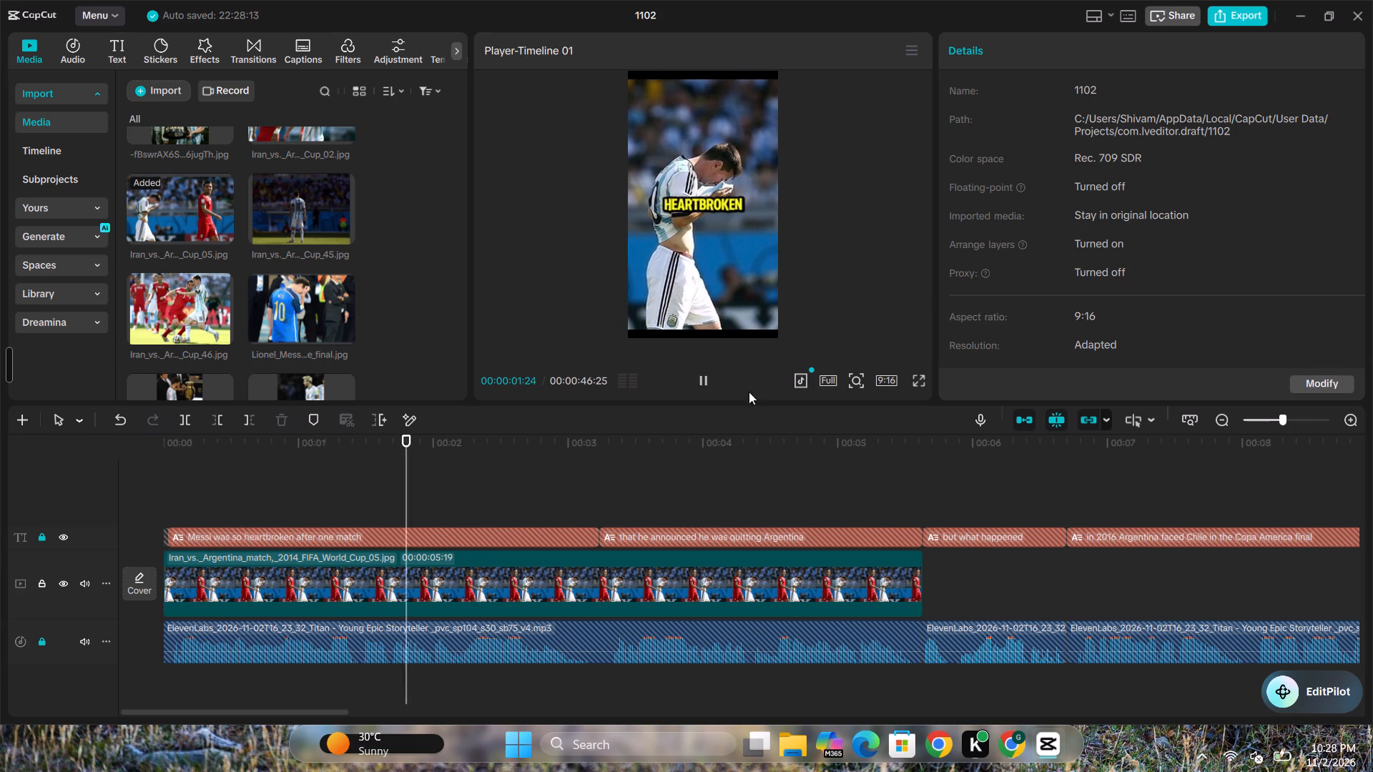
pyautogui.click(912, 384)
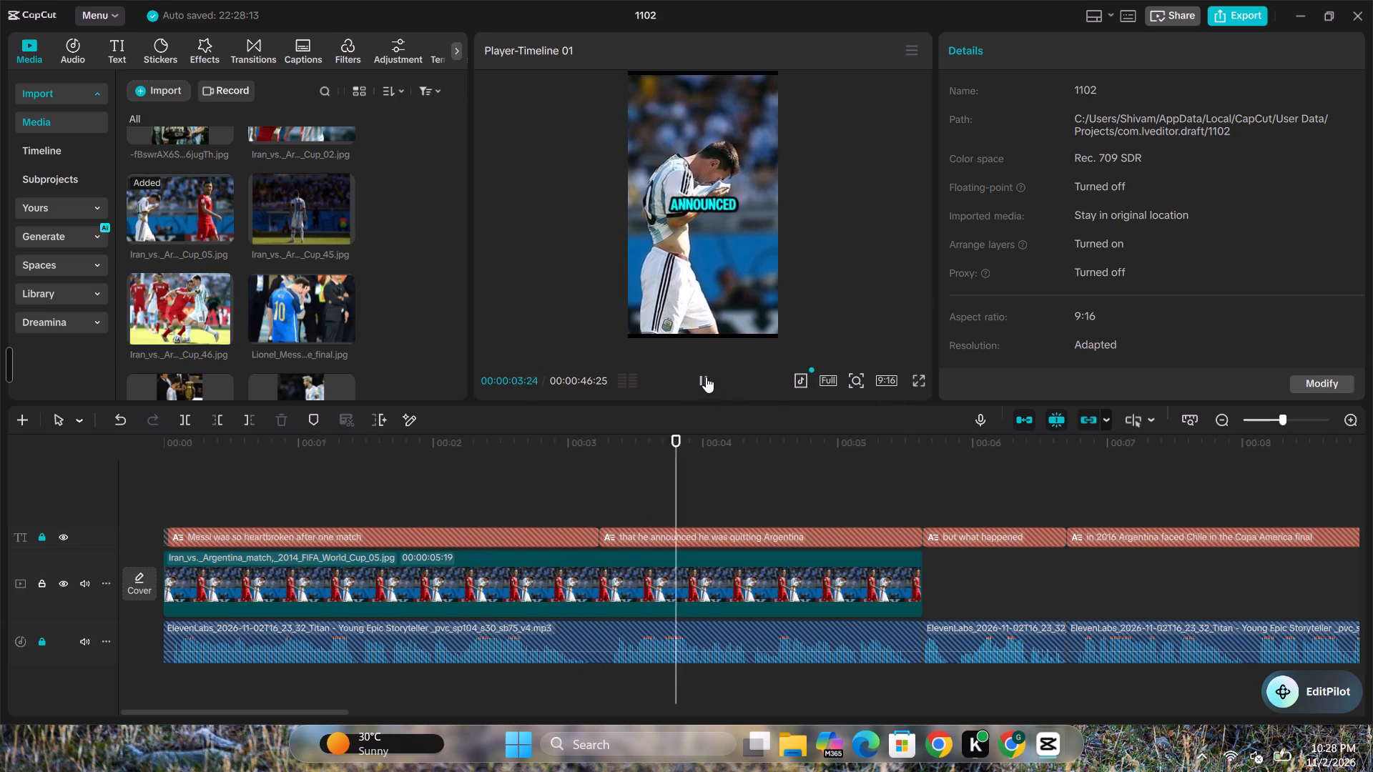
pyautogui.click(706, 377)
# Place the Lionel_Messi_in_tears_after_the_final photo on the main track directly after the opening photo.
pyautogui.moveTo(292, 296); pyautogui.dragTo(638, 587)
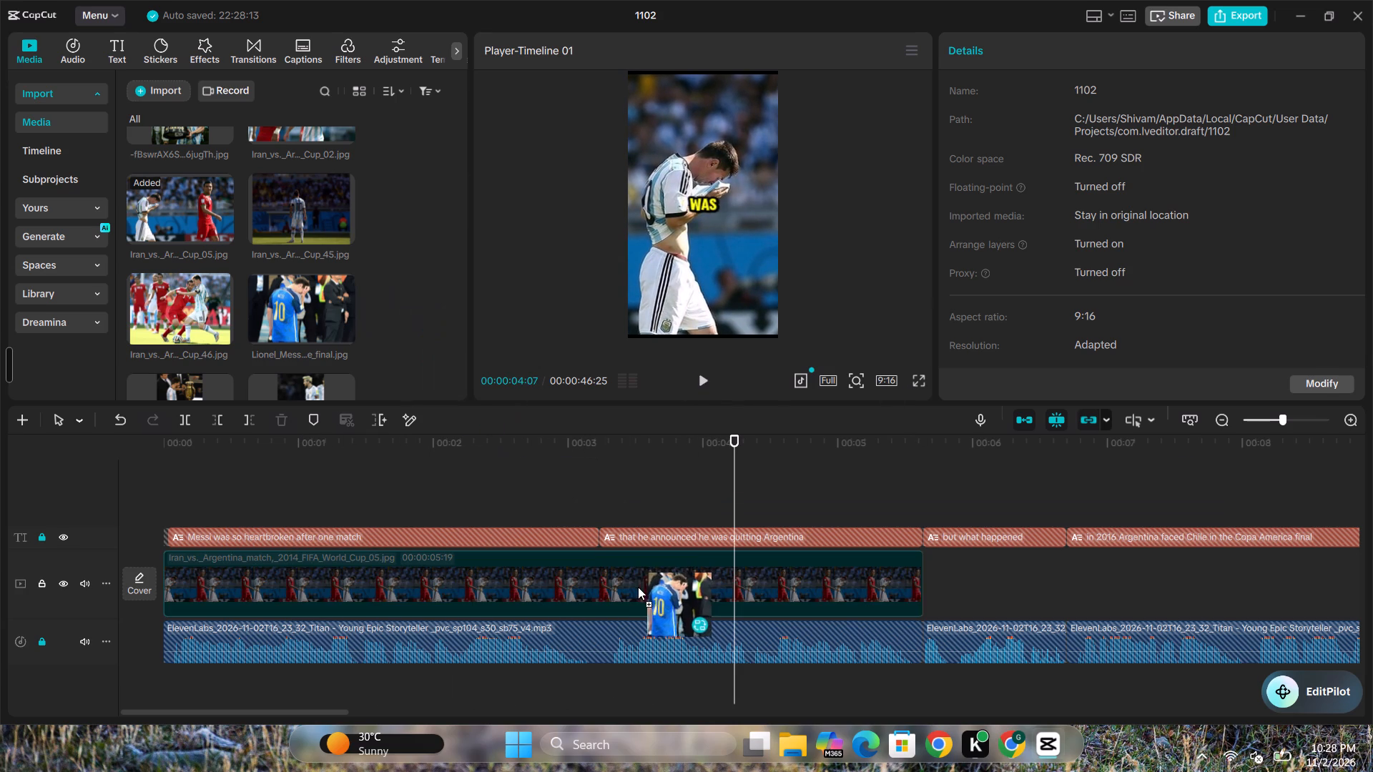
pyautogui.moveTo(638, 587); pyautogui.dragTo(971, 579)
# Move the opening photo's last scale keyframe near the first caption's end, trim the photo to 00:00:03:07, and play back the cut.
pyautogui.click(877, 580)
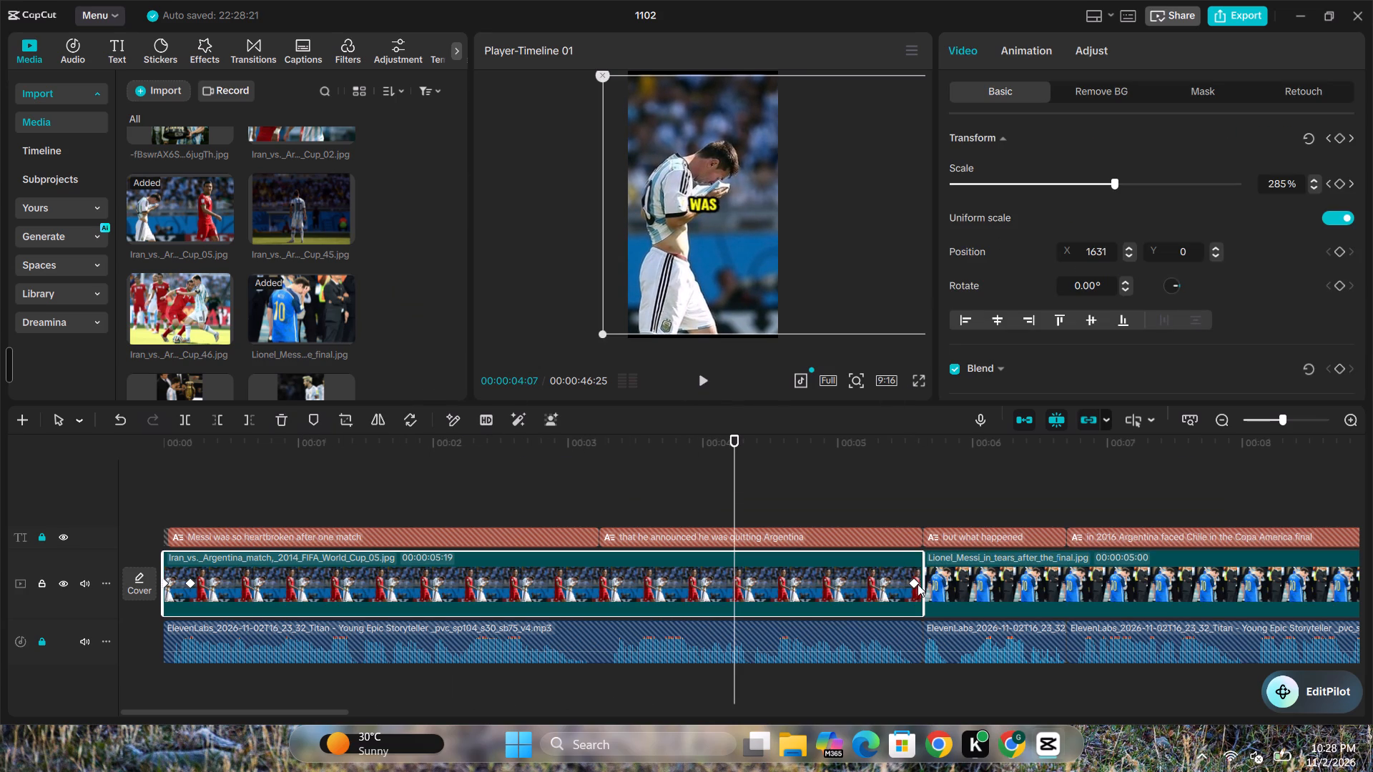
pyautogui.moveTo(914, 585); pyautogui.dragTo(586, 587)
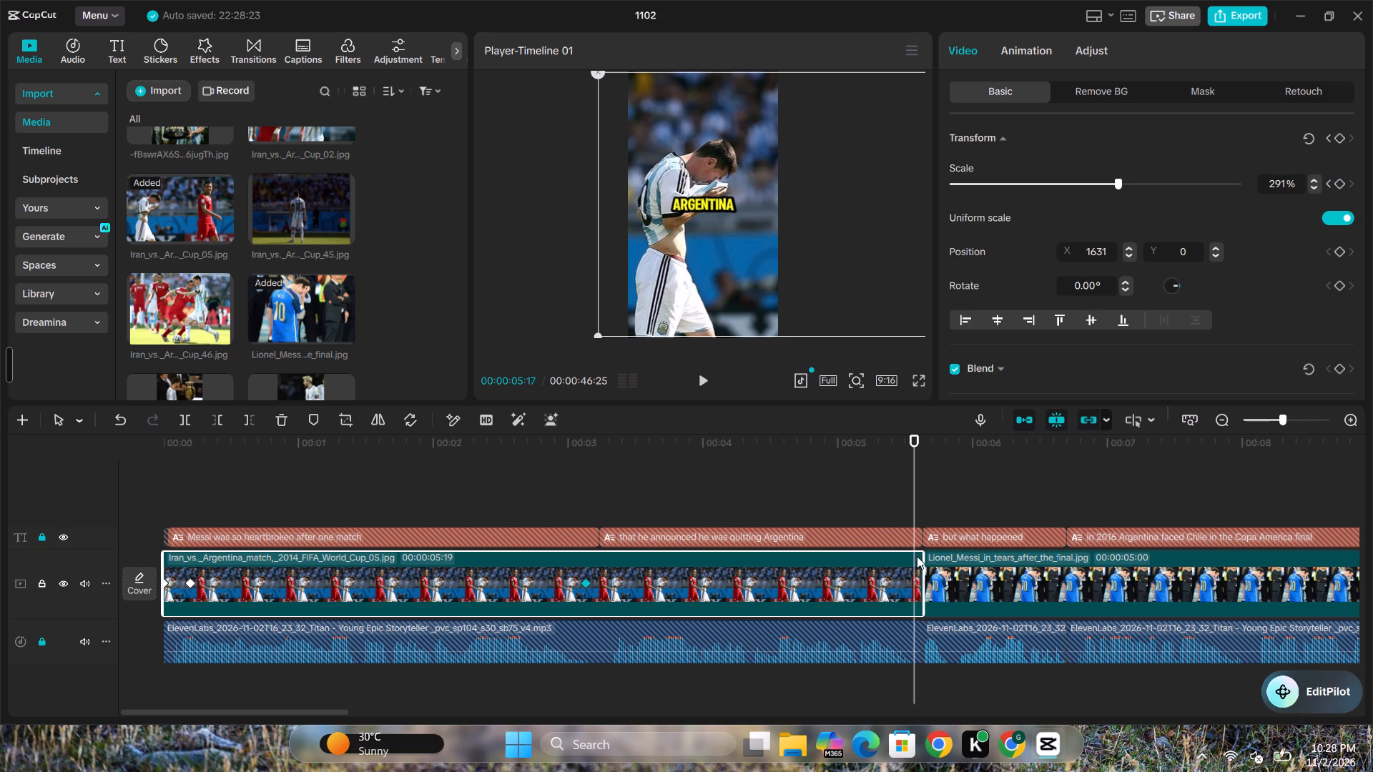
pyautogui.moveTo(926, 563); pyautogui.dragTo(602, 578)
pyautogui.click(455, 513)
pyautogui.click(704, 387)
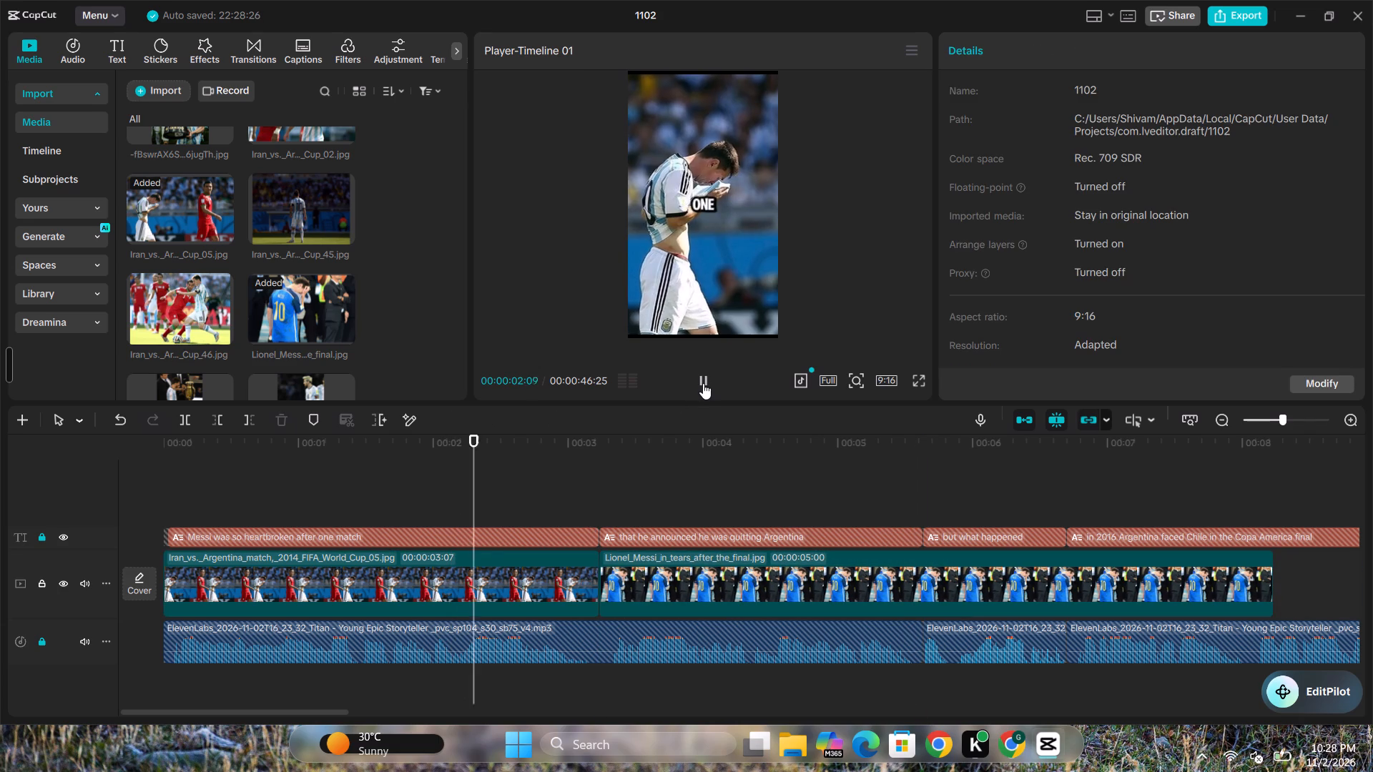
pyautogui.click(703, 383)
# Enlarge the Messi-in-tears photo to 226%, reposition it to X 456, Y 0, and add a scale keyframe at 00:00:03:10.
pyautogui.click(816, 544)
pyautogui.click(835, 558)
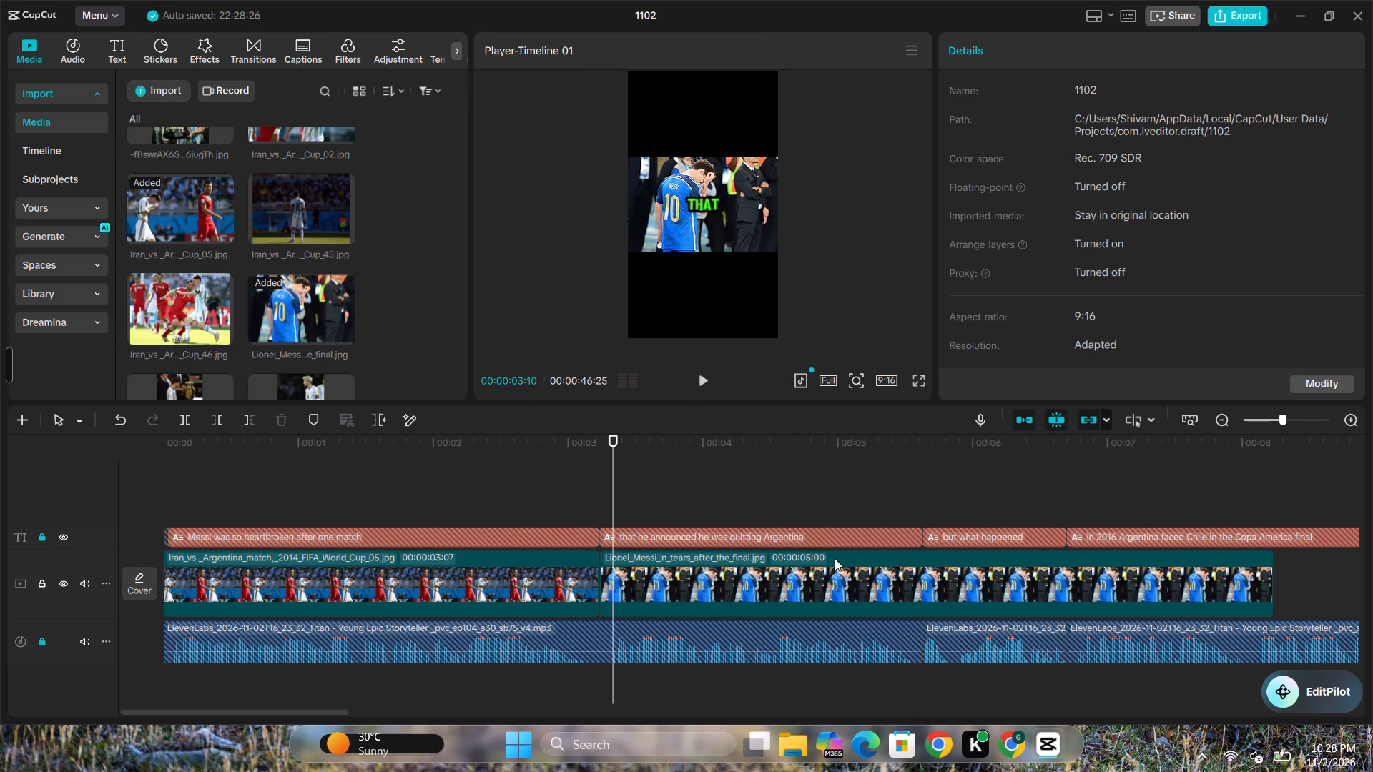
pyautogui.moveTo(626, 245); pyautogui.dragTo(557, 363)
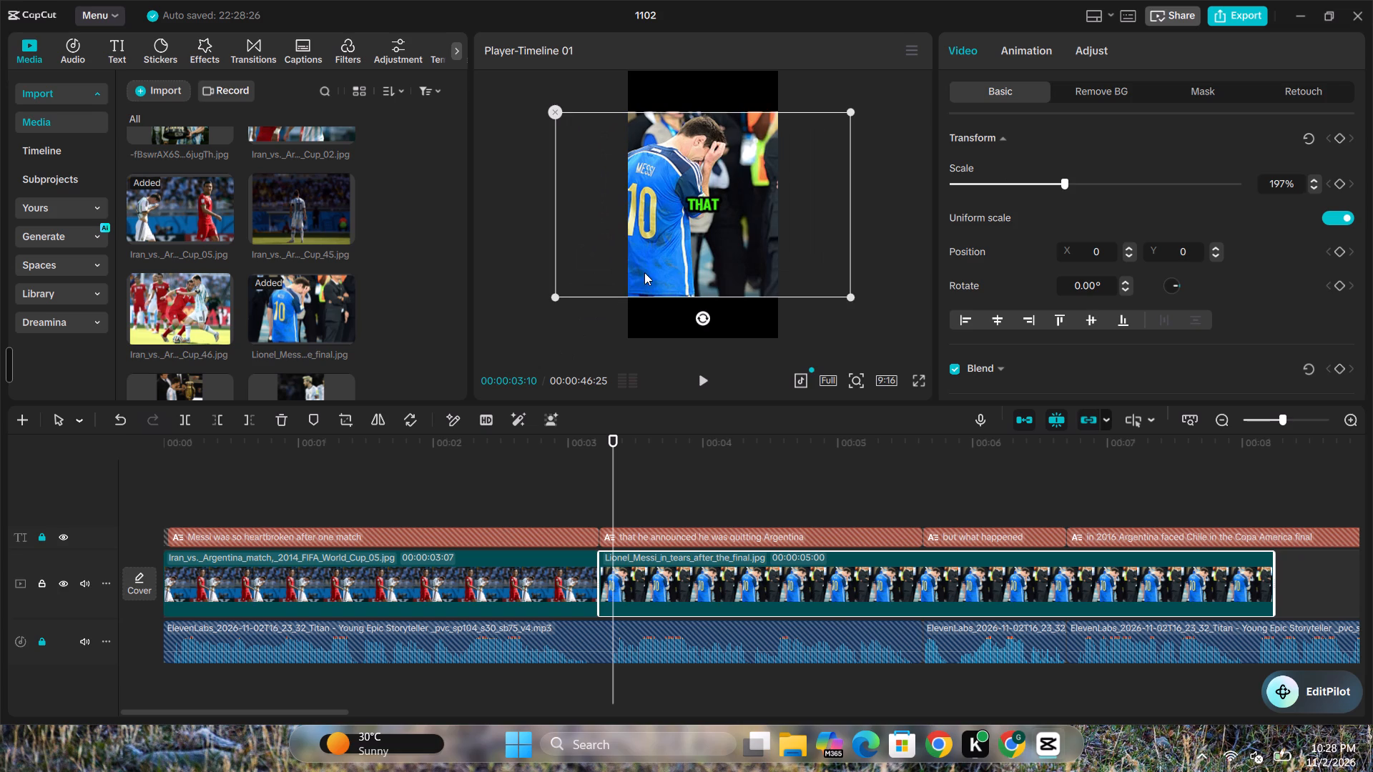
pyautogui.moveTo(649, 270); pyautogui.dragTo(682, 272)
pyautogui.moveTo(581, 294); pyautogui.dragTo(583, 293)
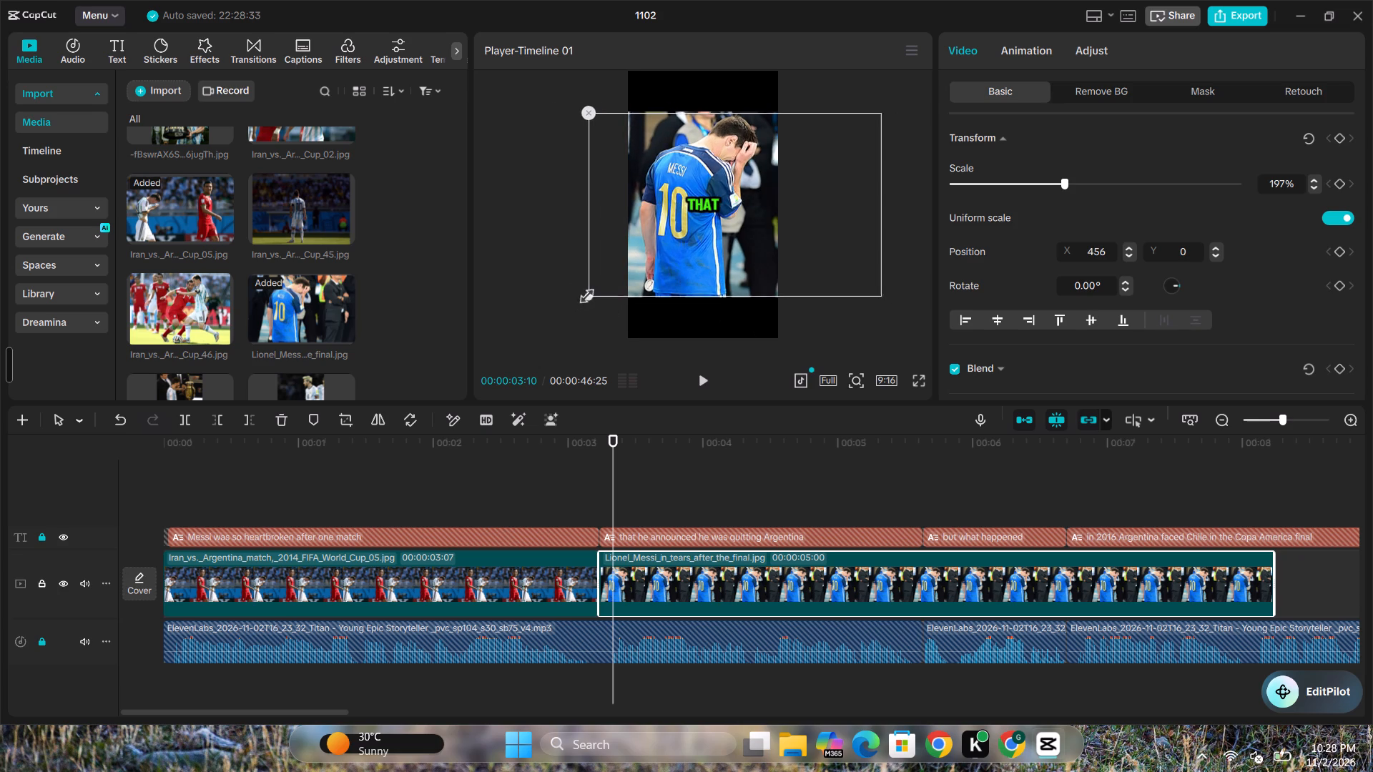
pyautogui.moveTo(583, 293); pyautogui.dragTo(559, 320)
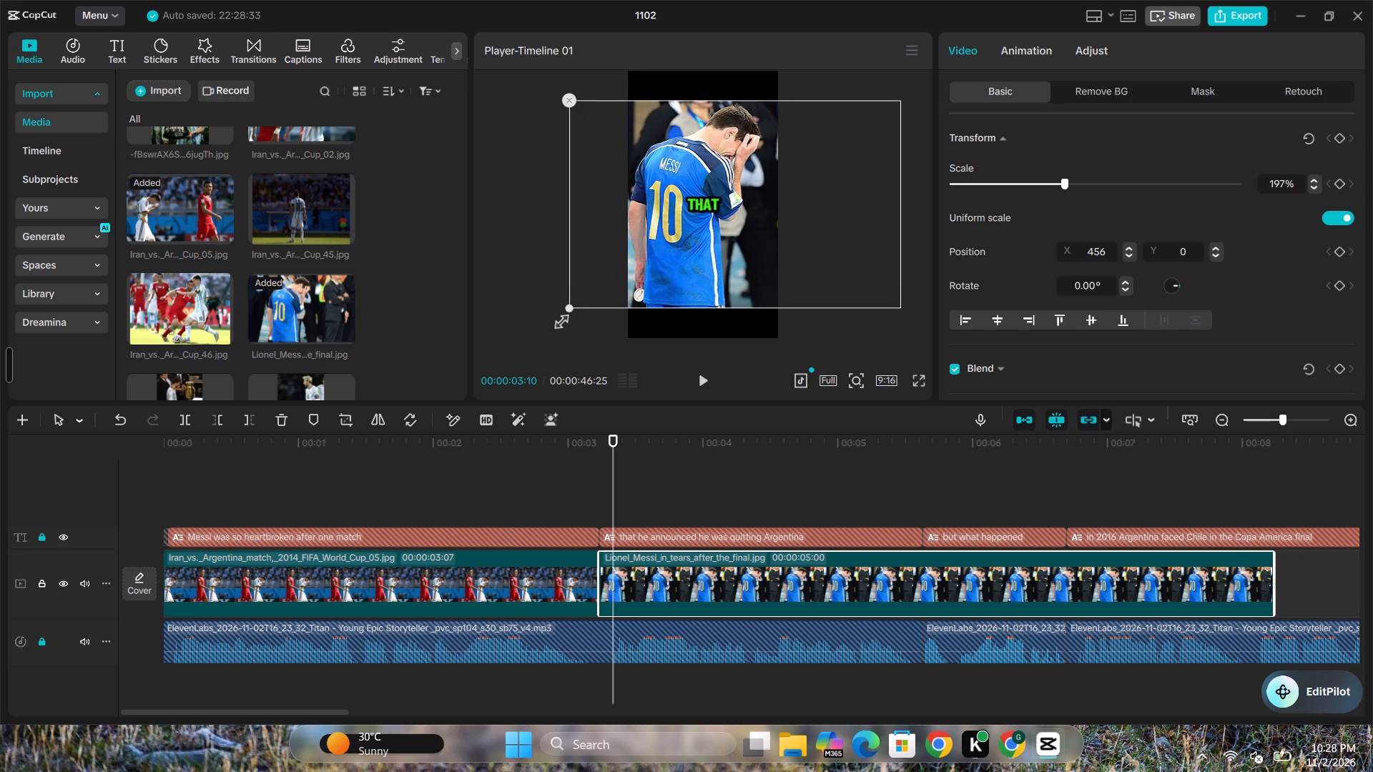
pyautogui.moveTo(559, 320); pyautogui.dragTo(556, 326)
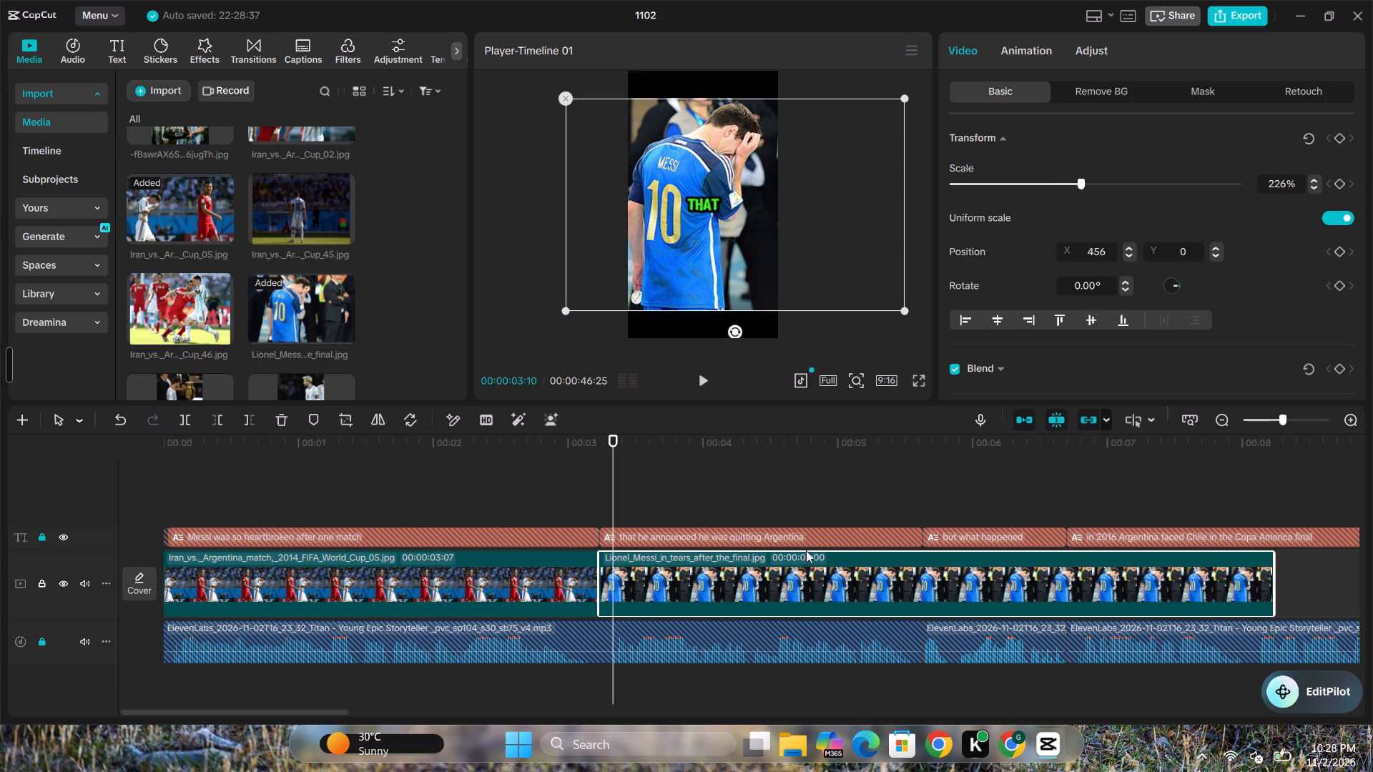
pyautogui.click(1339, 188)
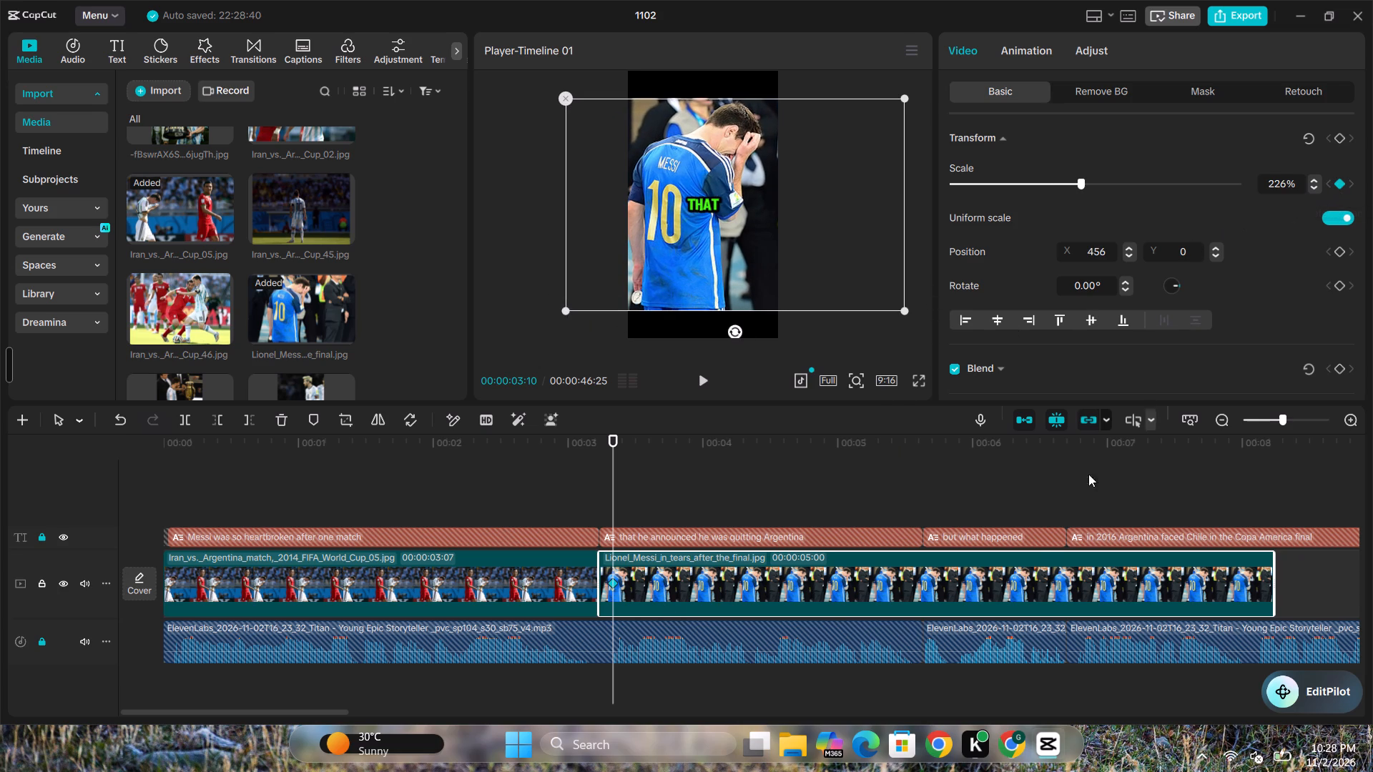
# Trim the Messi-in-tears photo to 00:00:02:12, ending with the second caption, and keyframe its scale at 241% at 00:00:05:17.
pyautogui.moveTo(1275, 561); pyautogui.dragTo(1098, 584)
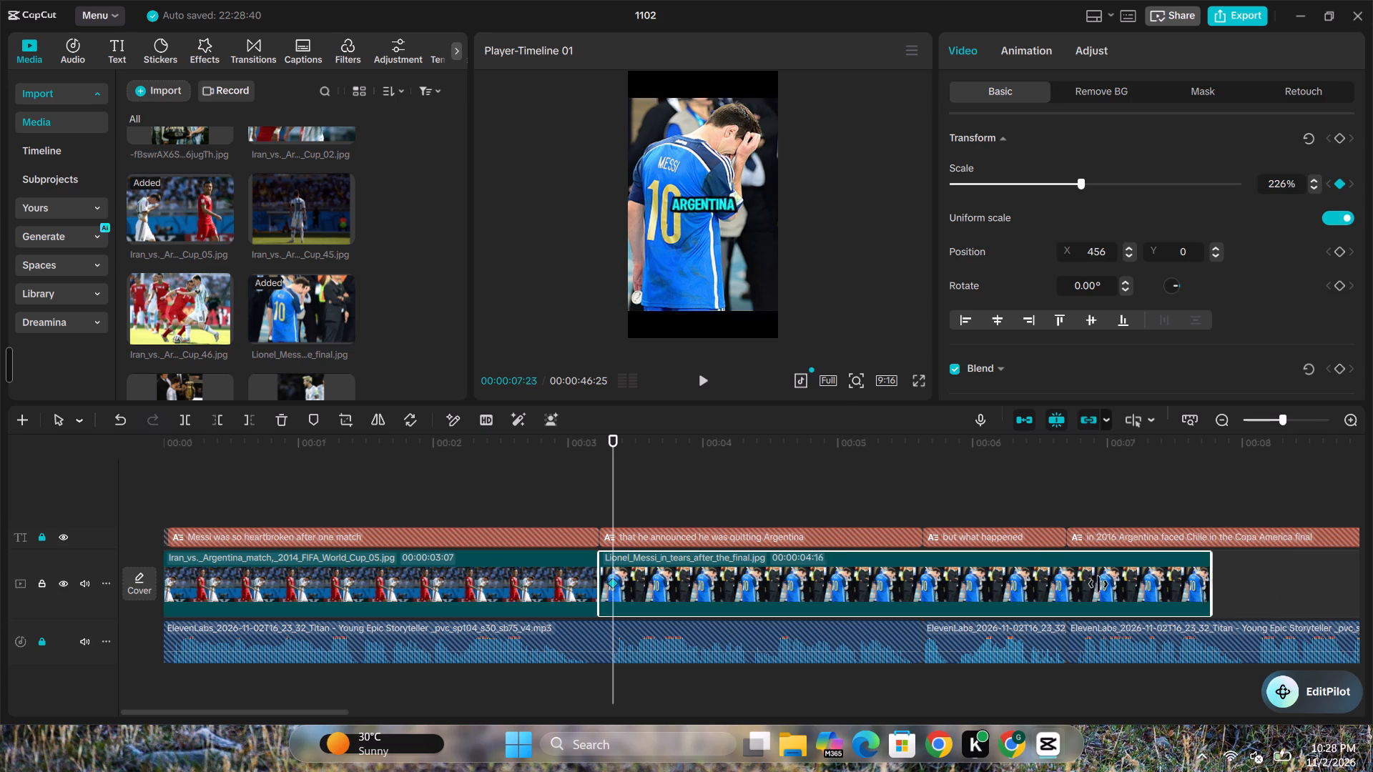
pyautogui.moveTo(1098, 584); pyautogui.dragTo(923, 596)
pyautogui.click(916, 515)
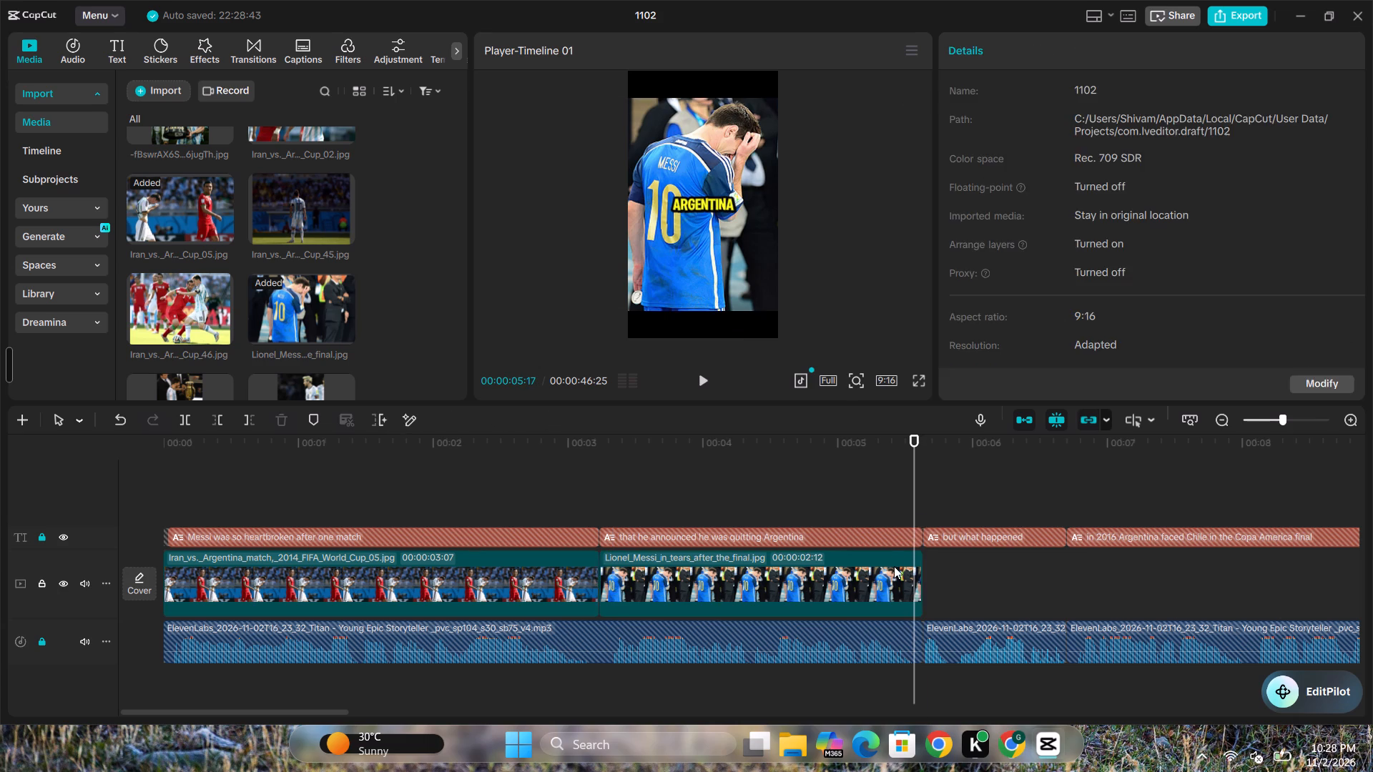
pyautogui.click(894, 566)
pyautogui.moveTo(1083, 186); pyautogui.dragTo(1090, 186)
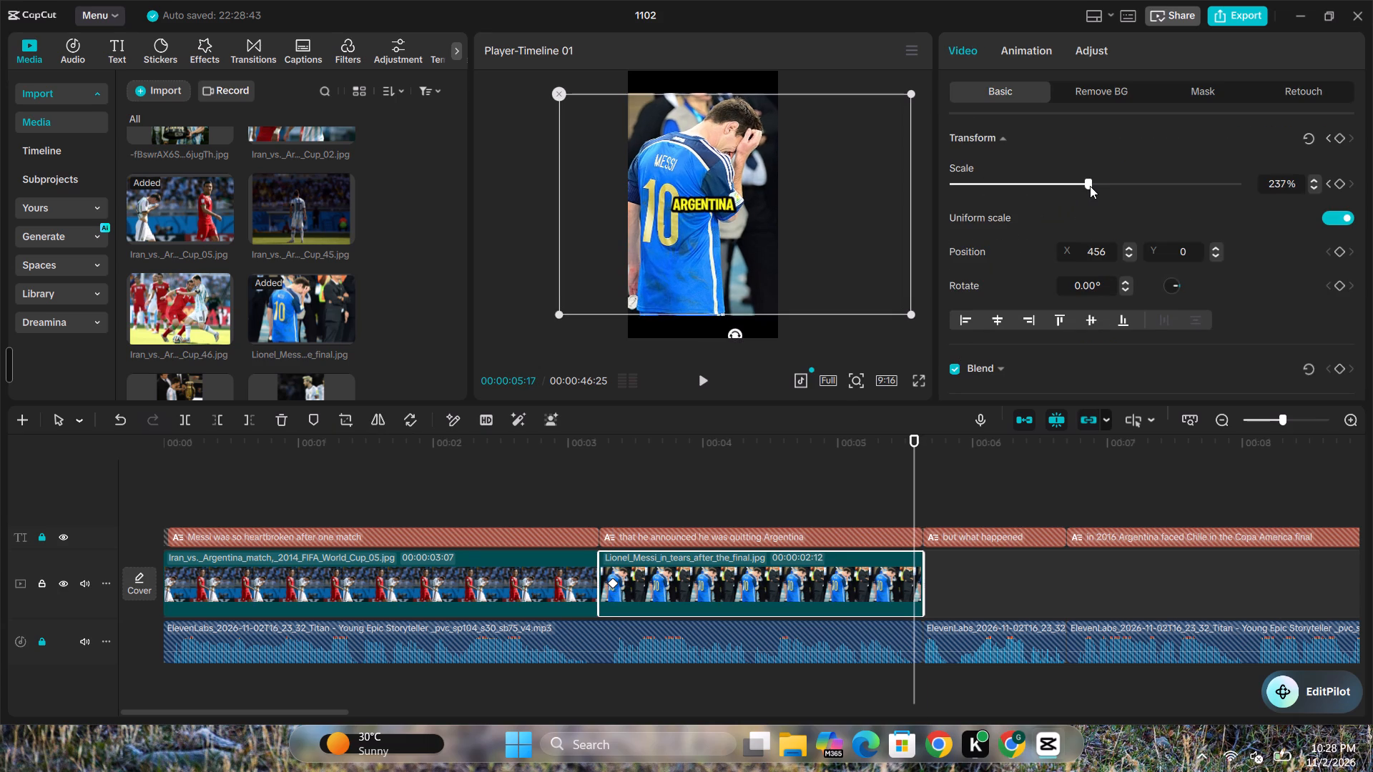
pyautogui.moveTo(1090, 186); pyautogui.dragTo(1091, 186)
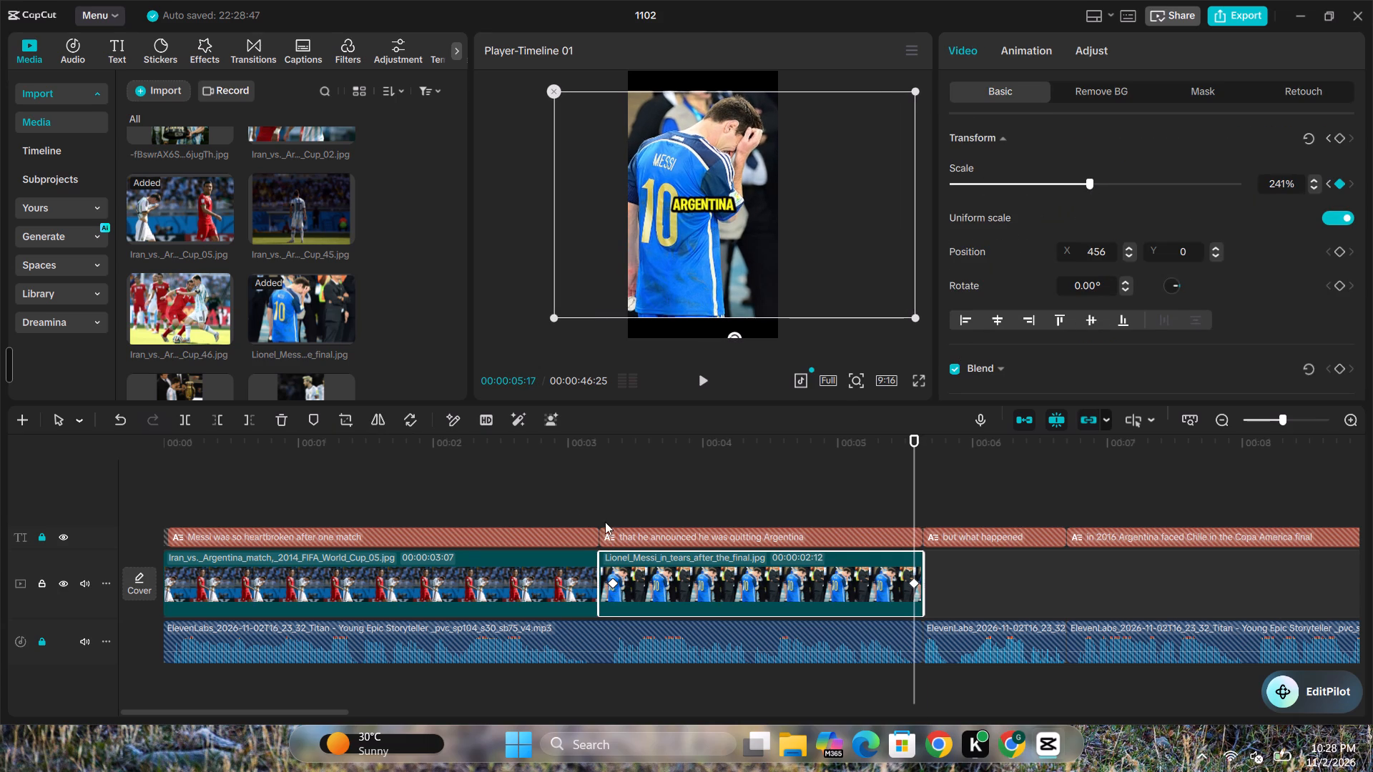
pyautogui.click(576, 515)
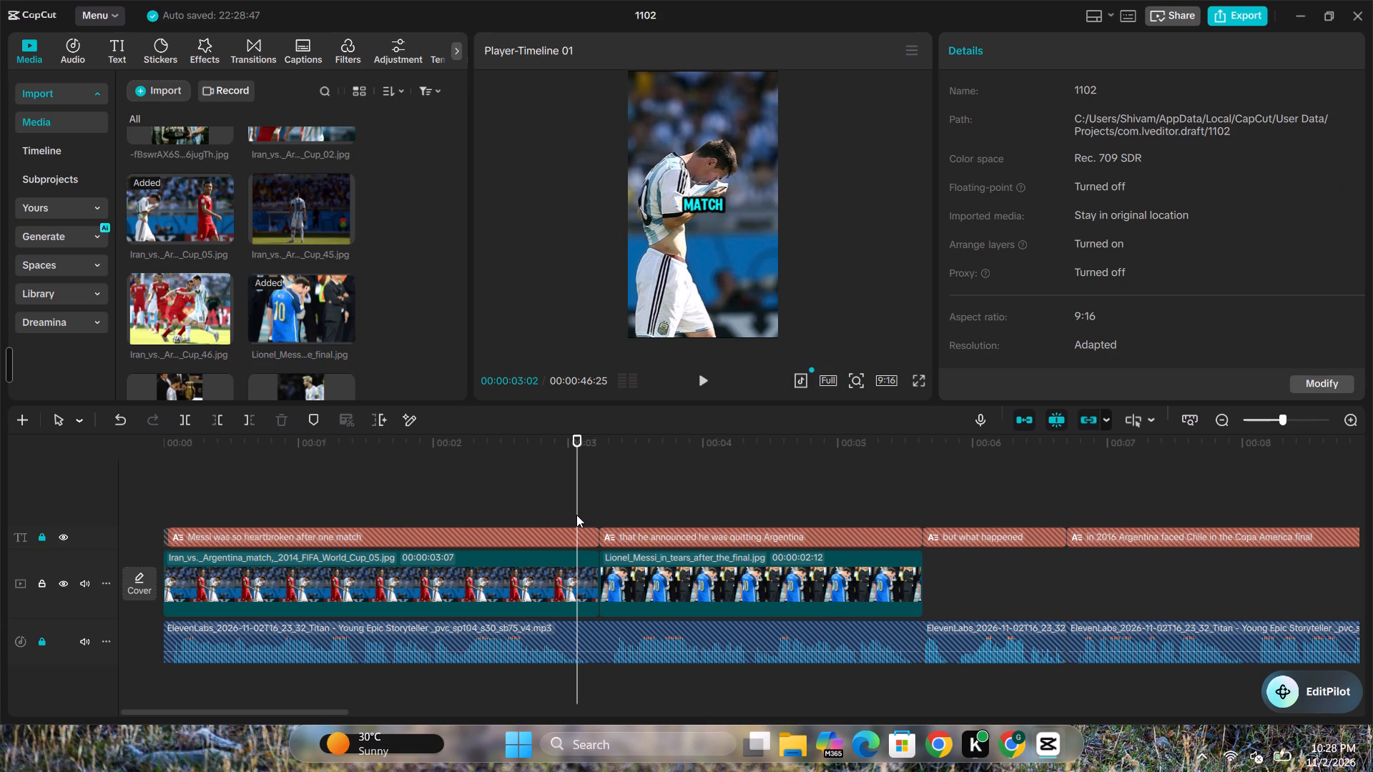